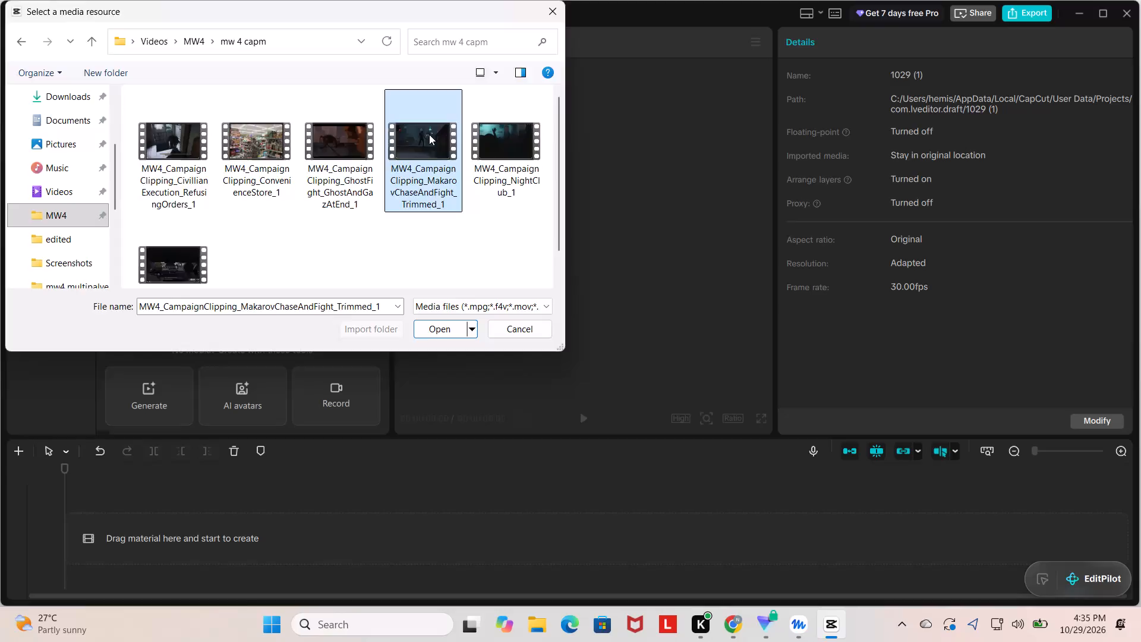
# Import the MW4_CampaignClipping_MakarovChaseAndFight_Trimmed_1 video and place it at the start of the timeline.
pyautogui.click(429, 134)
pyautogui.click(577, 414)
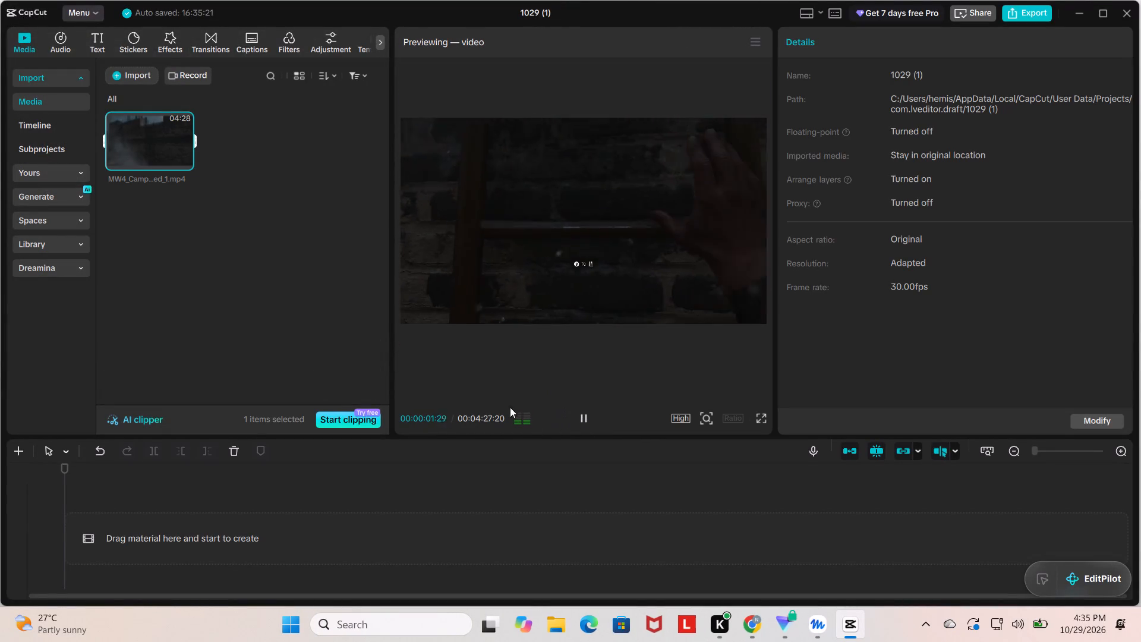
pyautogui.moveTo(166, 134); pyautogui.dragTo(134, 520)
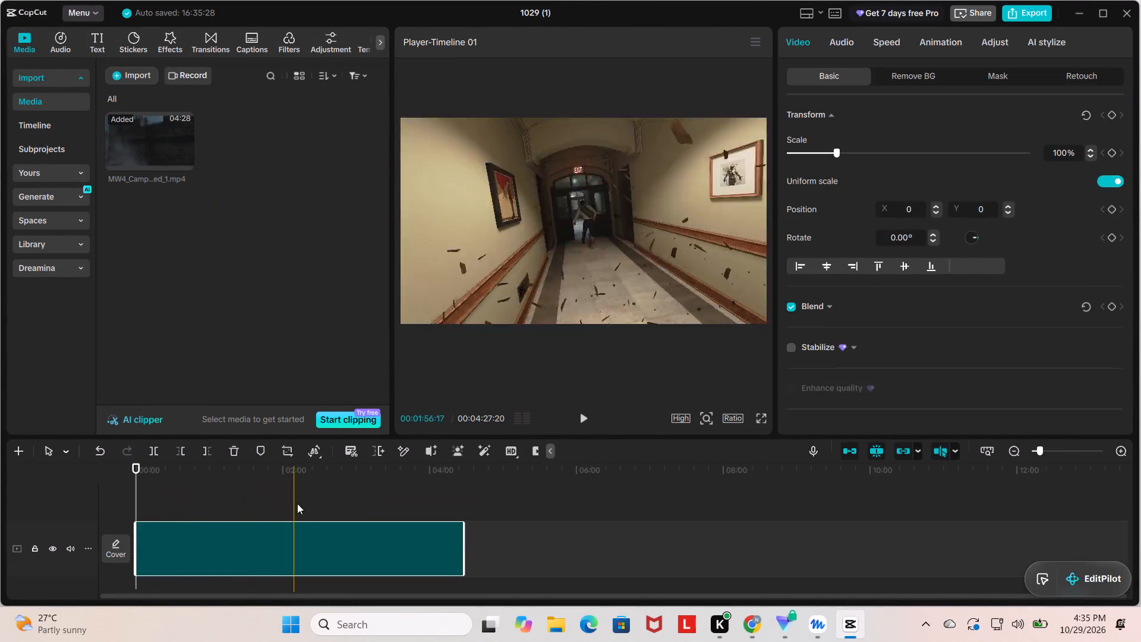
# Scrub through the clip from the start to about 2:26 to examine its scenes.
pyautogui.keyDown('ctrl'); pyautogui.scroll(3, 176, 461); pyautogui.keyUp('ctrl')
pyautogui.keyDown('ctrl'); pyautogui.scroll(-1, 184, 454); pyautogui.keyUp('ctrl')
pyautogui.keyDown('ctrl'); pyautogui.scroll(5, 184, 454); pyautogui.keyUp('ctrl')
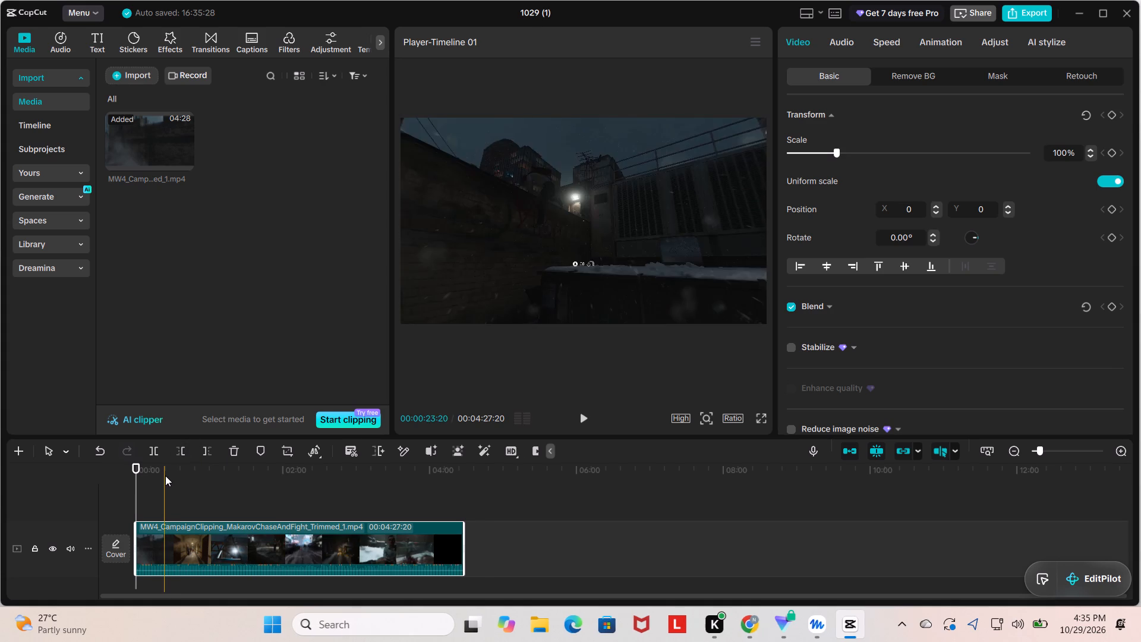
pyautogui.keyDown('ctrl'); pyautogui.scroll(5, 165, 476); pyautogui.keyUp('ctrl')
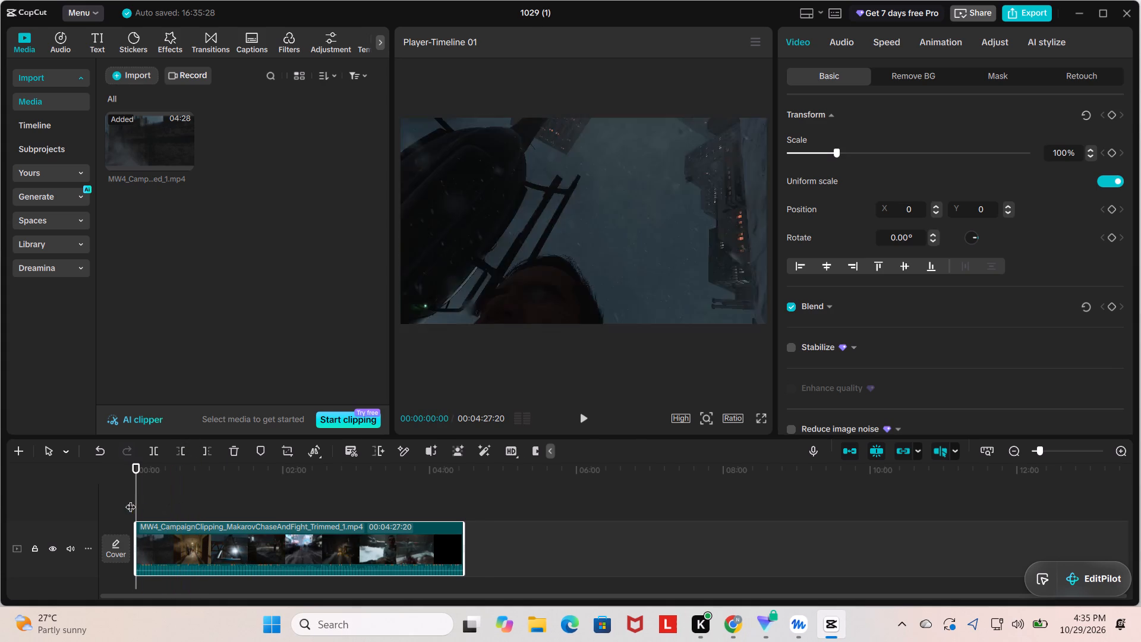
pyautogui.keyDown('ctrl'); pyautogui.scroll(17, 131, 499); pyautogui.keyUp('ctrl')
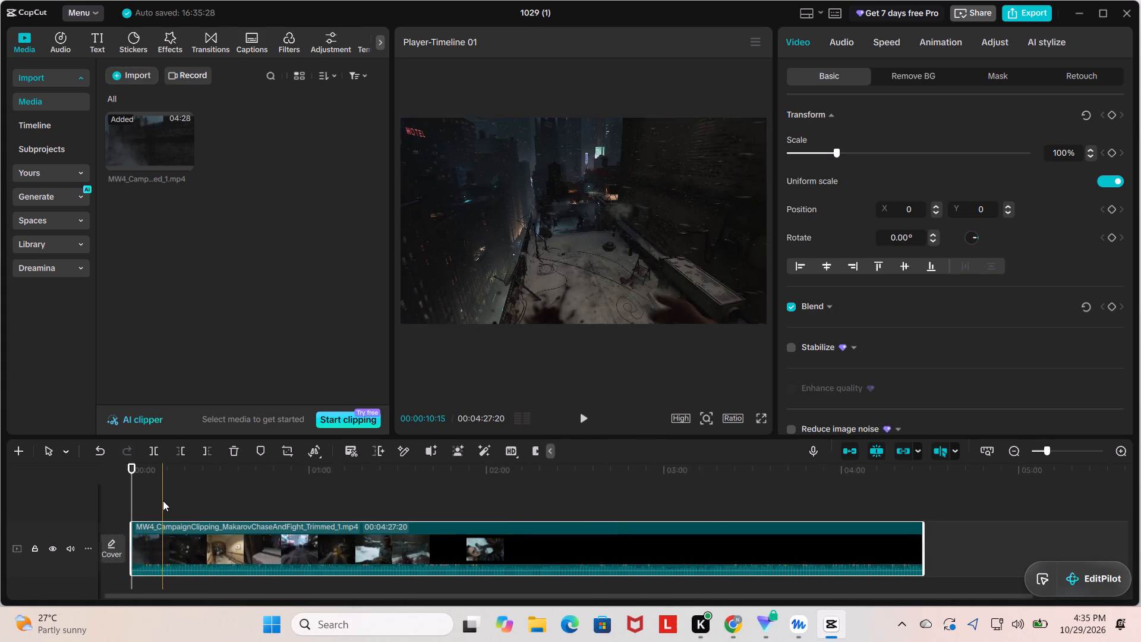
pyautogui.keyDown('ctrl'); pyautogui.scroll(1, 163, 501); pyautogui.keyUp('ctrl')
pyautogui.moveTo(129, 495); pyautogui.dragTo(135, 497)
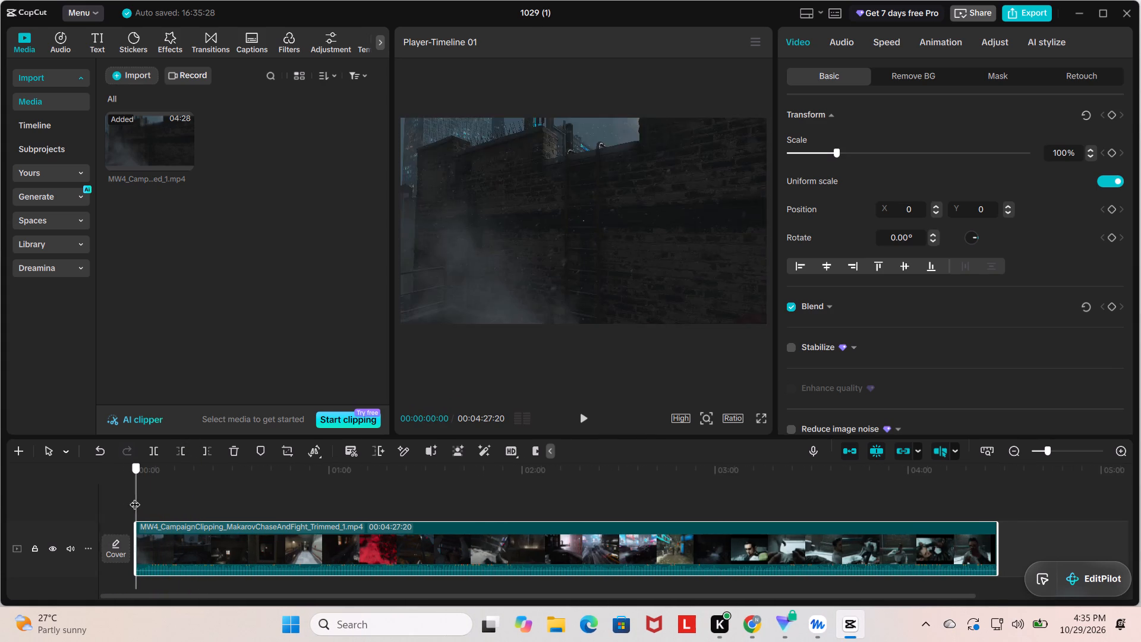
pyautogui.moveTo(135, 497); pyautogui.dragTo(208, 511)
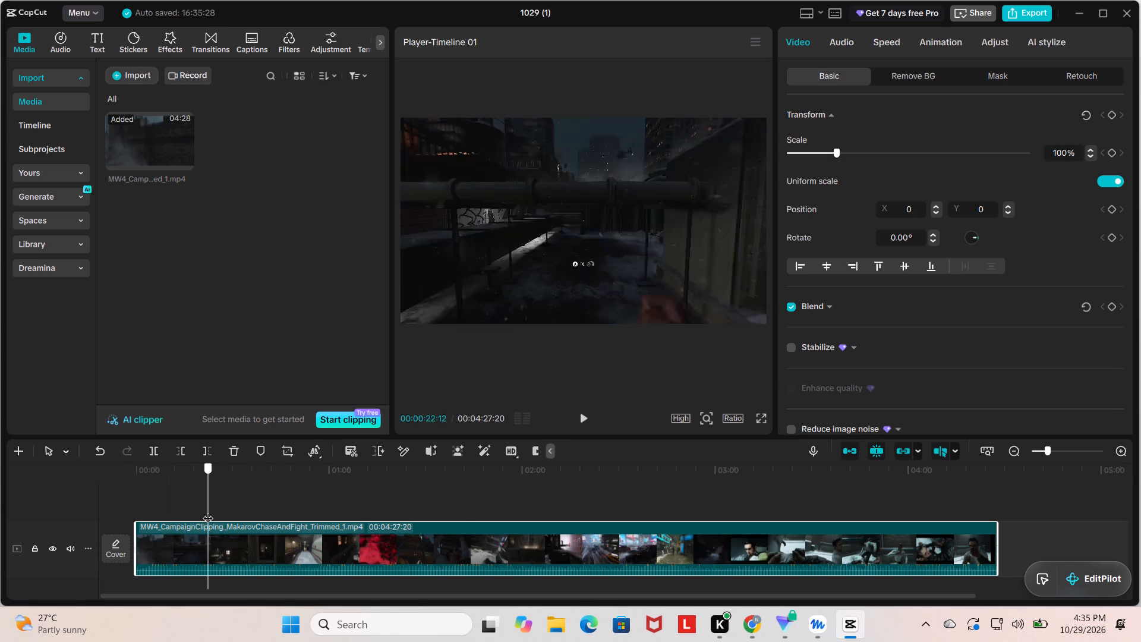
pyautogui.moveTo(208, 511); pyautogui.dragTo(317, 534)
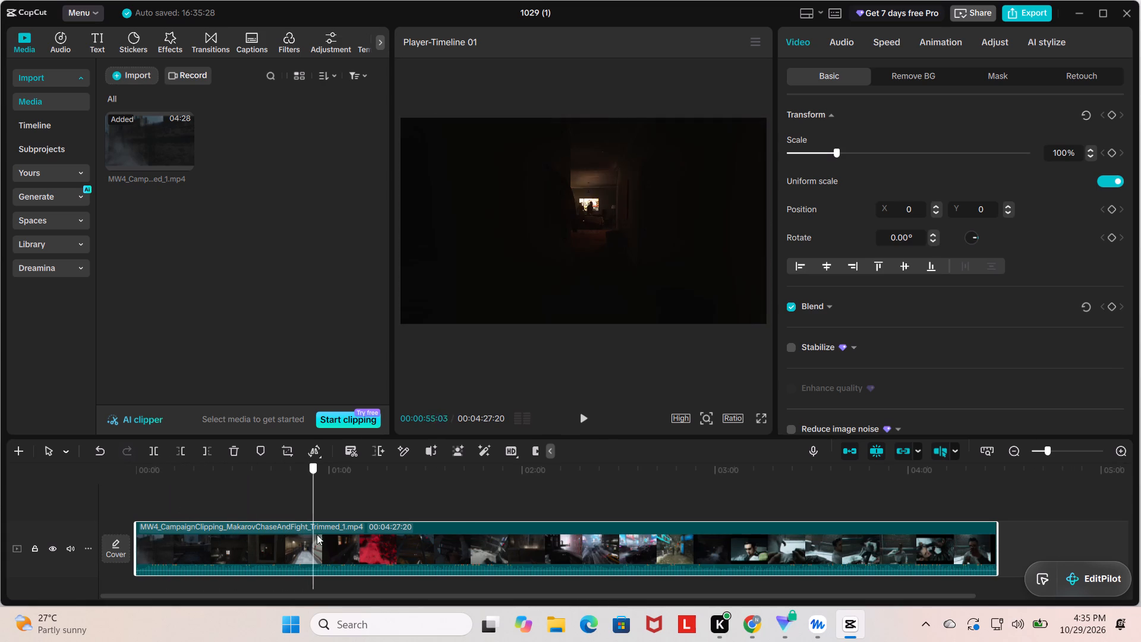
pyautogui.moveTo(317, 534); pyautogui.dragTo(411, 558)
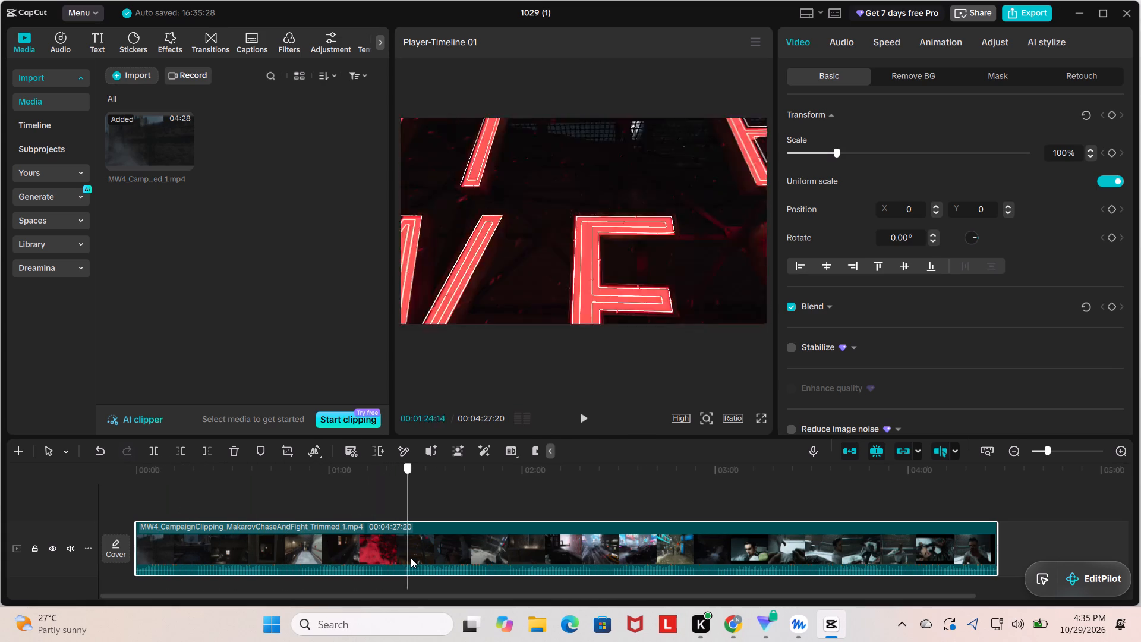
pyautogui.moveTo(411, 558); pyautogui.dragTo(518, 581)
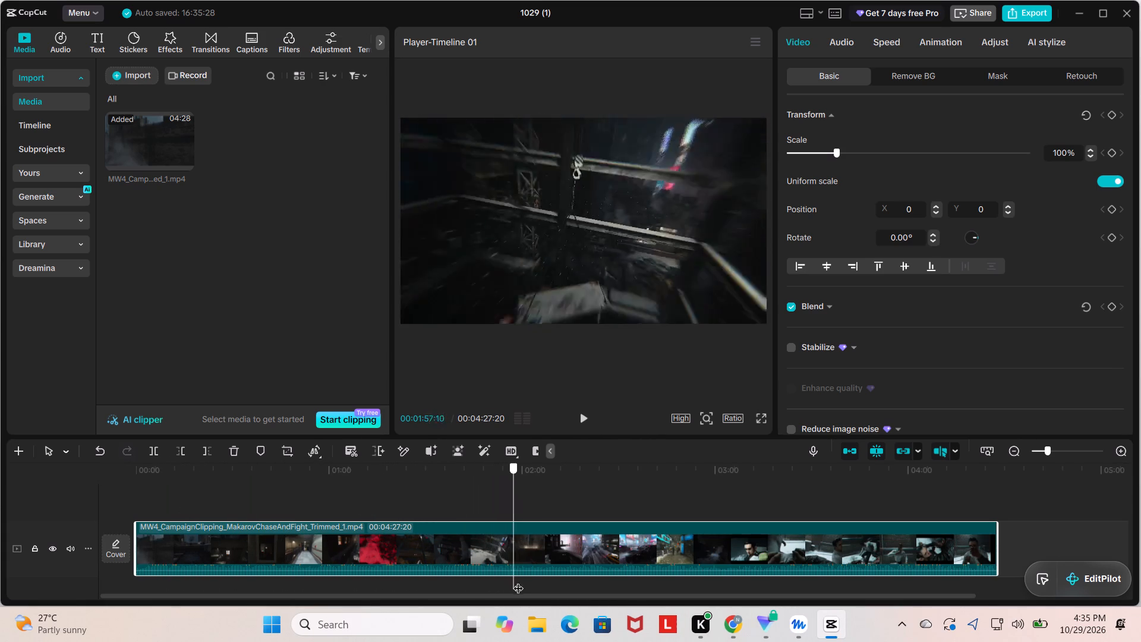
pyautogui.moveTo(518, 581); pyautogui.dragTo(471, 588)
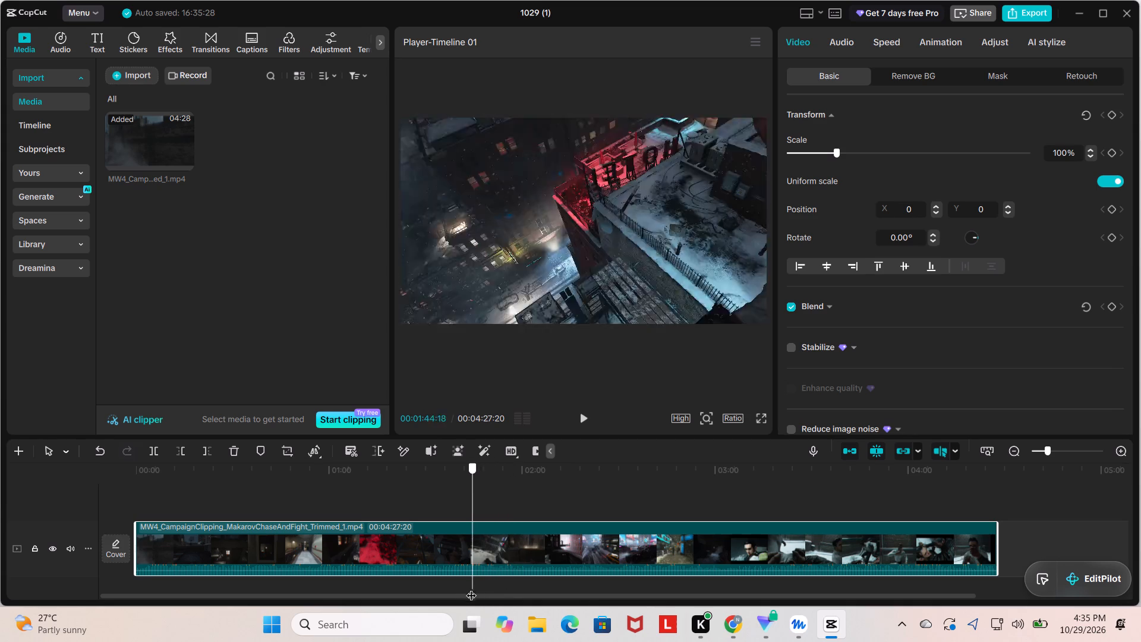
pyautogui.moveTo(471, 588); pyautogui.dragTo(477, 593)
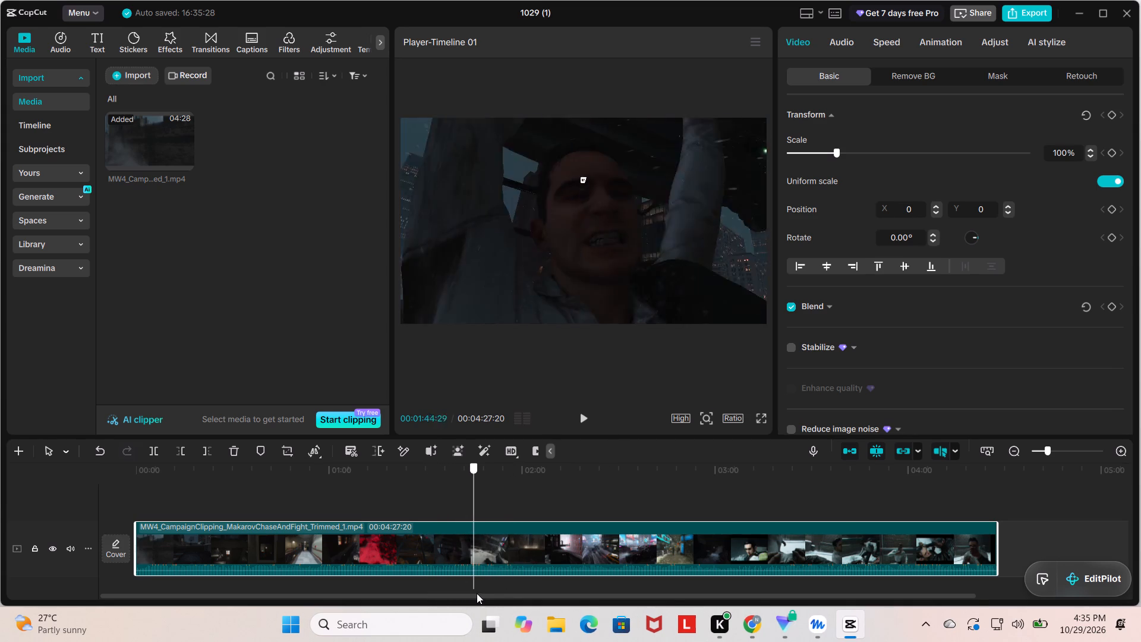
pyautogui.moveTo(477, 593); pyautogui.dragTo(560, 600)
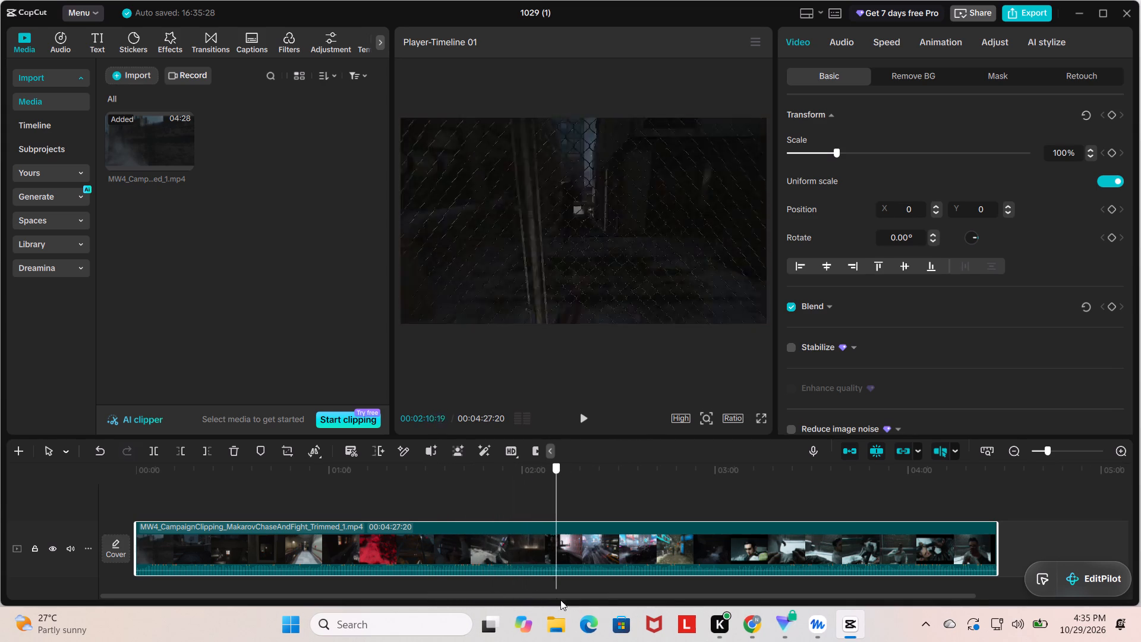
pyautogui.moveTo(560, 600); pyautogui.dragTo(604, 620)
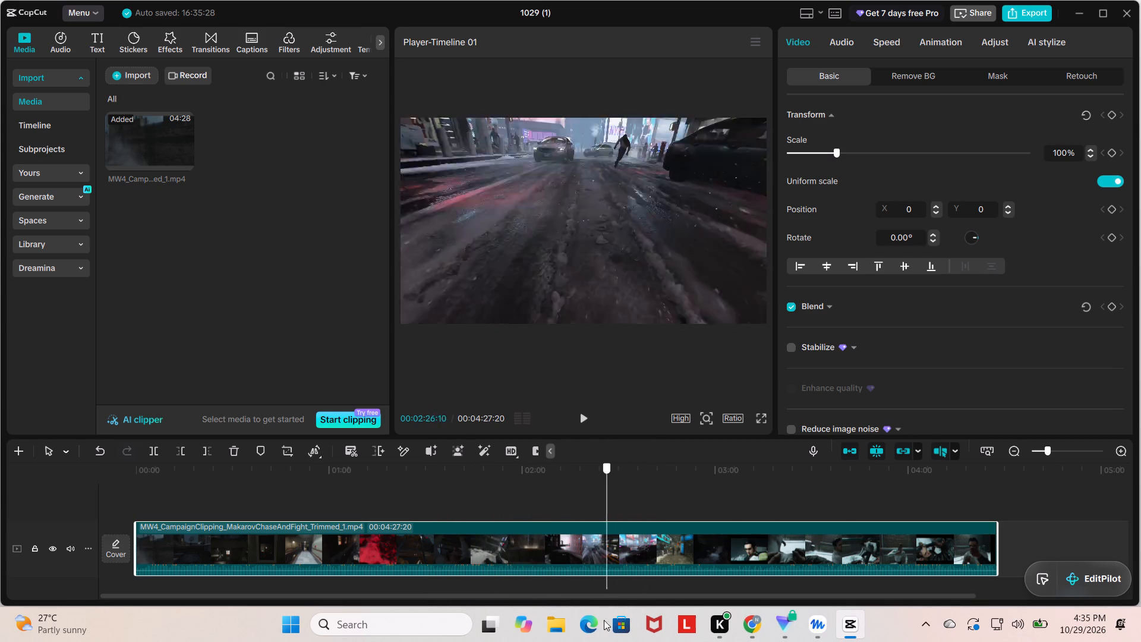
pyautogui.moveTo(604, 620); pyautogui.dragTo(558, 622)
# Play and step through the chase footage from about 2:11 to 2:26 to review the action.
pyautogui.press('space')
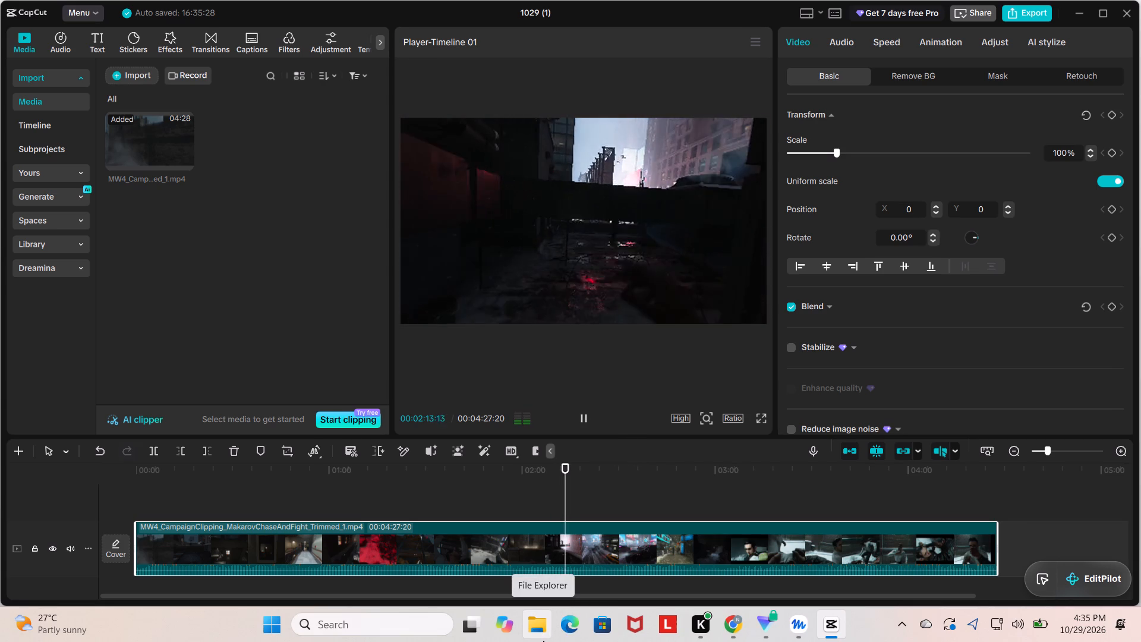
pyautogui.press('Right')
pyautogui.press('Right')
pyautogui.press('Right')
pyautogui.press('Right')
pyautogui.press('Right')
pyautogui.press('Right')
pyautogui.press('Right')
pyautogui.press('Right')
pyautogui.press('Right')
pyautogui.press('Right')
pyautogui.press('Right')
pyautogui.press('Right')
pyautogui.press('Right')
pyautogui.press('Right')
pyautogui.press('Right')
pyautogui.press('Right')
pyautogui.press('Right')
pyautogui.press('Right')
pyautogui.press('Right')
pyautogui.press('Right')
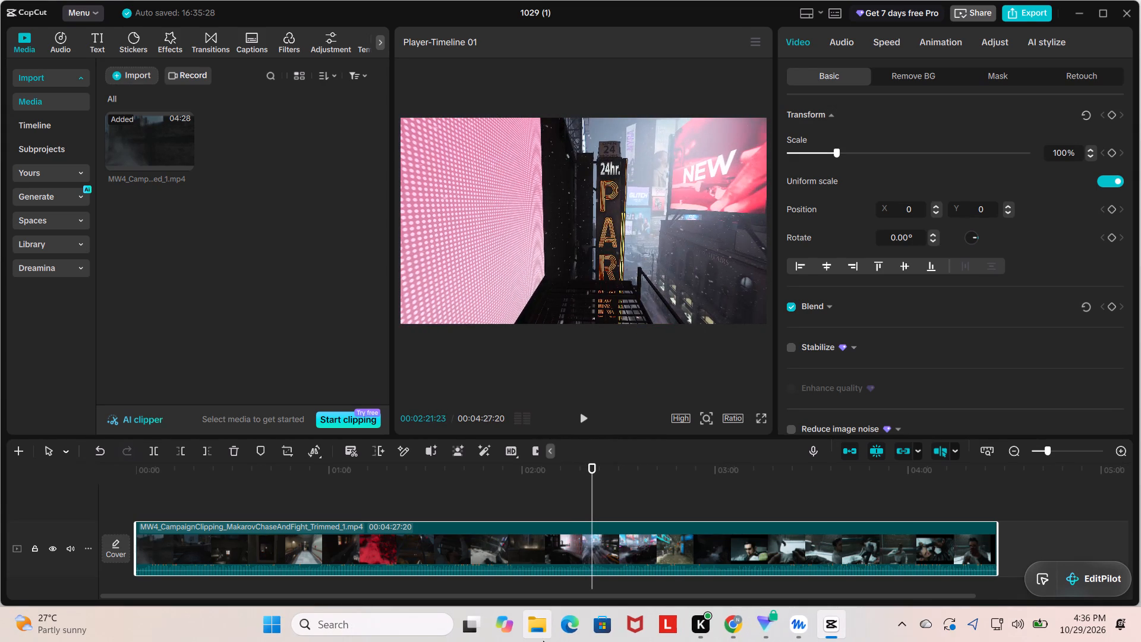
pyautogui.press('space')
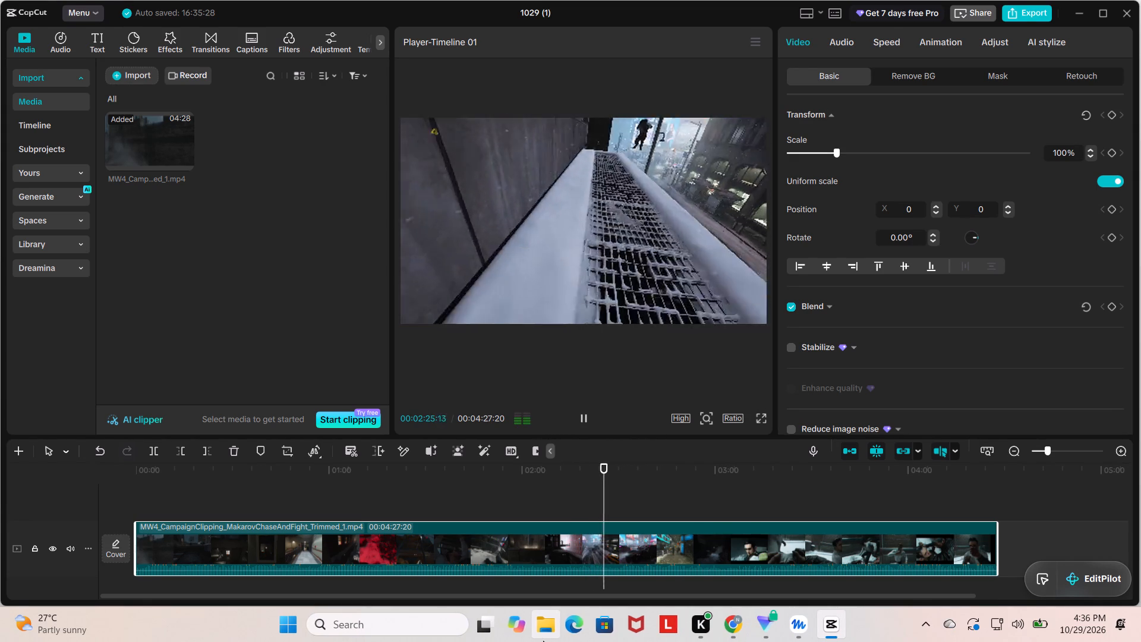
pyautogui.press('space')
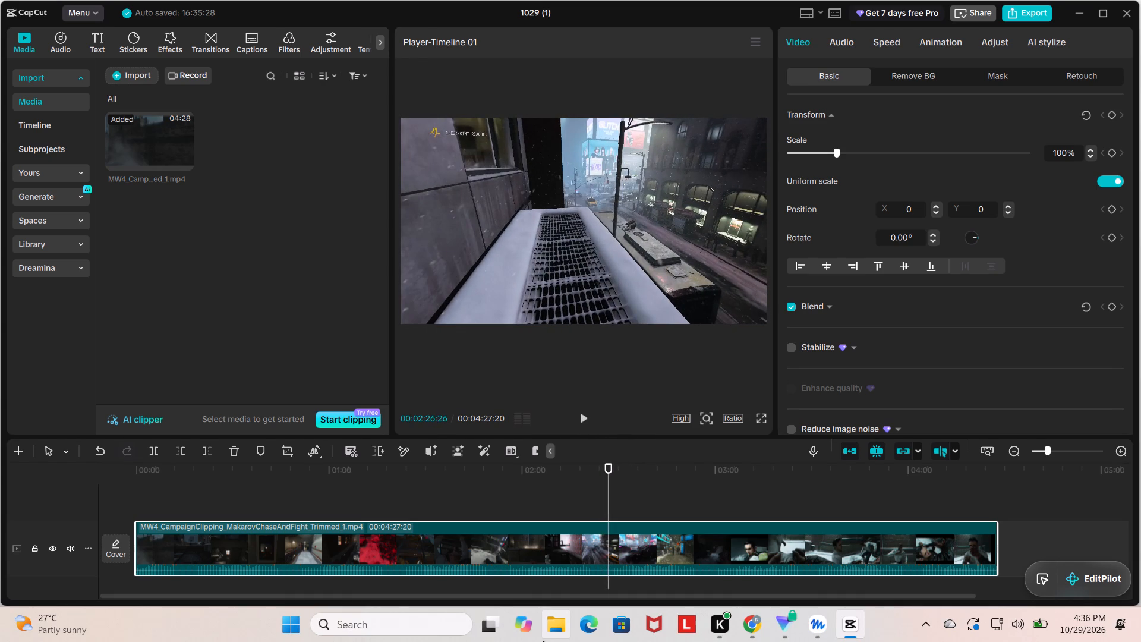
# Check the frames around 2:26 on the snowy ledge and place the playhead at 00:02:26:10.
pyautogui.press('Left')
pyautogui.press('Left')
pyautogui.press('Left')
pyautogui.press('Left')
pyautogui.press('Left')
pyautogui.press('Right')
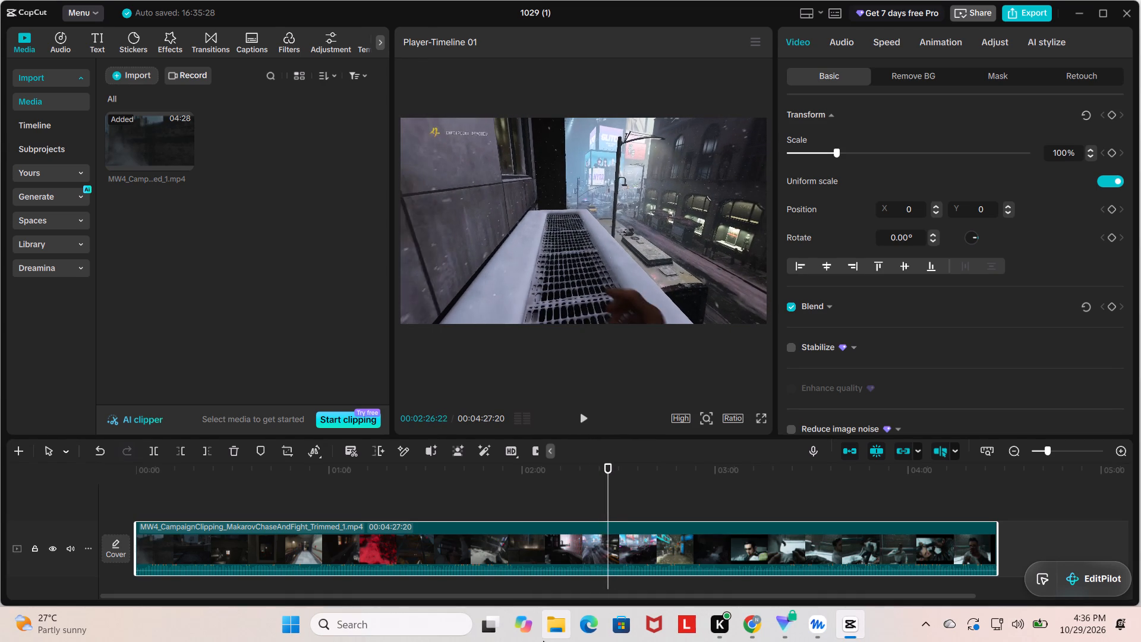
pyautogui.press('Right')
pyautogui.press('Right')
pyautogui.press('Right')
pyautogui.press('Right')
pyautogui.press('Right')
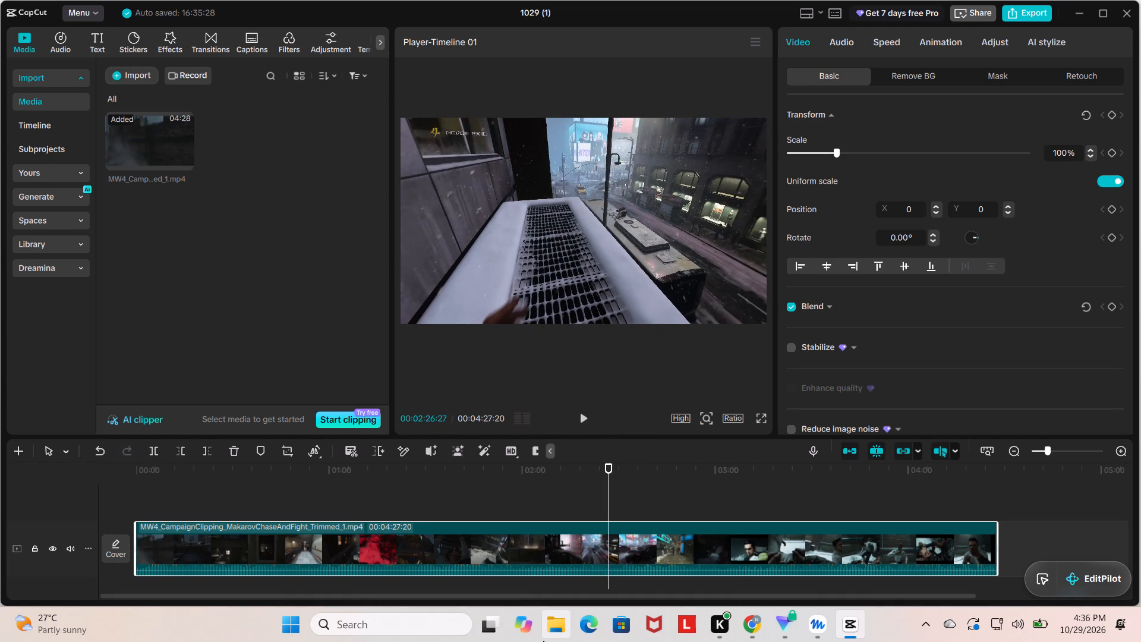
pyautogui.click(612, 496)
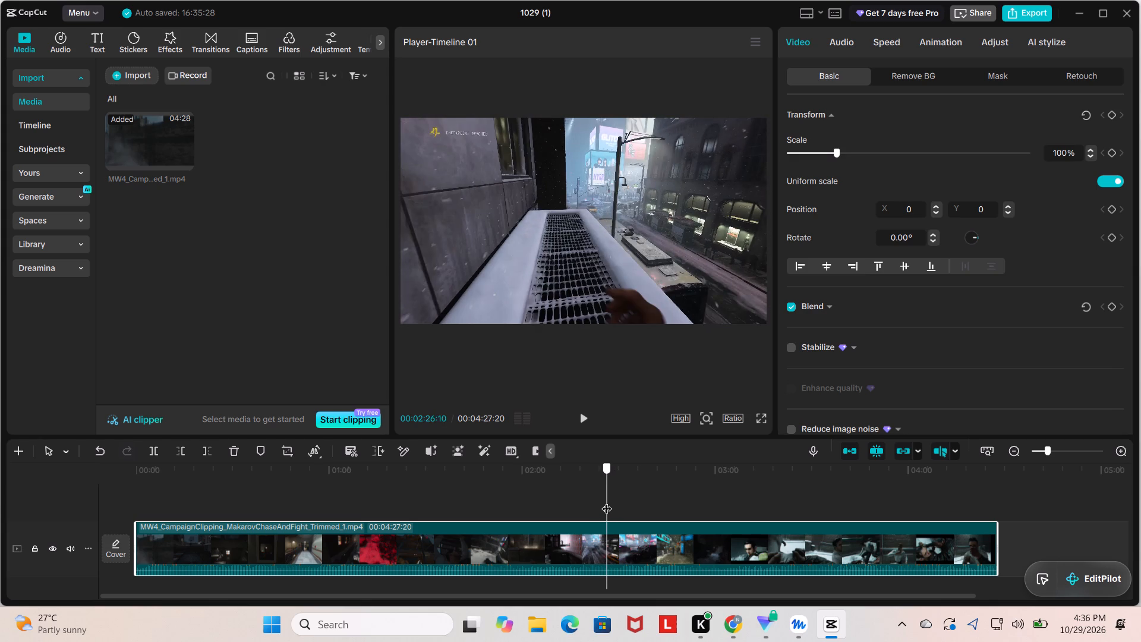
# Set the project's aspect ratio to 9:16.
pyautogui.click(719, 418)
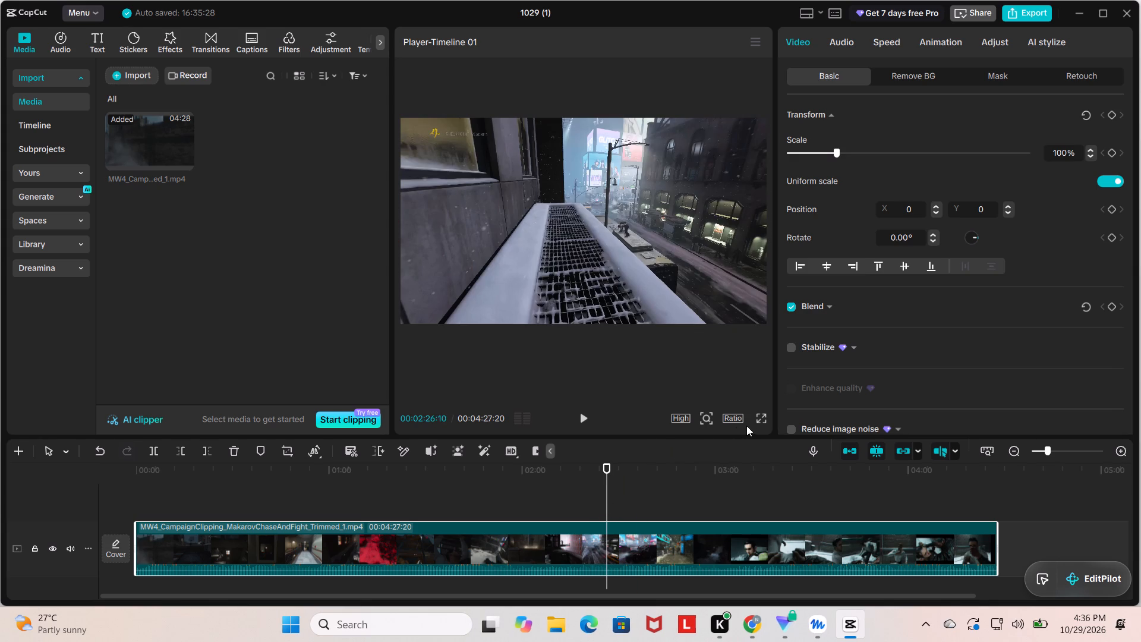
pyautogui.click(732, 420)
pyautogui.click(803, 528)
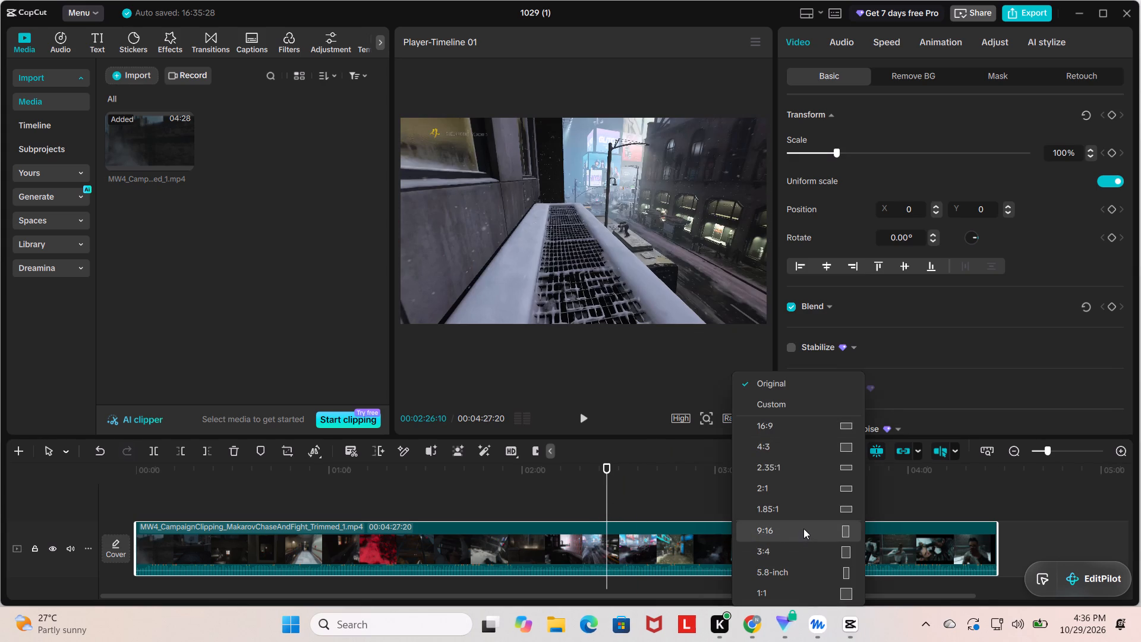
# Enlarge the clip uniformly in the vertical frame to a scale of 300%.
pyautogui.click(625, 248)
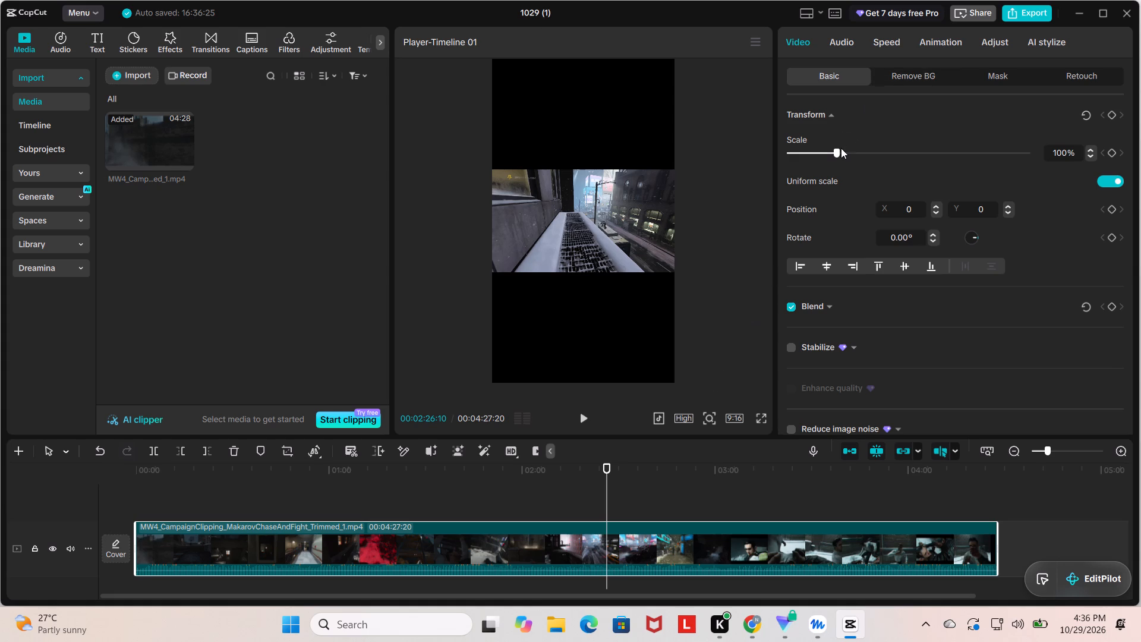
pyautogui.moveTo(840, 148); pyautogui.dragTo(961, 155)
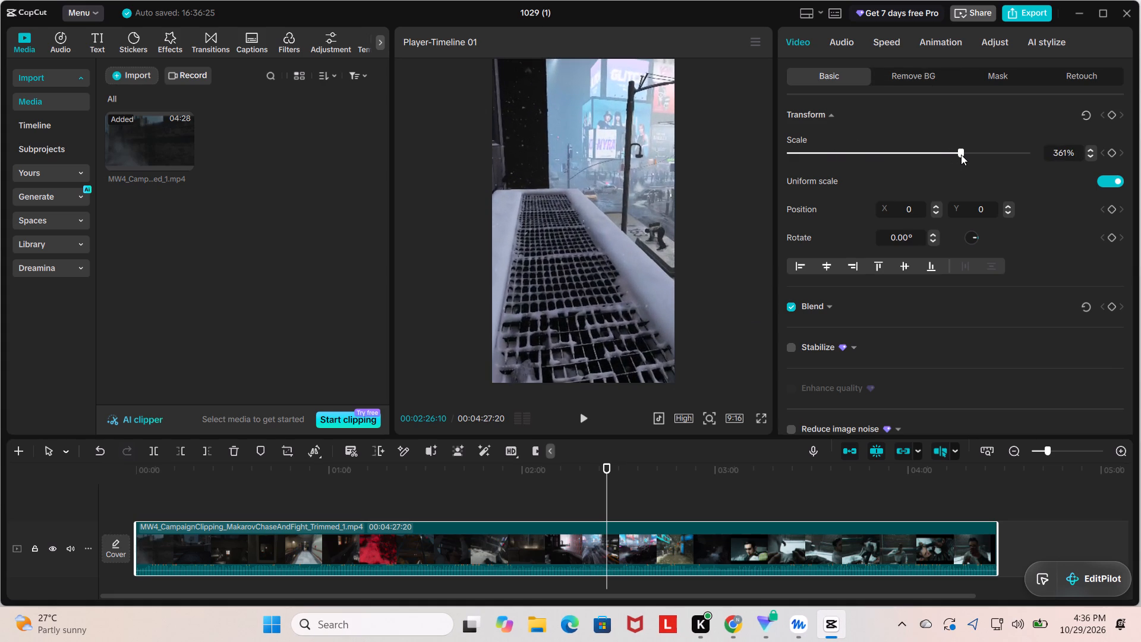
pyautogui.moveTo(961, 155); pyautogui.dragTo(927, 171)
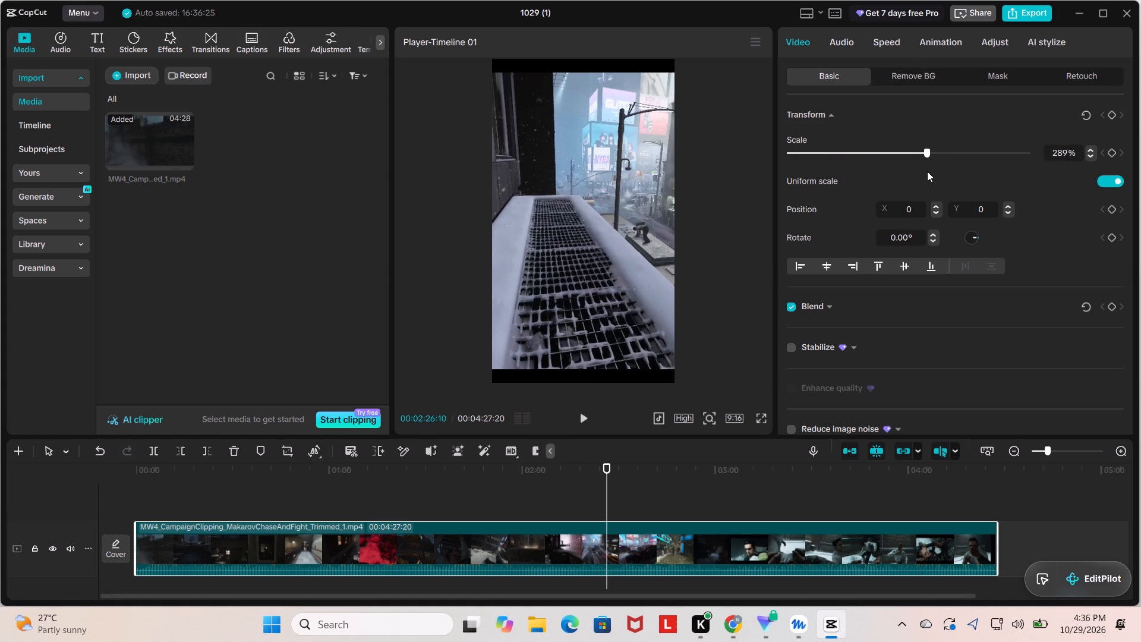
pyautogui.moveTo(927, 171); pyautogui.dragTo(938, 171)
pyautogui.click(599, 156)
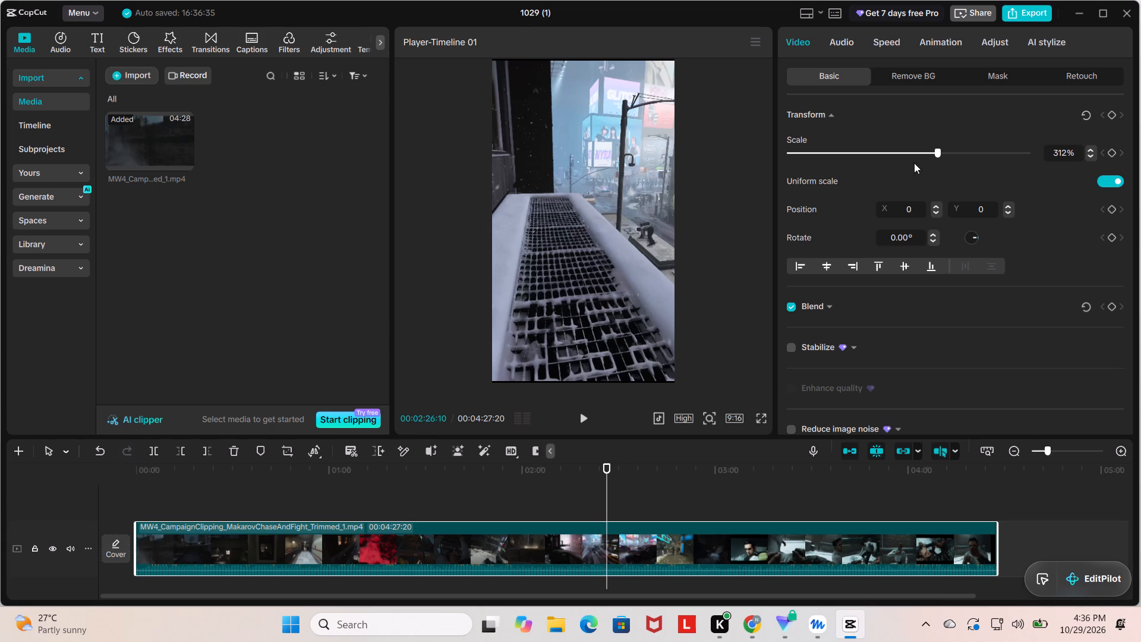
pyautogui.click(1091, 149)
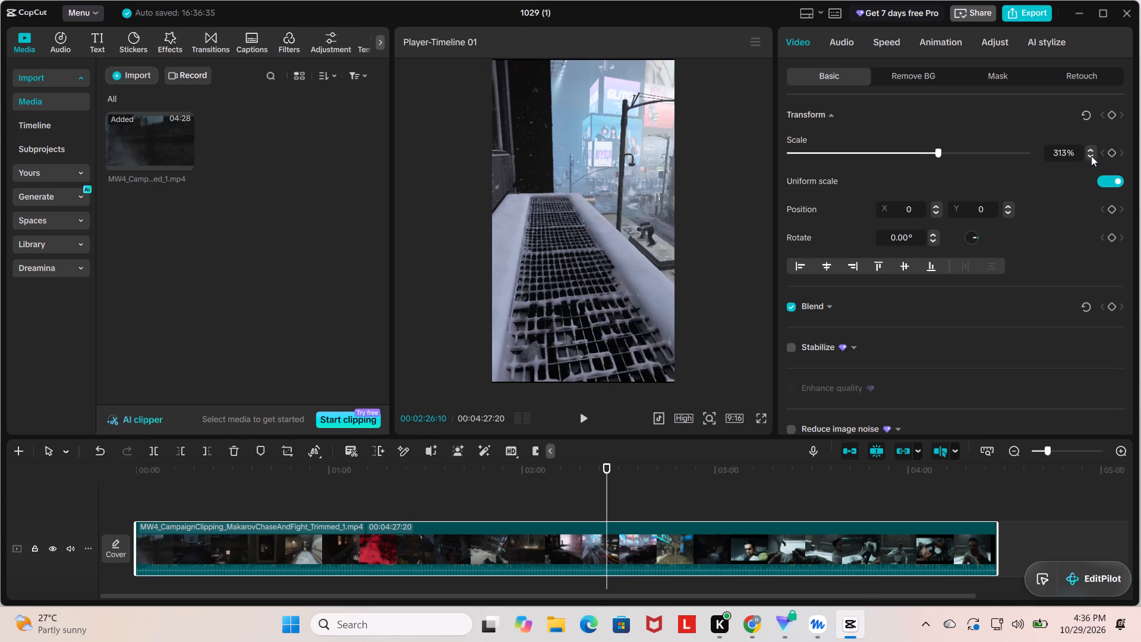
pyautogui.click(1091, 157)
pyautogui.tripleClick(1091, 157)
pyautogui.tripleClick(1091, 157)
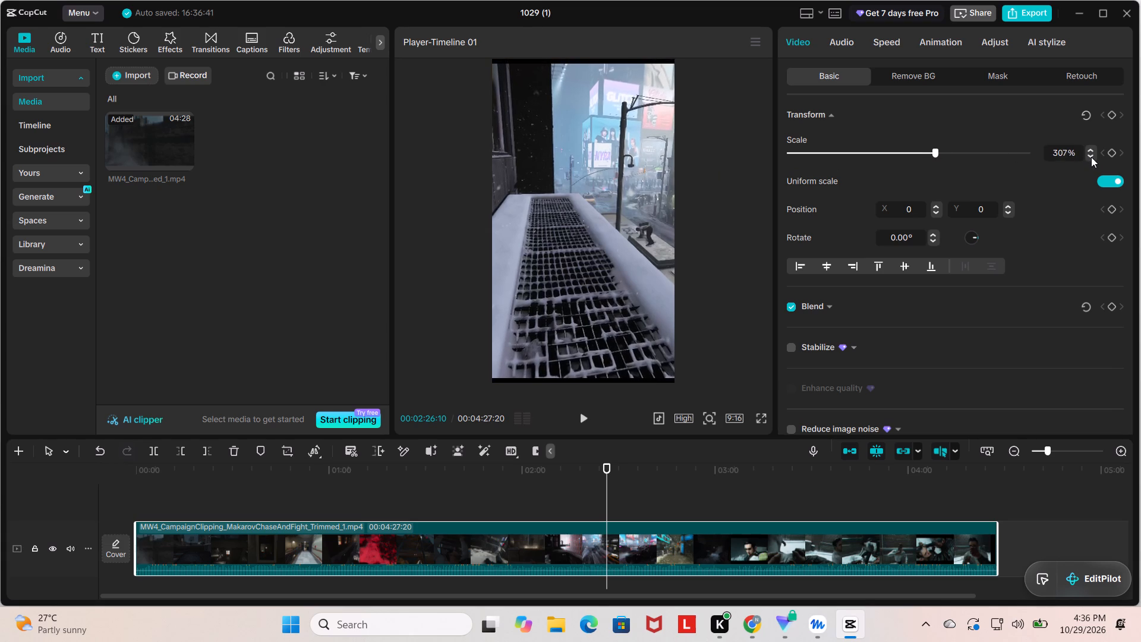
pyautogui.click(1091, 157)
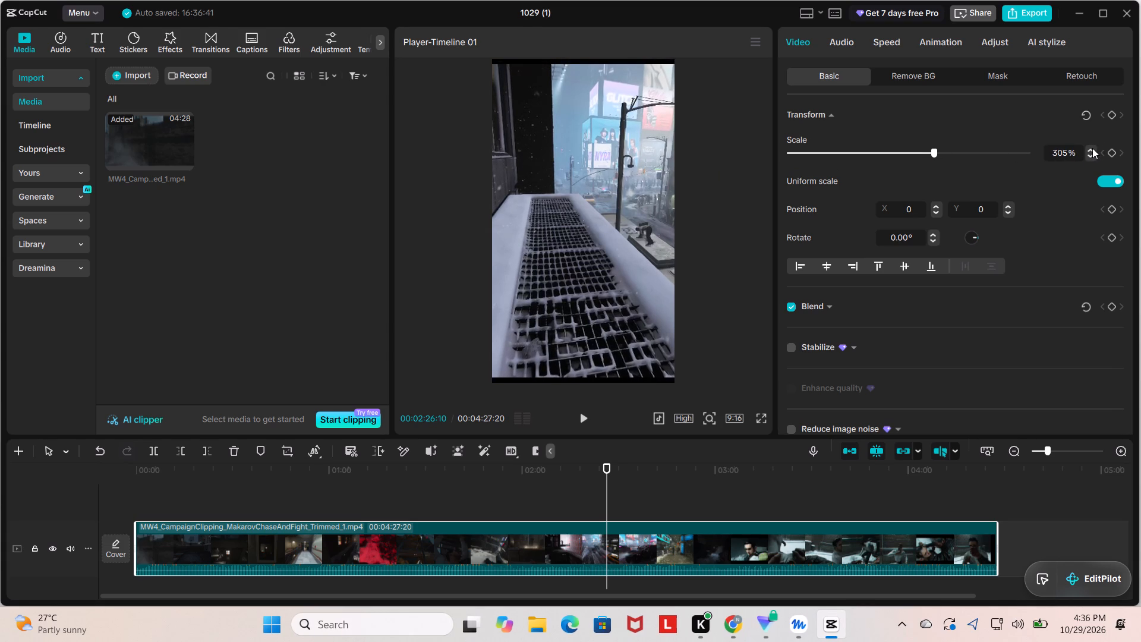
pyautogui.click(1092, 148)
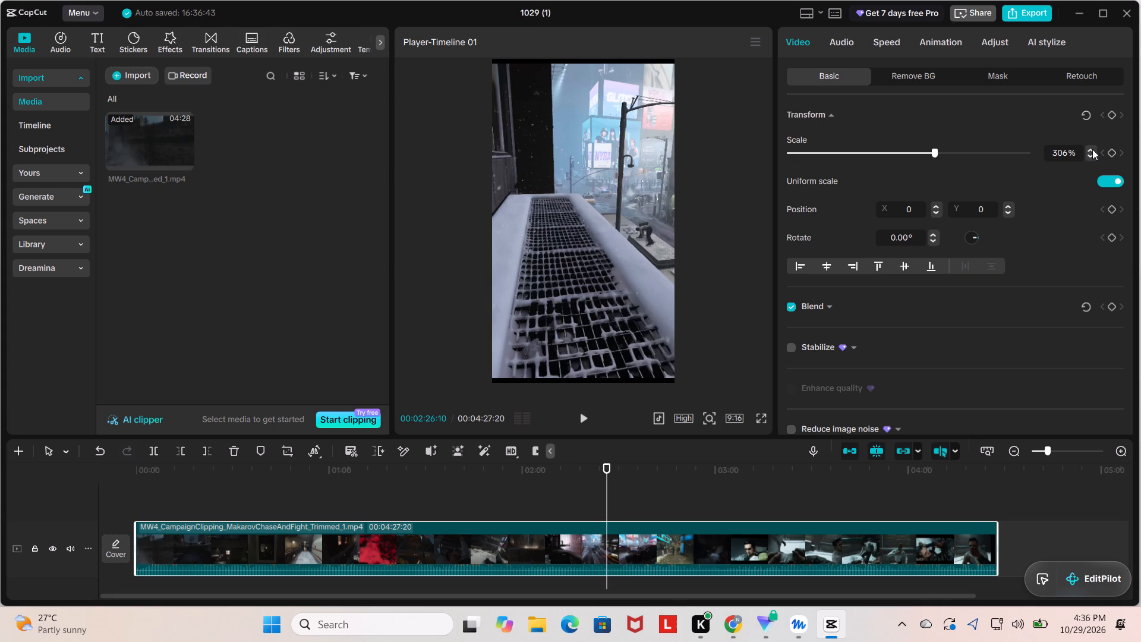
pyautogui.click(1092, 146)
pyautogui.click(1092, 146)
pyautogui.doubleClick(1089, 149)
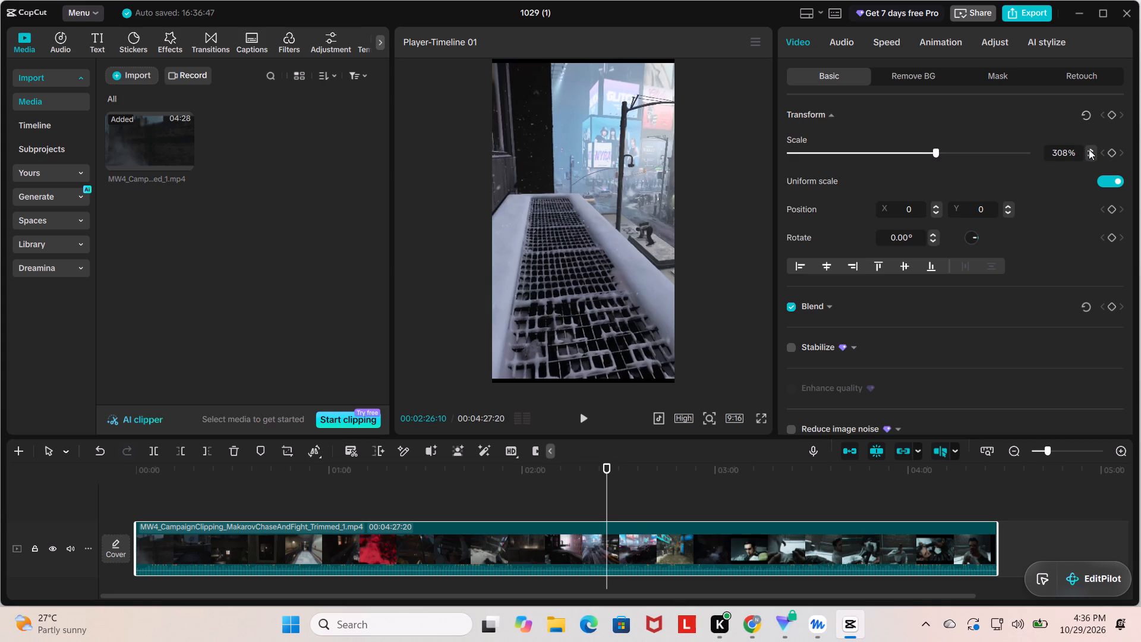
pyautogui.click(1089, 149)
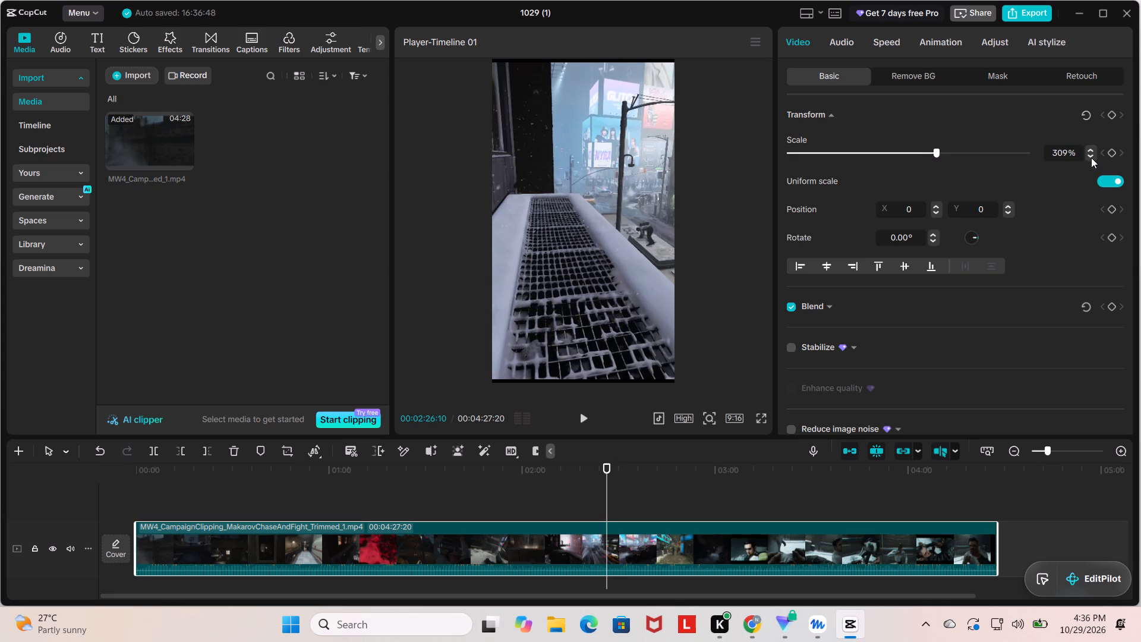
pyautogui.doubleClick(1091, 158)
pyautogui.tripleClick(1091, 158)
pyautogui.click(1091, 158)
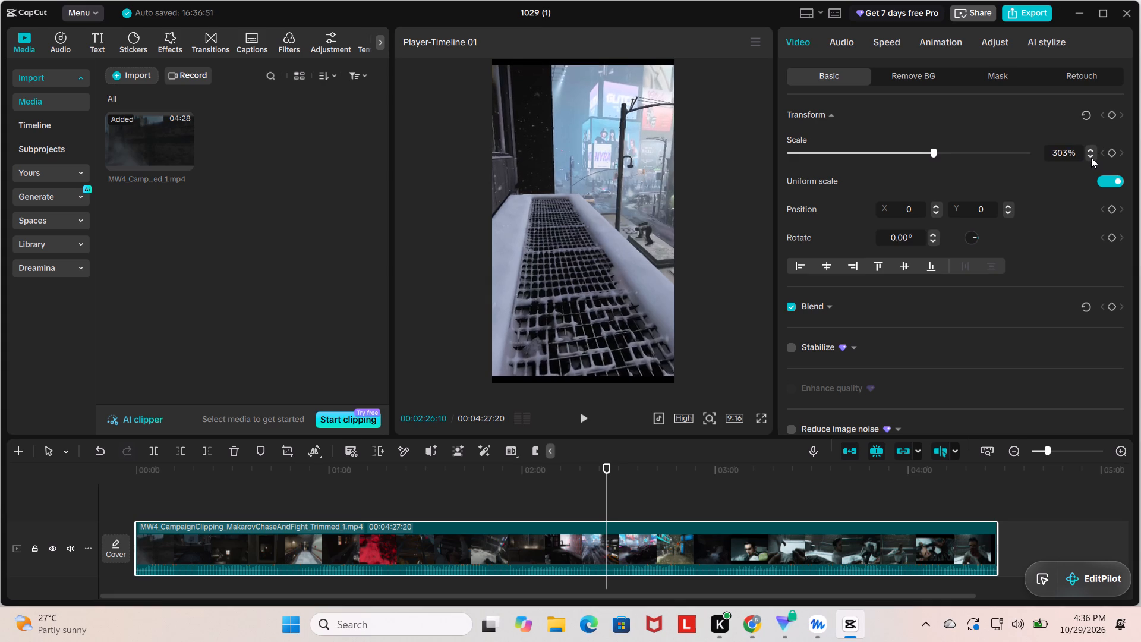
pyautogui.click(1091, 158)
pyautogui.click(1091, 158)
pyautogui.click(1091, 158)
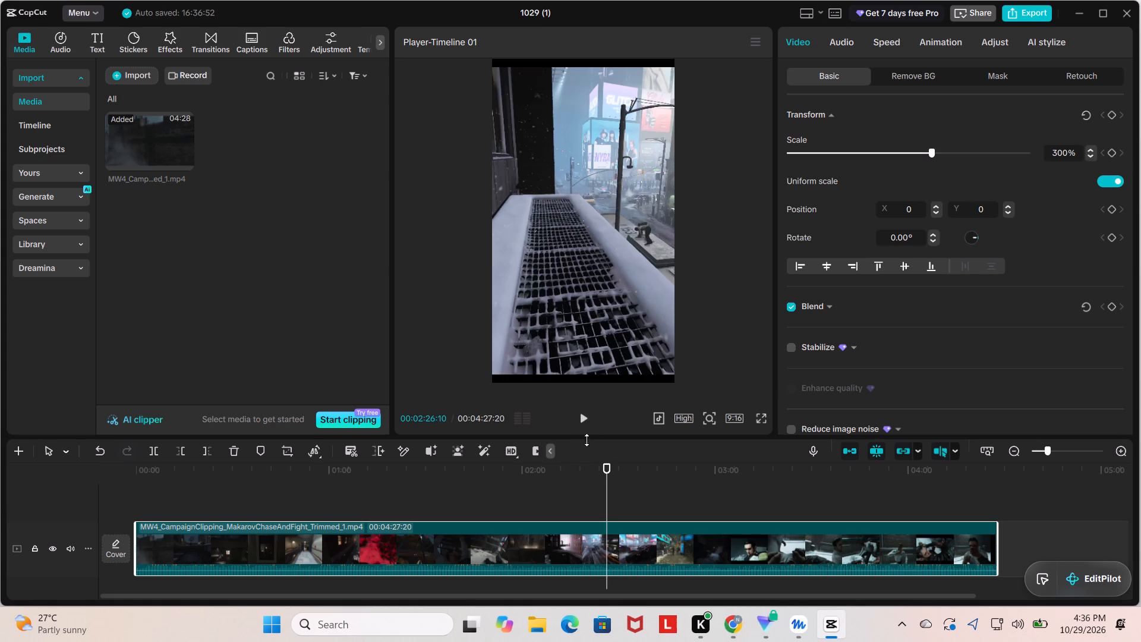
# Play the footage from 00:02:26:21 to about 00:02:30 to review the leap from the ledge onto the vehicle roof.
pyautogui.click(609, 476)
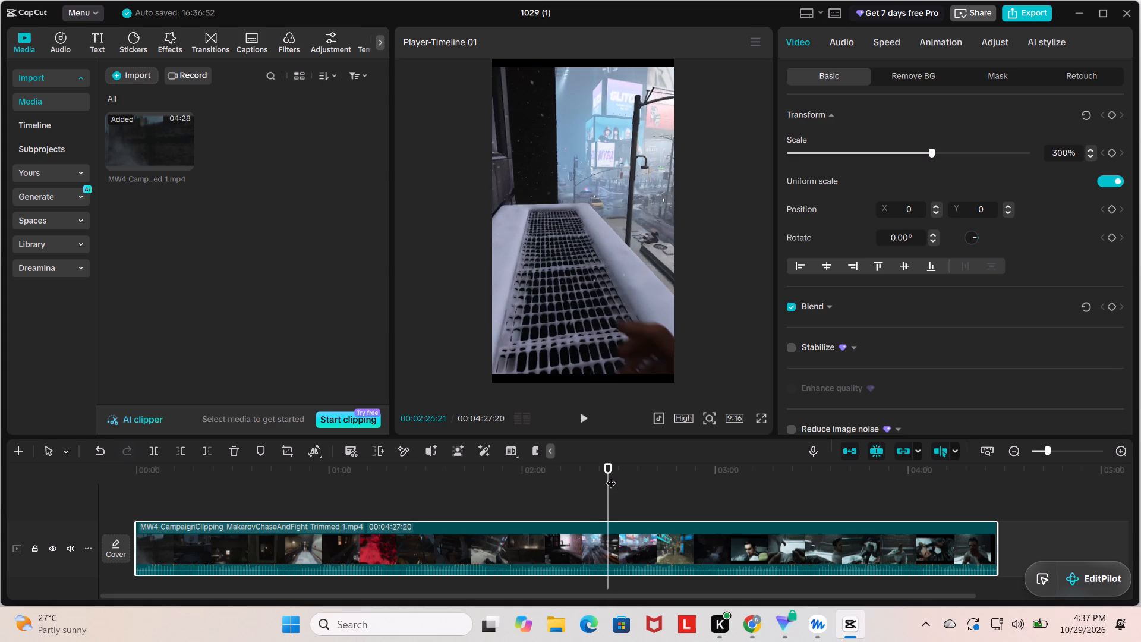
pyautogui.press('space')
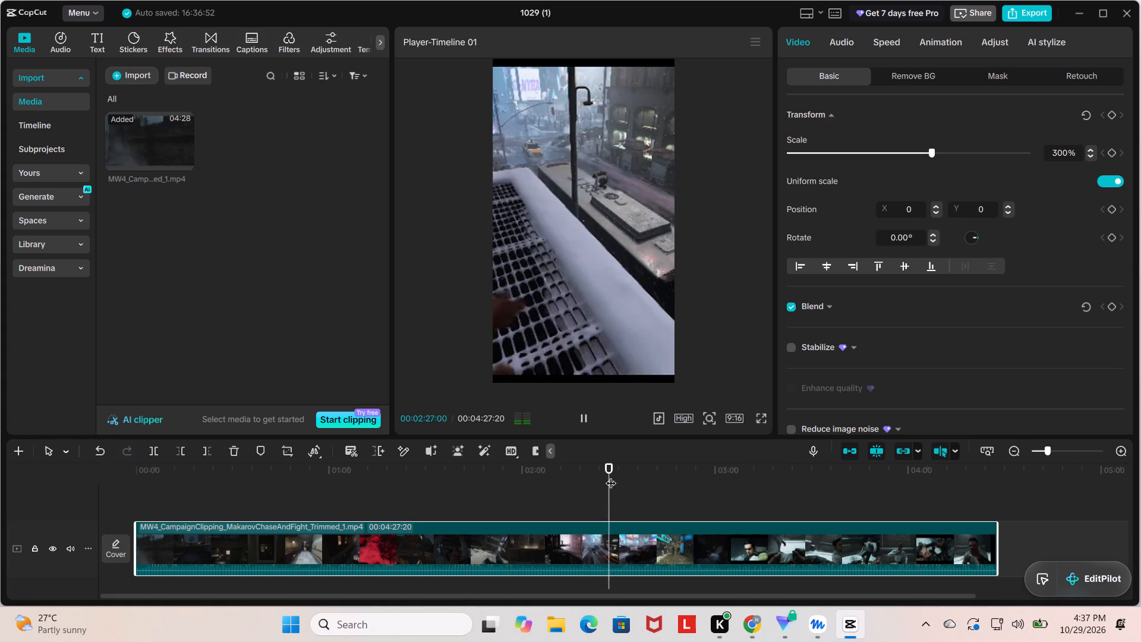
pyautogui.press('space')
pyautogui.press('space')
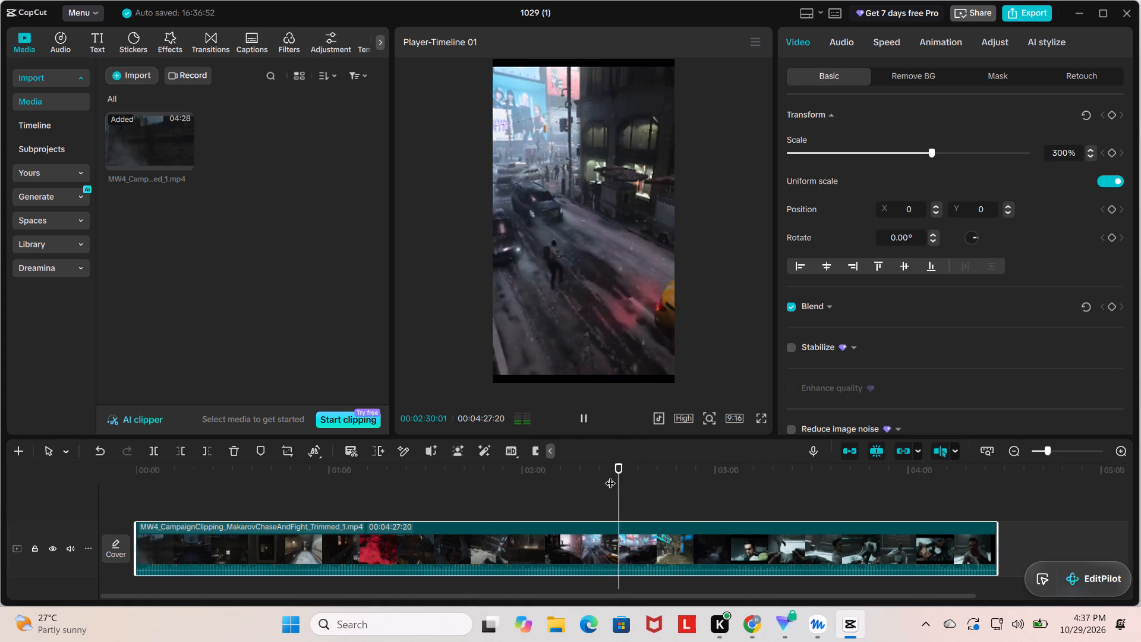
# Step back frame by frame to 00:02:27:04, where the vehicle roof marked 1535 is in view, and split the clip there.
pyautogui.press('Left')
pyautogui.press('Left')
pyautogui.press('Left')
pyautogui.press('Left')
pyautogui.press('Left')
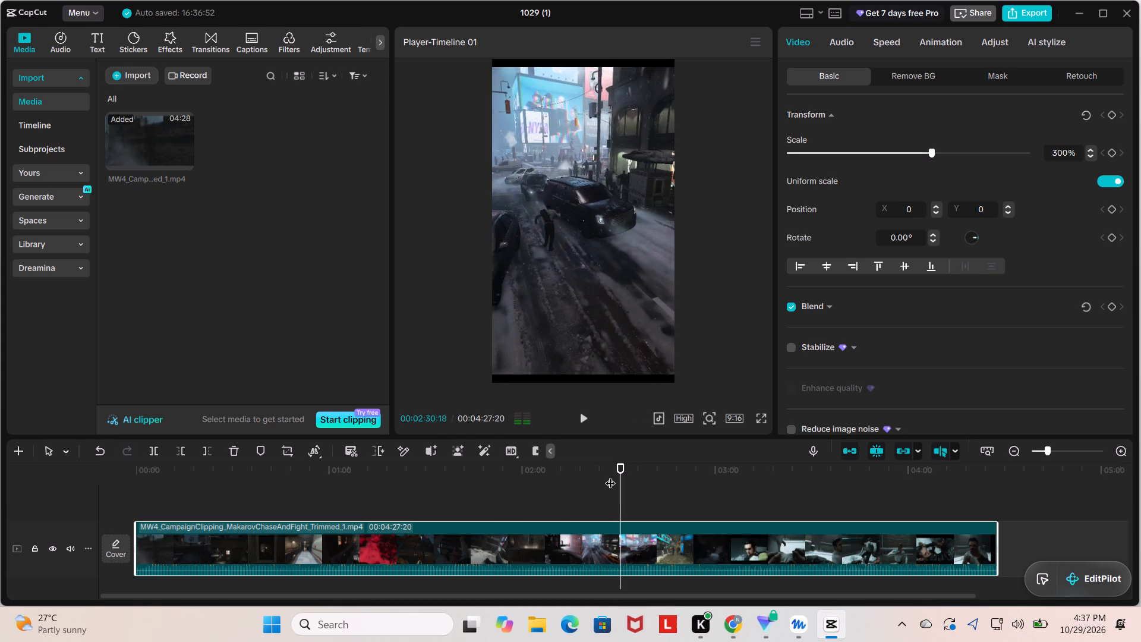
pyautogui.press('Left')
pyautogui.press('Left')
pyautogui.press('Left')
pyautogui.press('Left')
pyautogui.press('Left')
pyautogui.press('Left')
pyautogui.press('Left')
pyautogui.press('Left')
pyautogui.press('Left')
pyautogui.press('Left')
pyautogui.press('Left')
pyautogui.press('Left')
pyautogui.press('Left')
pyautogui.press('Left')
pyautogui.press('Left')
pyautogui.press('Left')
pyautogui.press('Left')
pyautogui.press('Left')
pyautogui.press('Left')
pyautogui.press('Left')
pyautogui.press('Left')
pyautogui.press('Left')
pyautogui.press('Left')
pyautogui.press('Left')
pyautogui.press('Left')
pyautogui.press('Left')
pyautogui.press('Left')
pyautogui.press('Left')
pyautogui.press('Left')
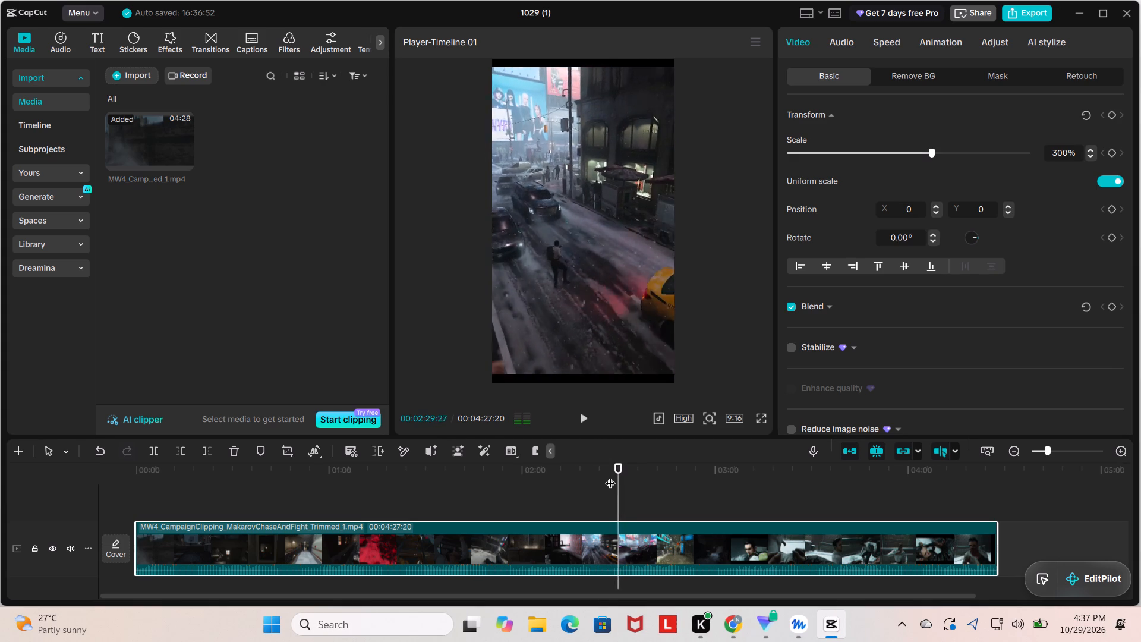
pyautogui.press('Left')
pyautogui.press('Left')
pyautogui.press('Left')
pyautogui.press('Left')
pyautogui.press('Left')
pyautogui.press('Left')
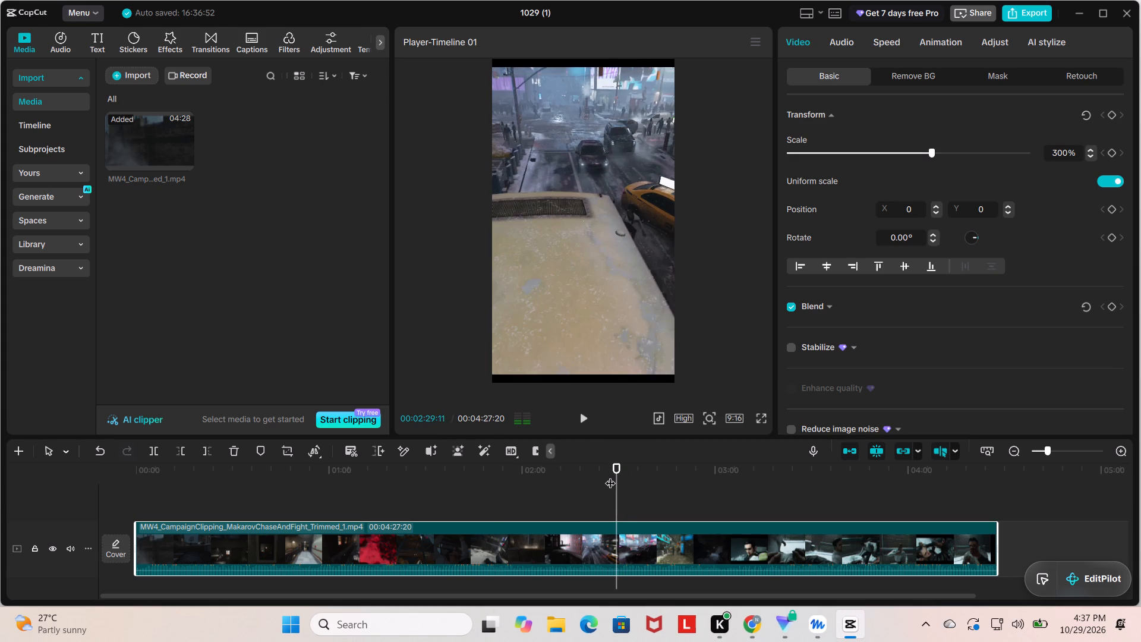
pyautogui.press('Left')
pyautogui.press('Left')
pyautogui.press('Left')
pyautogui.press('Left')
pyautogui.press('Left')
pyautogui.press('Left')
pyautogui.press('Left')
pyautogui.press('Left')
pyautogui.press('Left')
pyautogui.press('Left')
pyautogui.press('Left')
pyautogui.press('Left')
pyautogui.press('Left')
pyautogui.press('Left')
pyautogui.press('Left')
pyautogui.press('Left')
pyautogui.press('Left')
pyautogui.press('Left')
pyautogui.press('Left')
pyautogui.press('Left')
pyautogui.press('Left')
pyautogui.press('Left')
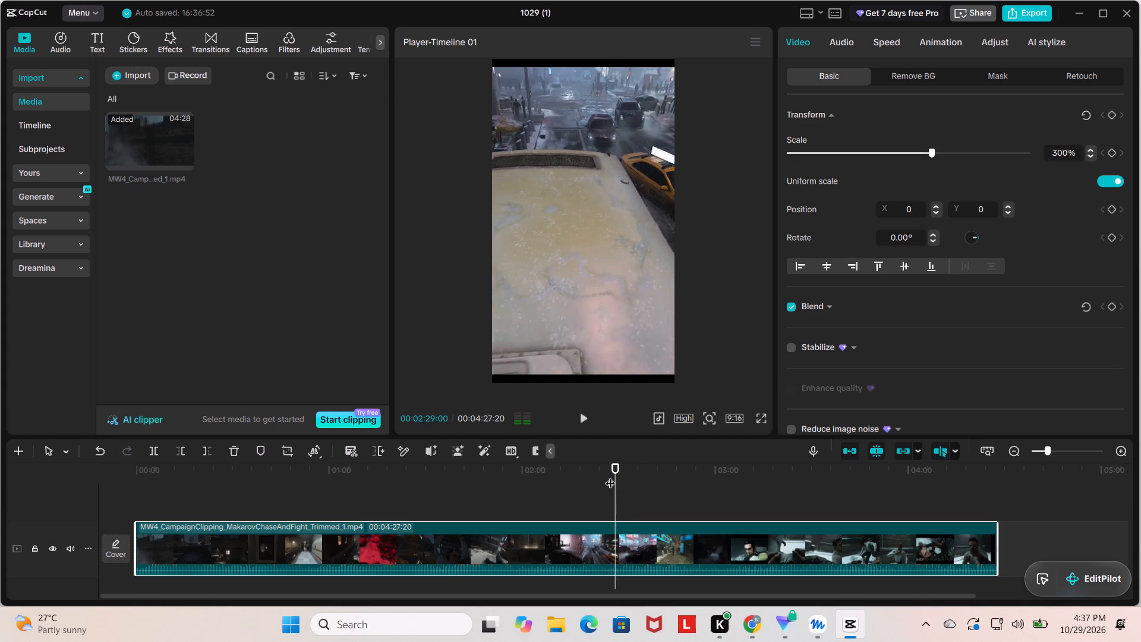
pyautogui.press('Left')
pyautogui.press('Left')
pyautogui.press('Left')
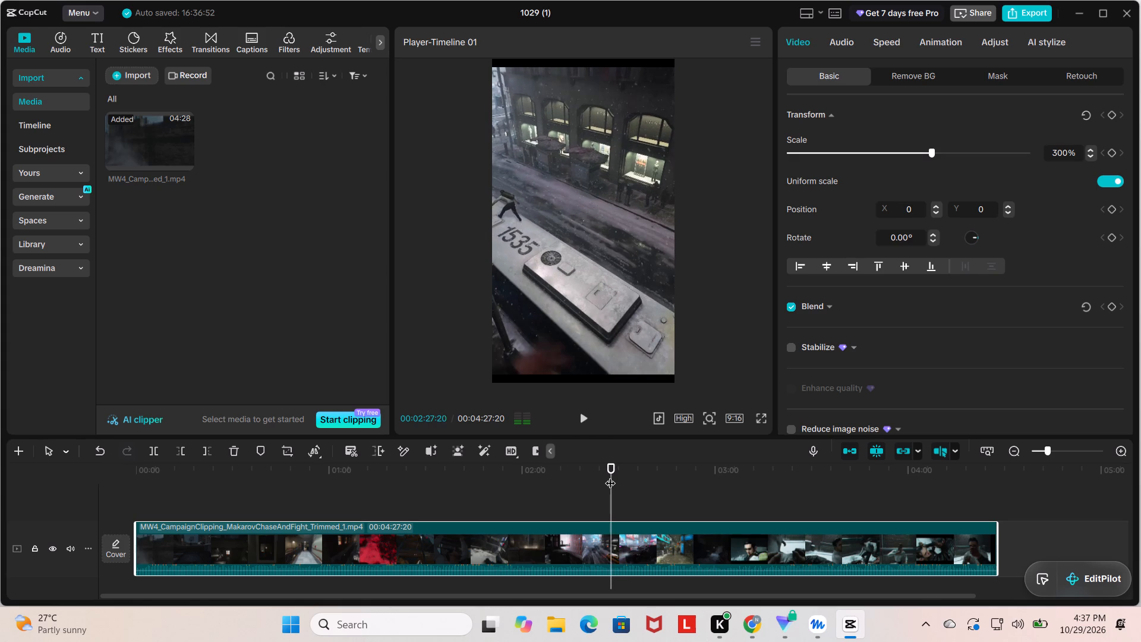
pyautogui.press('Left')
pyautogui.press('Left')
pyautogui.press('Left')
pyautogui.press('Left')
pyautogui.press('Left')
pyautogui.press('Left')
pyautogui.press('Left')
pyautogui.press('Left')
pyautogui.press('Left')
pyautogui.press('Left')
pyautogui.press('Left')
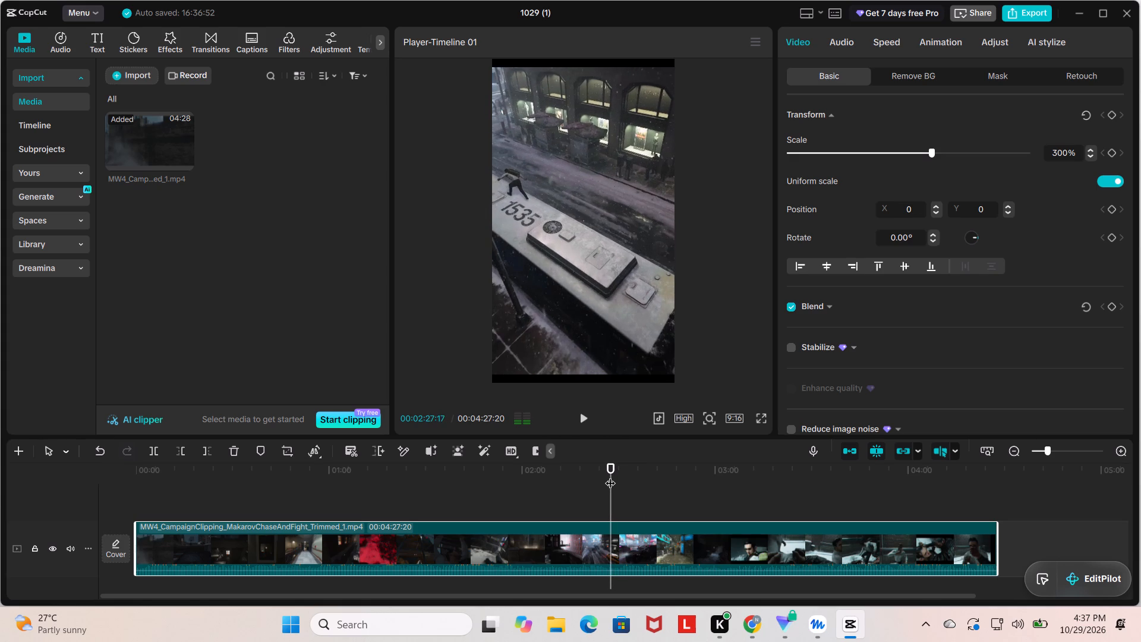
pyautogui.press('Left')
pyautogui.press('Left')
pyautogui.press('Left')
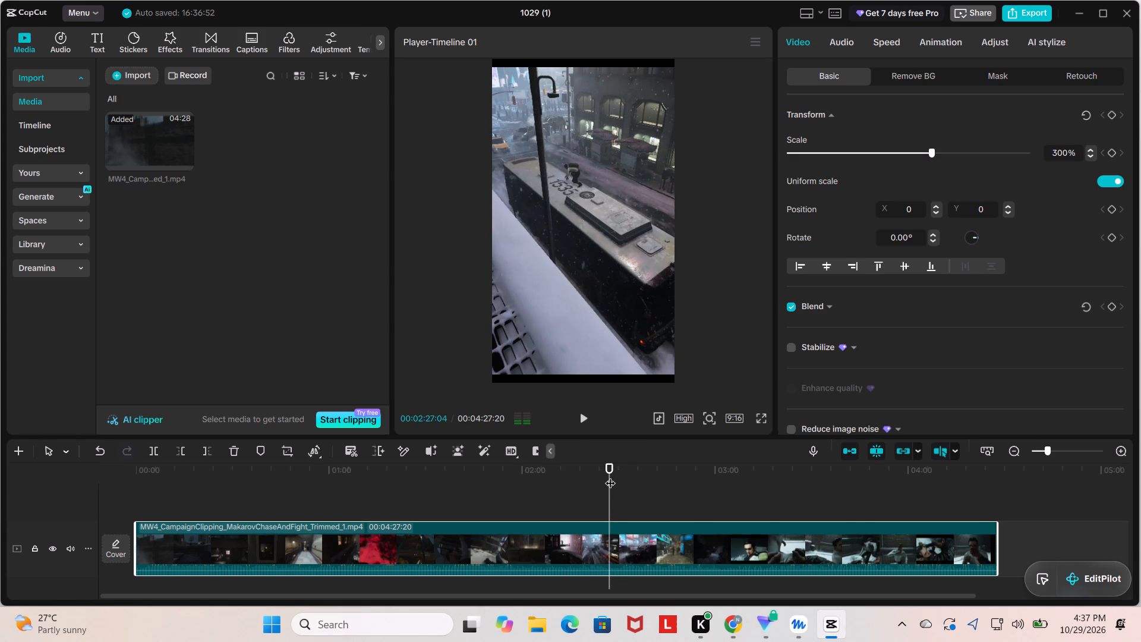
pyautogui.hotkey('ctrl', 'b')
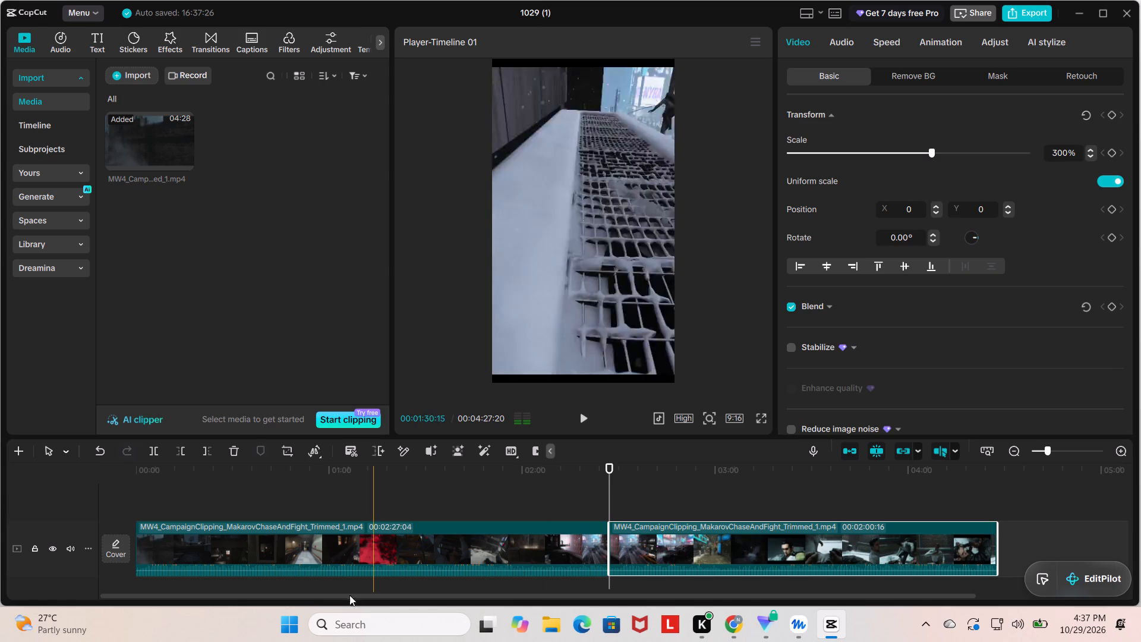
# Delete the part of the clip before the split so the remaining footage starts the timeline.
pyautogui.click(420, 558)
pyautogui.press('BackSpace')
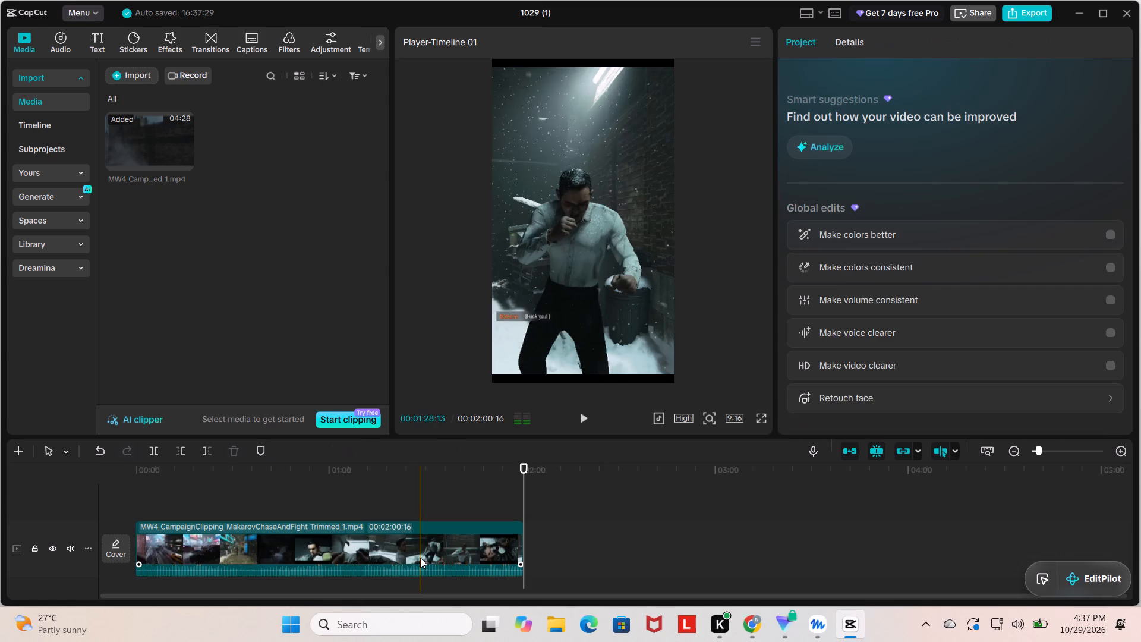
# Enlarge the timeline scale for the remaining clip and return the playhead to 00:00:00:00.
pyautogui.keyDown('ctrl'); pyautogui.scroll(3, 377, 549); pyautogui.keyUp('ctrl')
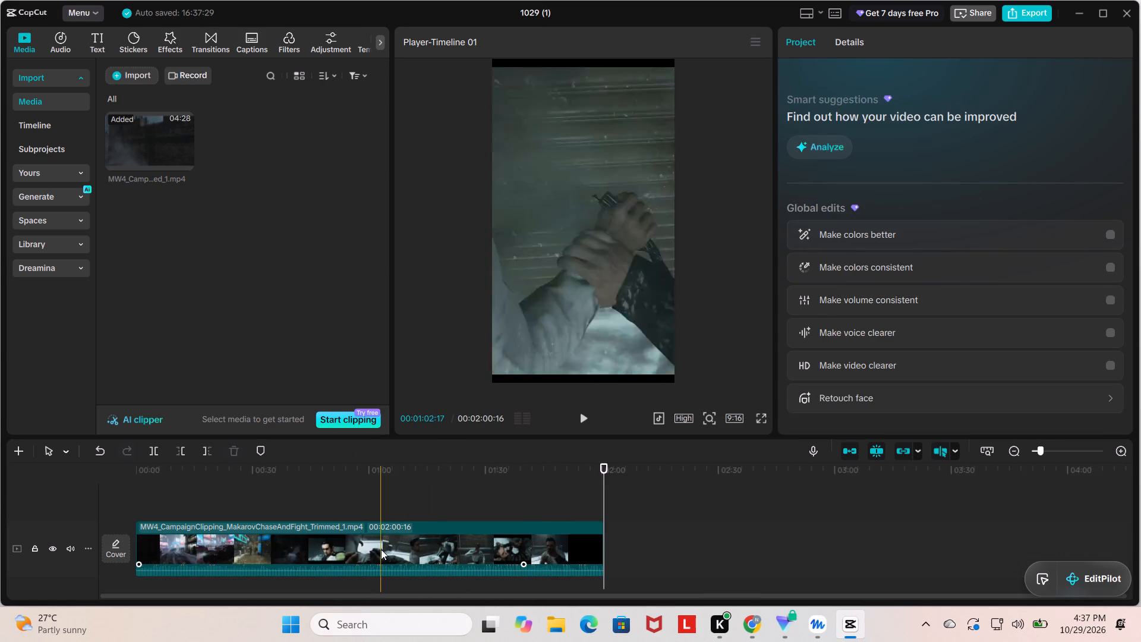
pyautogui.keyDown('ctrl'); pyautogui.scroll(2, 383, 546); pyautogui.keyUp('ctrl')
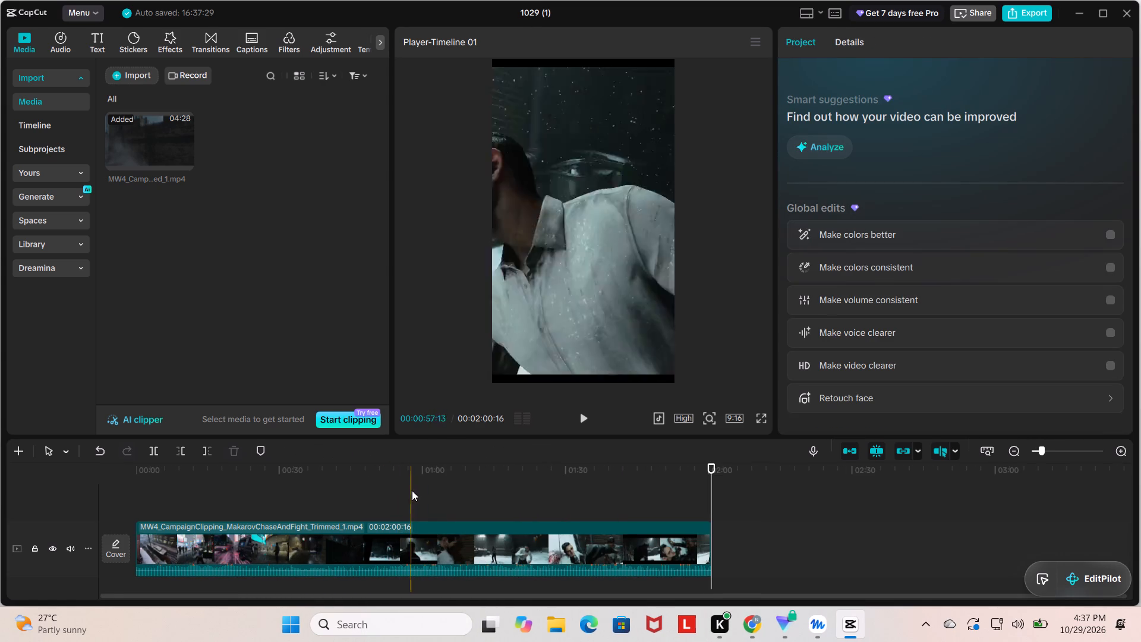
pyautogui.keyDown('ctrl'); pyautogui.scroll(3, 412, 490); pyautogui.keyUp('ctrl')
pyautogui.moveTo(398, 482); pyautogui.dragTo(308, 492)
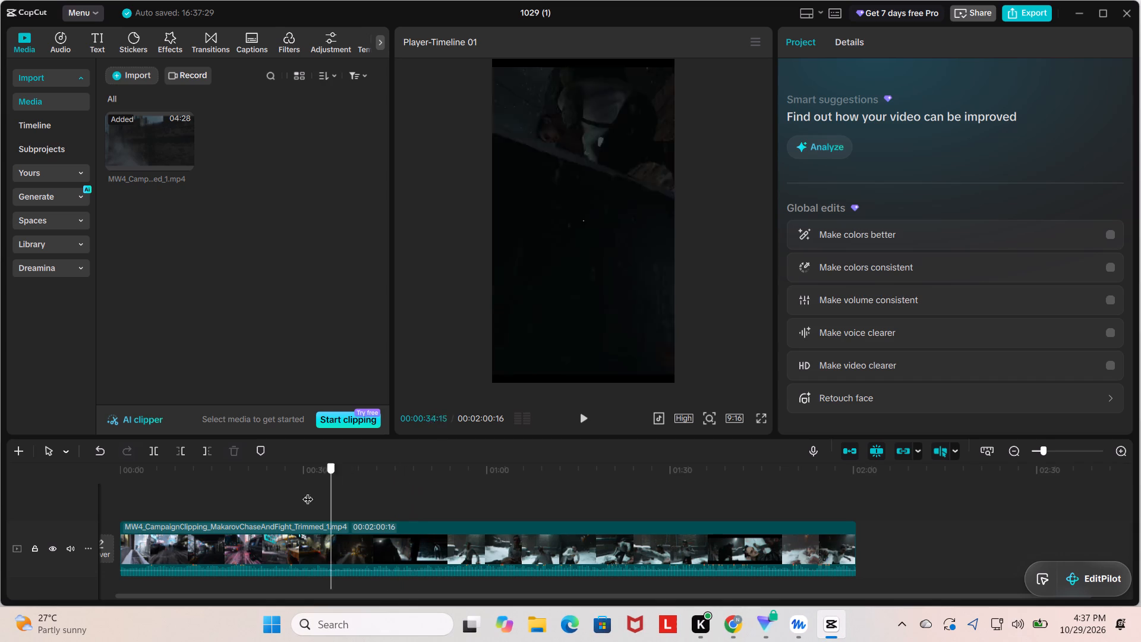
pyautogui.moveTo(308, 492); pyautogui.dragTo(100, 503)
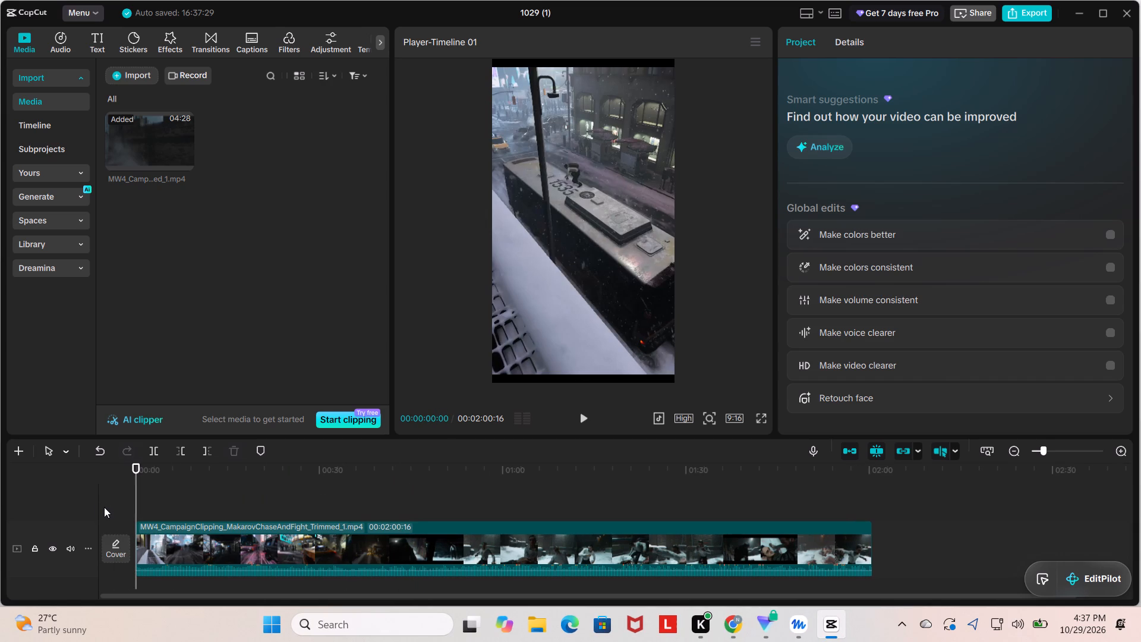
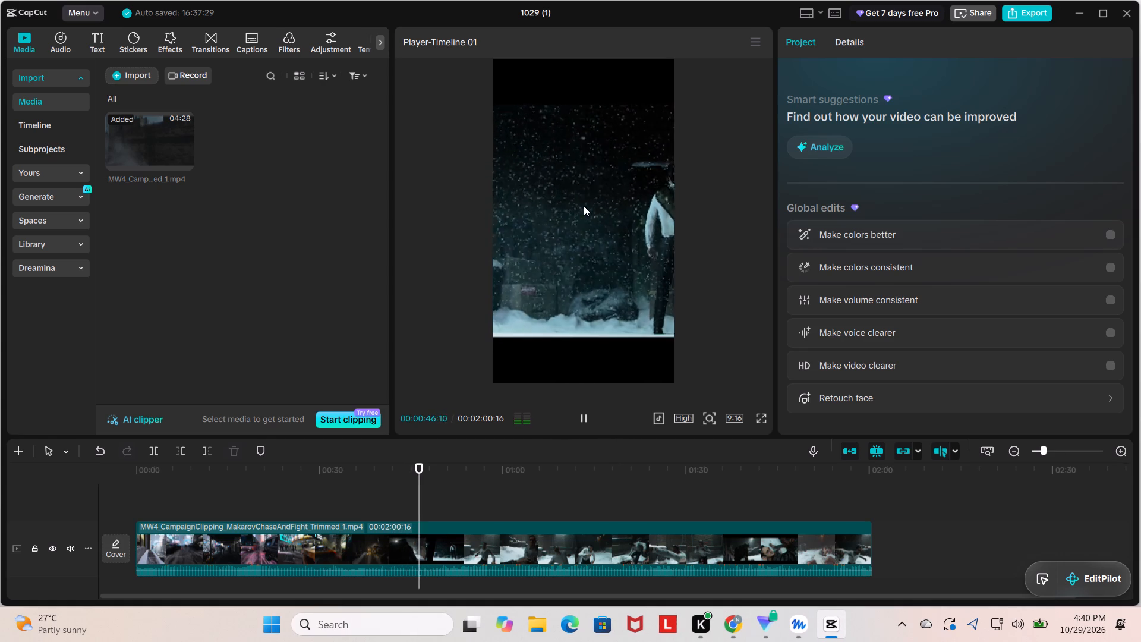
# Review the snowy standoff cutscene up to about 00:00:54, and step back to 00:00:43:20 at the bearded man's close-up.
pyautogui.press('space')
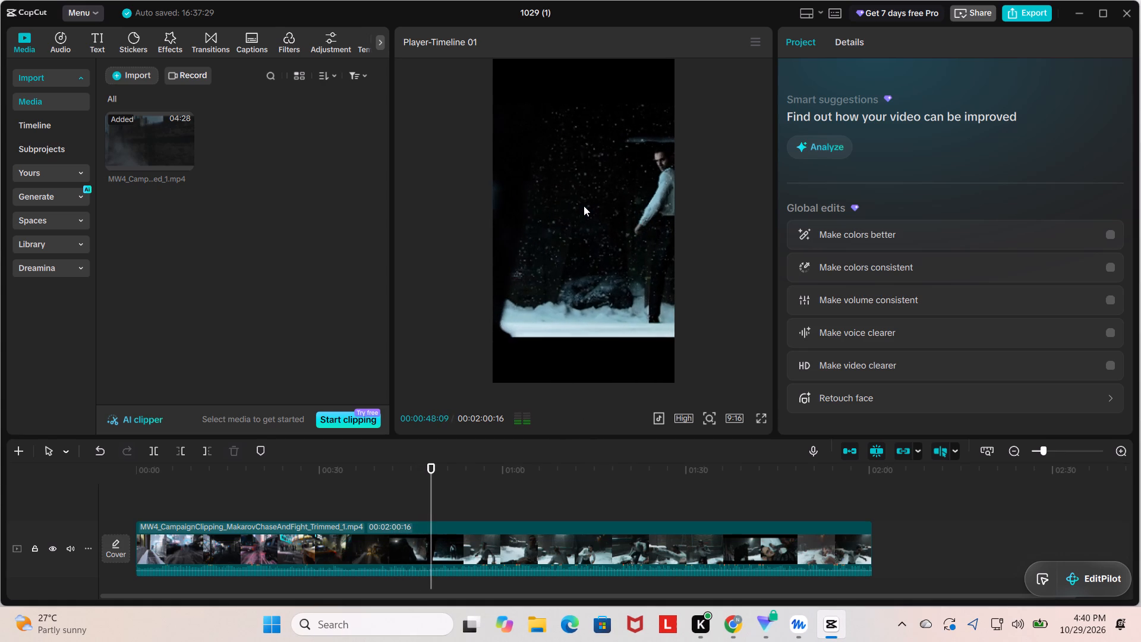
pyautogui.press('space')
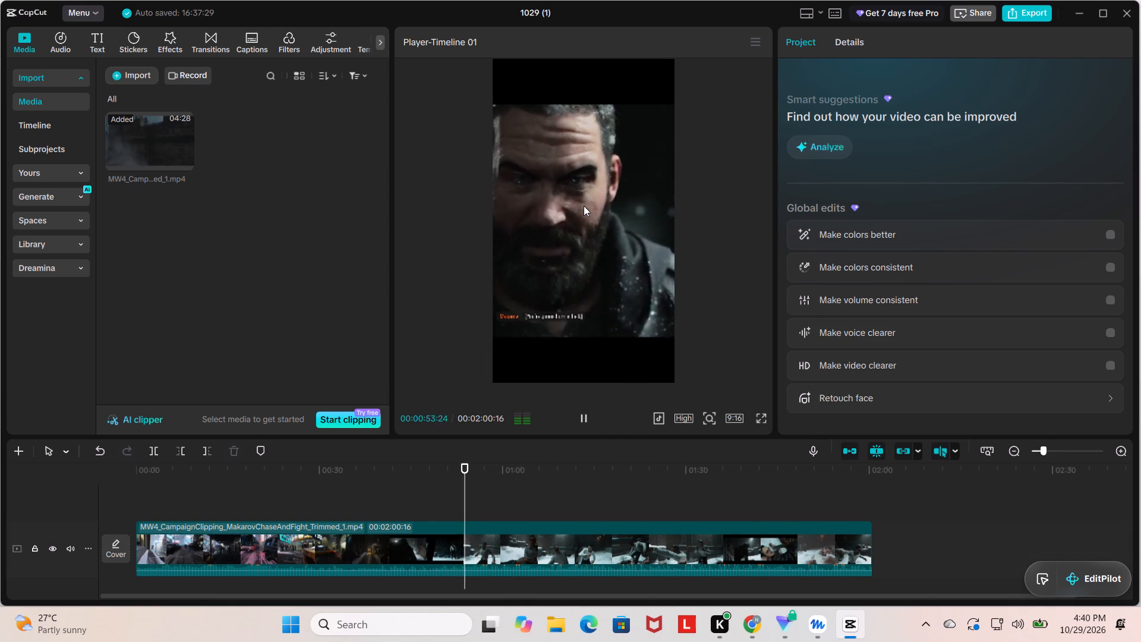
pyautogui.press('Left')
pyautogui.press('Left')
pyautogui.press('Left')
pyautogui.press('Left')
pyautogui.press('Left')
pyautogui.press('Left')
pyautogui.press('Left')
pyautogui.press('Left')
pyautogui.press('Left')
pyautogui.press('Left')
pyautogui.press('Left')
pyautogui.press('Left')
pyautogui.press('Left')
pyautogui.press('Left')
pyautogui.press('Left')
pyautogui.press('Left')
pyautogui.press('Left')
pyautogui.press('Left')
pyautogui.press('Left')
pyautogui.press('Left')
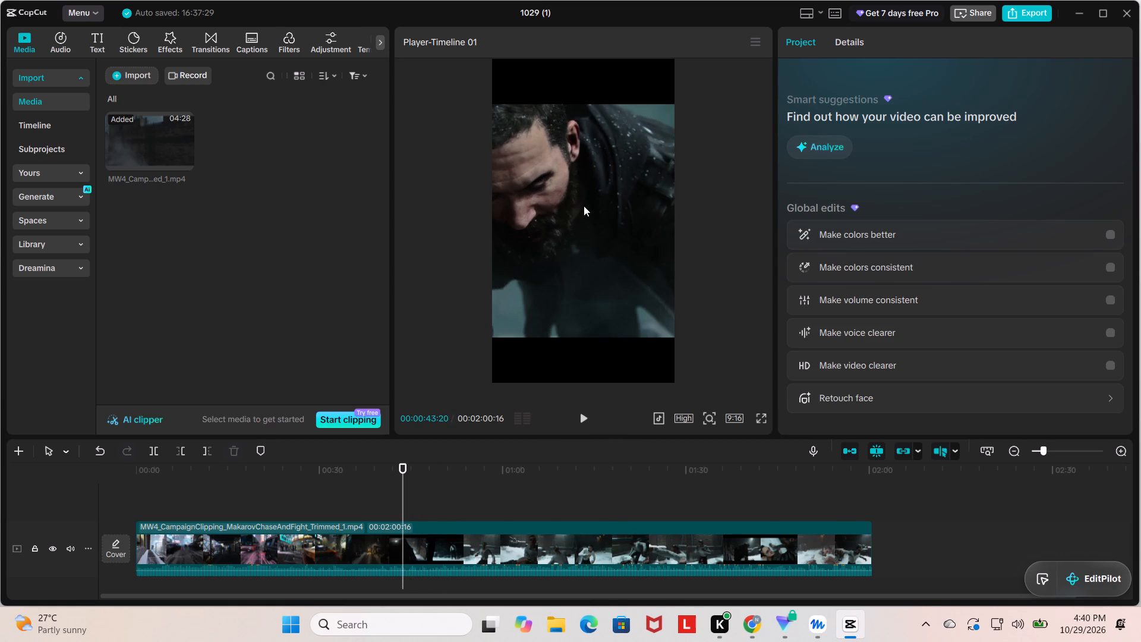
# Play the footage from about 00:00:43:20 to 00:00:46 and step back frame by frame to examine the bearded man's close-up.
pyautogui.press('Right')
pyautogui.press('Right')
pyautogui.press('Right')
pyautogui.press('space')
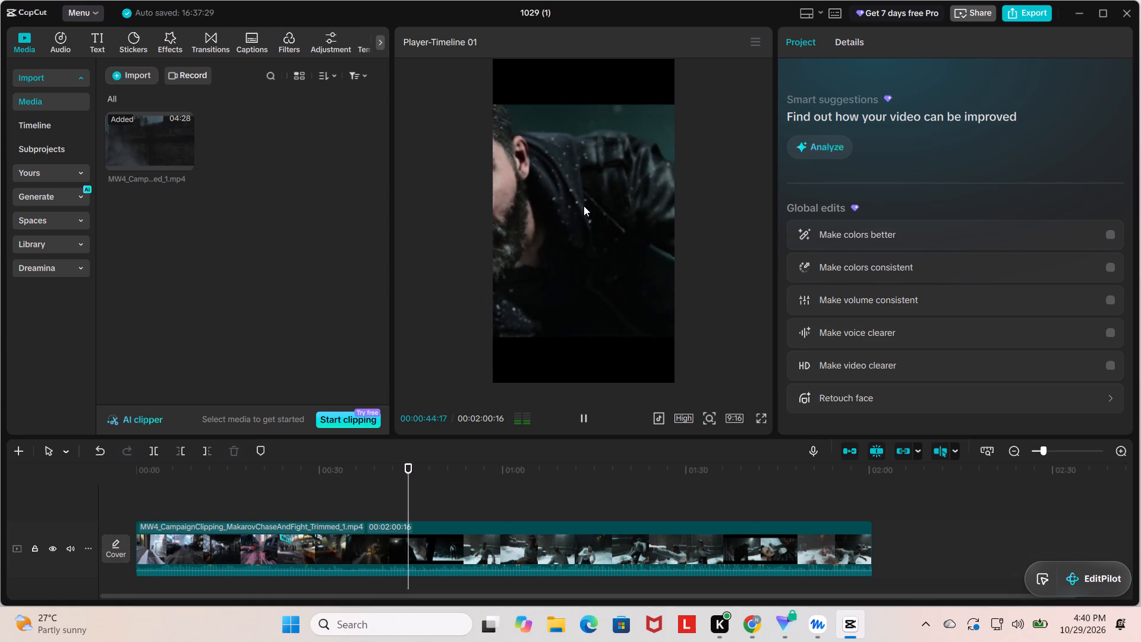
pyautogui.press('space')
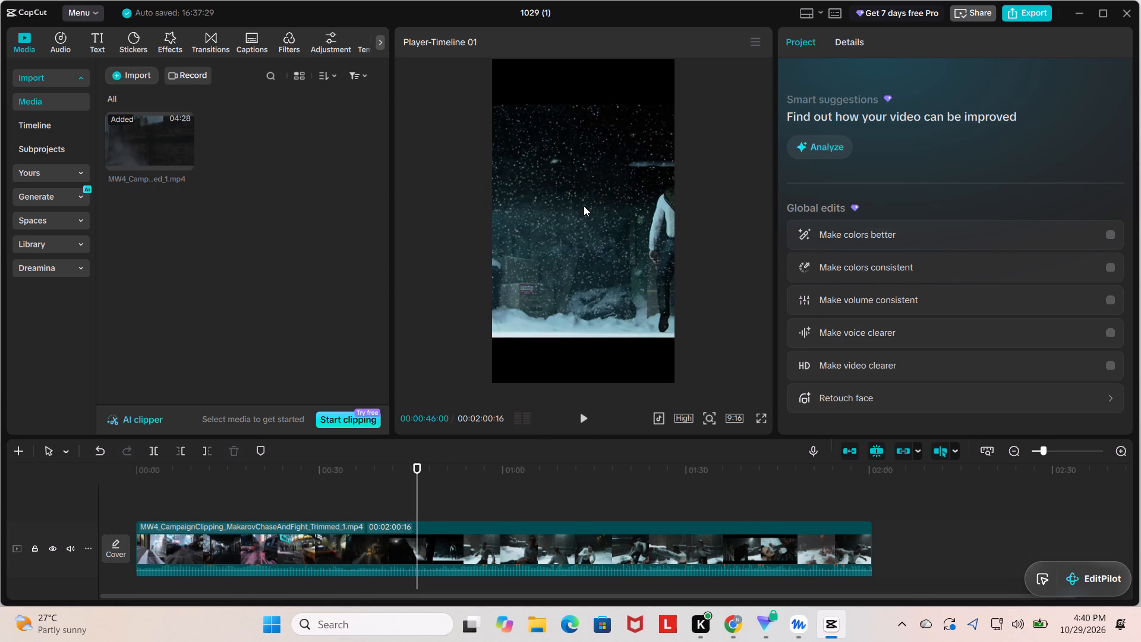
pyautogui.press('Left')
pyautogui.press('Left')
pyautogui.press('Left')
pyautogui.press('Left')
pyautogui.press('Left')
pyautogui.press('Left')
pyautogui.press('Left')
pyautogui.press('Left')
pyautogui.press('Left')
pyautogui.press('Left')
pyautogui.press('Left')
pyautogui.press('Left')
pyautogui.press('Left')
pyautogui.press('Left')
pyautogui.press('Left')
pyautogui.press('Left')
pyautogui.press('Left')
pyautogui.press('Left')
pyautogui.press('Left')
pyautogui.press('Left')
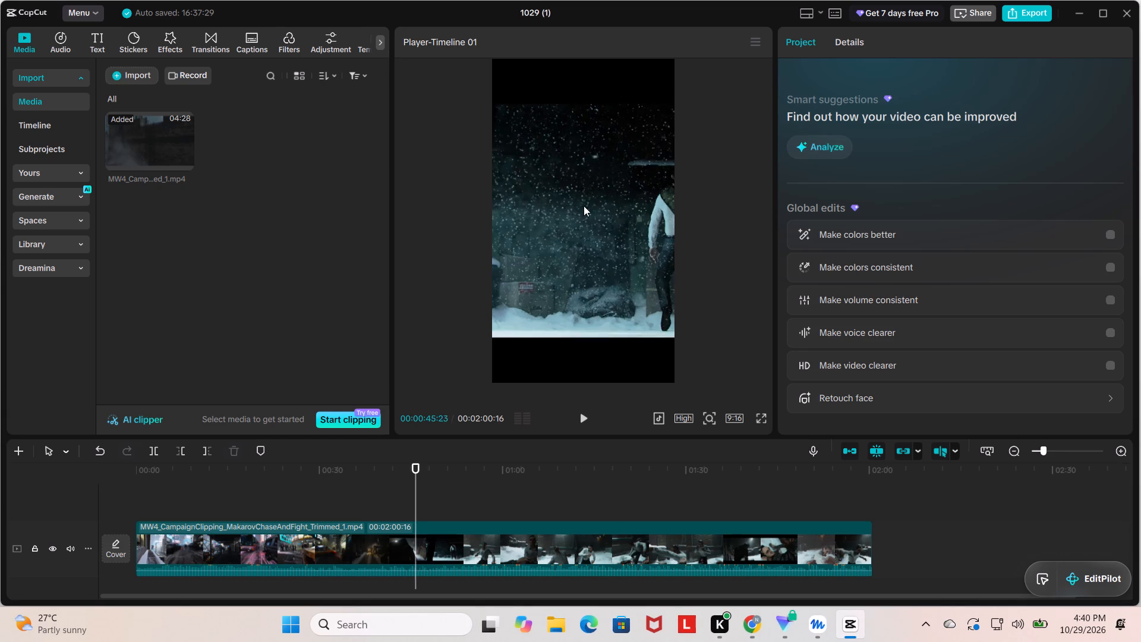
# Replay the shot change near 00:00:46, and step back to 00:00:42:01, where the man stands with his arms spread.
pyautogui.press('space')
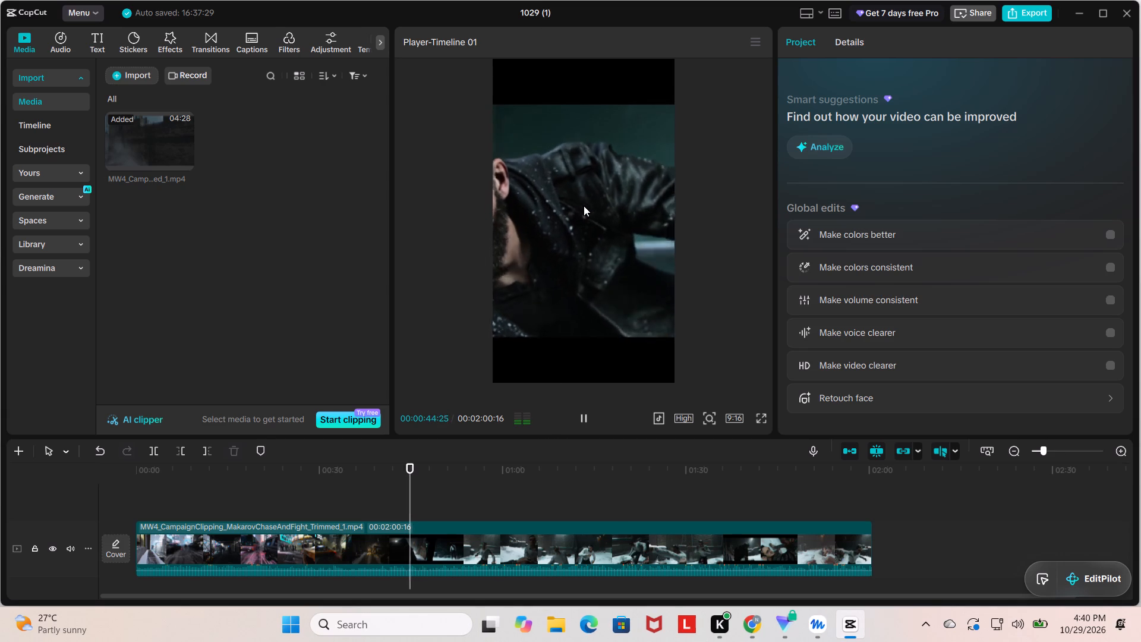
pyautogui.press('space')
pyautogui.press('space')
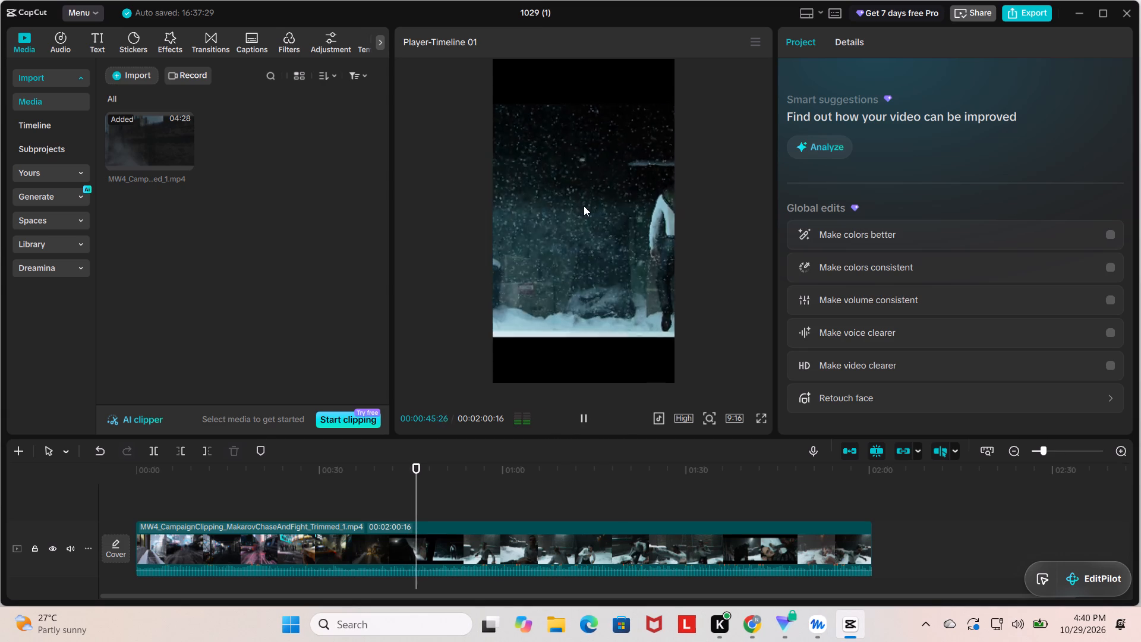
pyautogui.press('space')
pyautogui.press('Left')
pyautogui.press('Left')
pyautogui.press('Left')
pyautogui.press('Left')
pyautogui.press('Left')
pyautogui.press('Left')
pyautogui.press('Left')
pyautogui.press('Left')
pyautogui.press('Left')
pyautogui.press('Left')
pyautogui.press('Left')
pyautogui.press('Left')
pyautogui.press('Left')
pyautogui.press('Left')
pyautogui.press('Left')
pyautogui.press('Left')
pyautogui.press('Left')
pyautogui.press('Left')
pyautogui.press('Left')
pyautogui.press('Left')
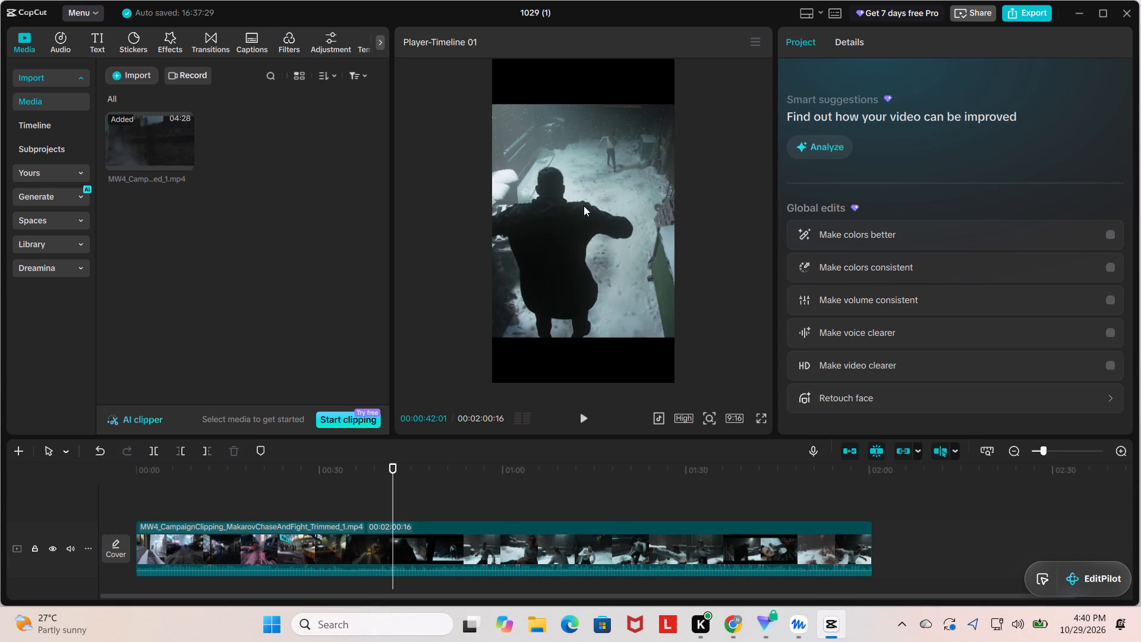
# Play from 00:00:42:01 through the bearded man's close-up in short bursts, pausing at 00:00:45:24 to examine the shot change.
pyautogui.press('space')
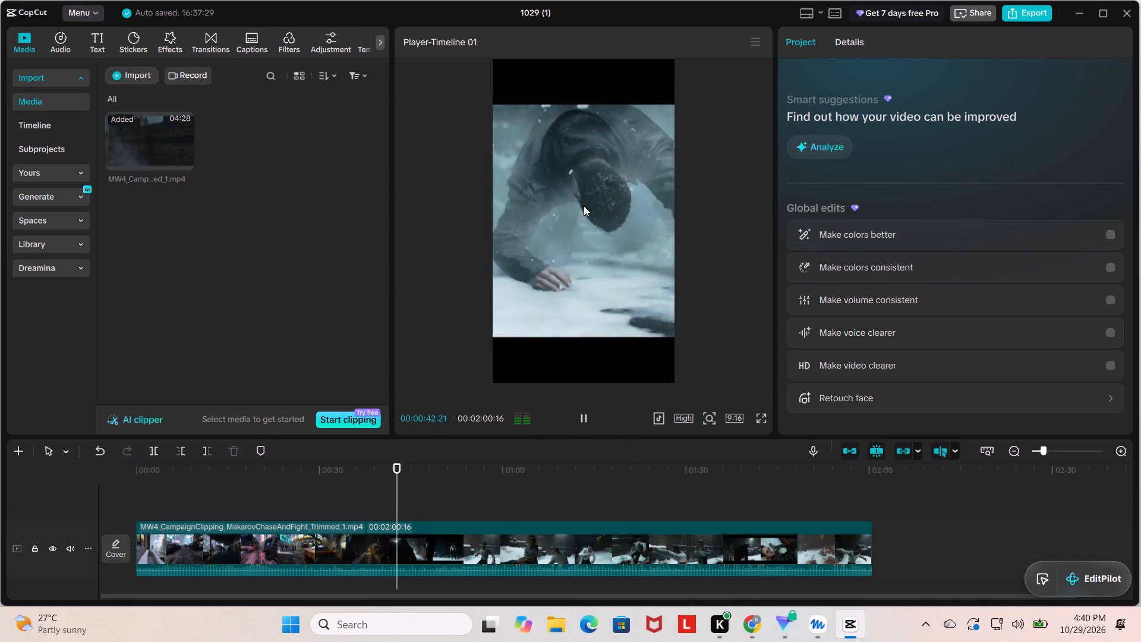
pyautogui.press('space')
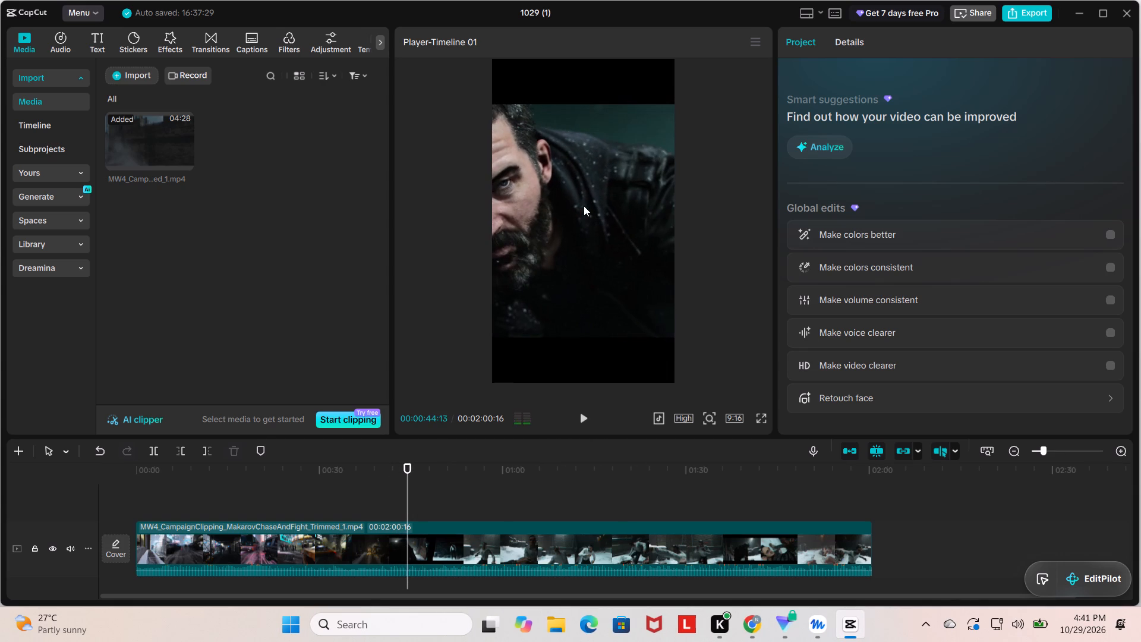
pyautogui.press('space')
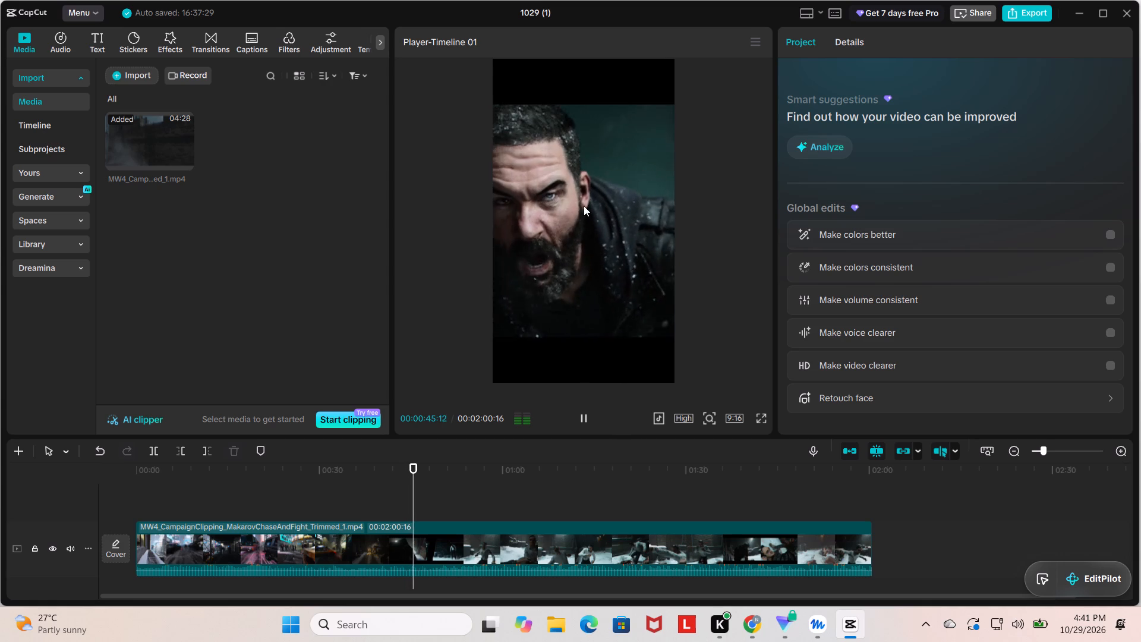
pyautogui.press('space')
pyautogui.press('space')
pyautogui.press('space')
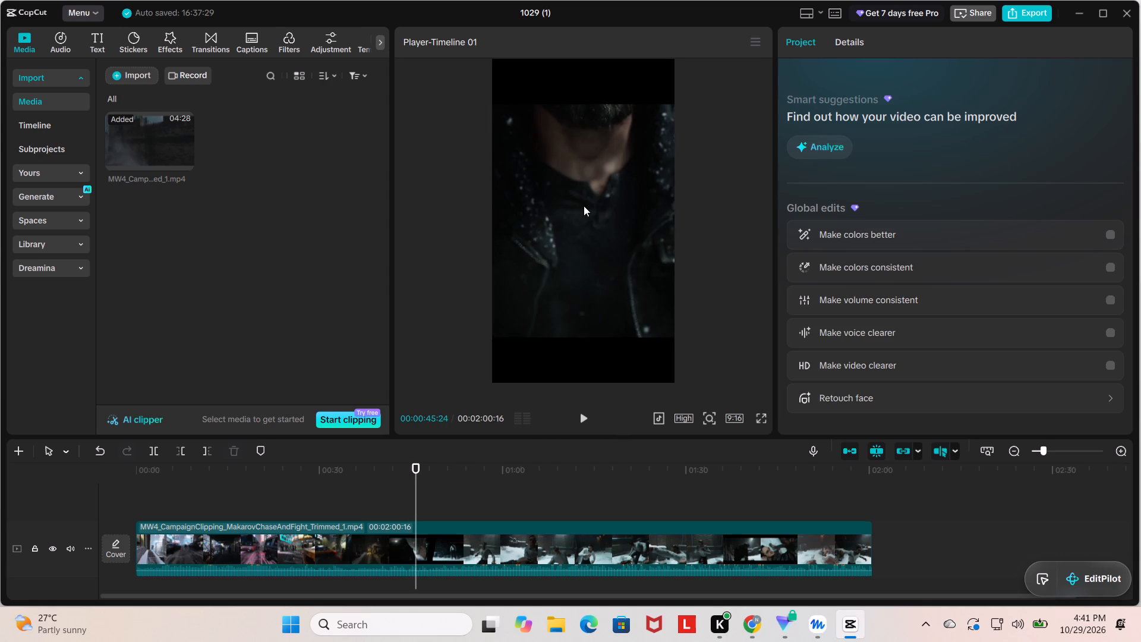
# Play on past 00:00:50 and step back frame by frame to before 00:00:48:21 to examine the white-shirted man's close-up.
pyautogui.press('space')
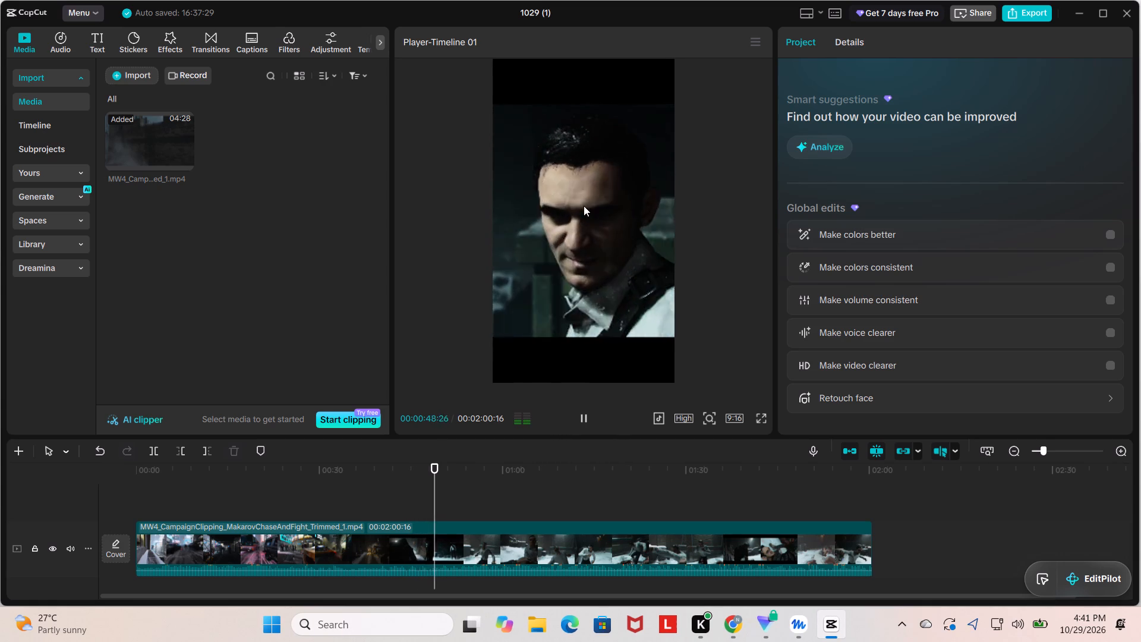
pyautogui.press('Left')
pyautogui.press('Left')
pyautogui.press('Left')
pyautogui.press('Left')
pyautogui.press('Left')
pyautogui.press('Left')
pyautogui.press('Left')
pyautogui.press('Left')
pyautogui.press('Left')
pyautogui.press('Left')
pyautogui.press('Left')
pyautogui.press('Left')
pyautogui.press('Left')
pyautogui.press('Left')
pyautogui.press('Left')
pyautogui.press('Left')
pyautogui.press('Left')
pyautogui.press('Left')
pyautogui.press('Left')
pyautogui.press('Left')
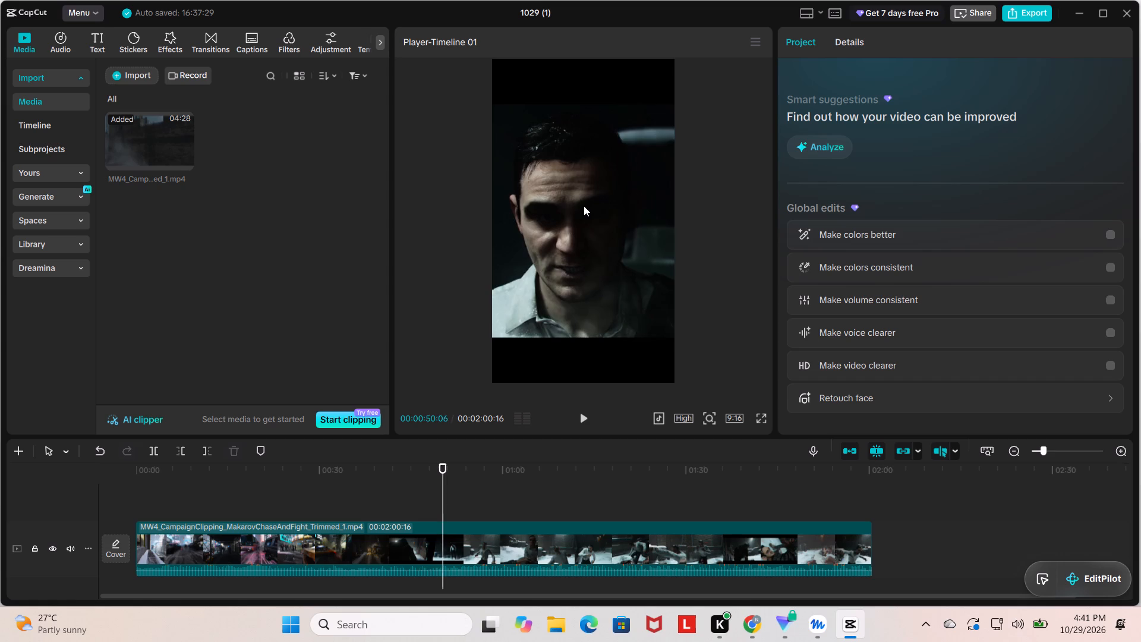
pyautogui.press('Left')
pyautogui.press('Left')
pyautogui.press('Left')
pyautogui.press('Left')
pyautogui.press('Left')
pyautogui.press('Left')
pyautogui.press('Left')
pyautogui.press('Left')
pyautogui.press('Left')
pyautogui.press('Left')
pyautogui.press('Left')
pyautogui.press('Left')
pyautogui.press('Left')
pyautogui.press('Left')
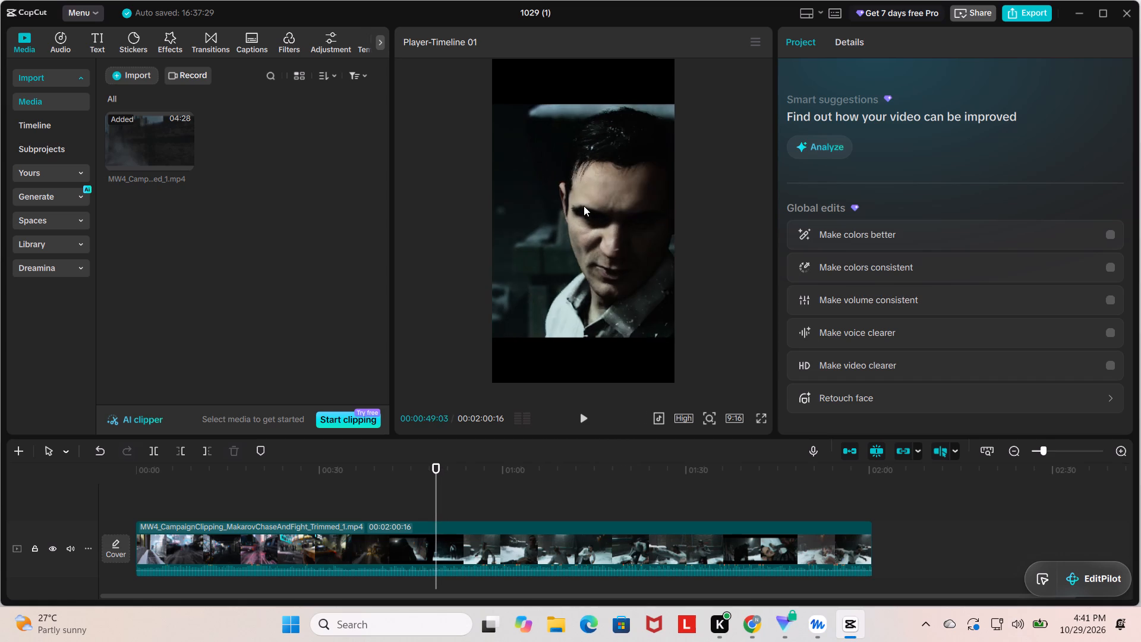
pyautogui.press('Left')
pyautogui.press('Left')
pyautogui.press('Left')
pyautogui.press('Left')
pyautogui.press('Left')
pyautogui.press('Left')
pyautogui.press('Left')
pyautogui.press('Left')
pyautogui.press('Left')
pyautogui.press('Left')
pyautogui.press('Left')
pyautogui.press('Left')
pyautogui.press('Left')
pyautogui.press('Left')
# Replay the white-shirted man's close-up and step back and forth frame by frame around 00:00:50 to examine it.
pyautogui.press('space')
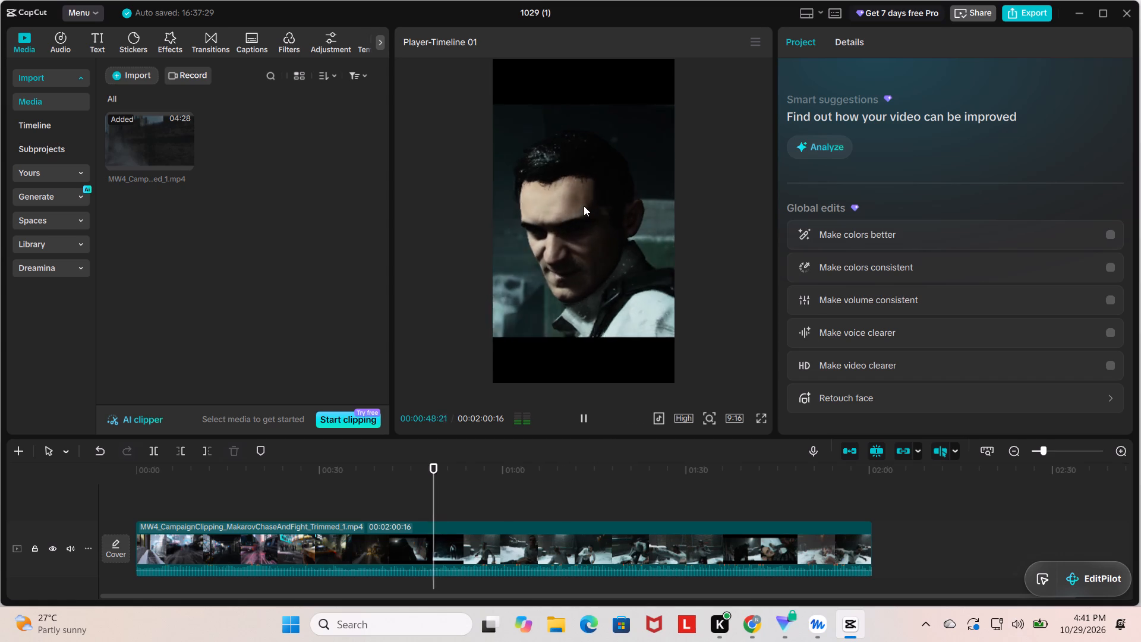
pyautogui.press('Left')
pyautogui.press('Left')
pyautogui.press('Left')
pyautogui.press('Left')
pyautogui.press('Left')
pyautogui.press('Left')
pyautogui.press('Left')
pyautogui.press('Left')
pyautogui.press('Left')
pyautogui.press('Left')
pyautogui.press('Left')
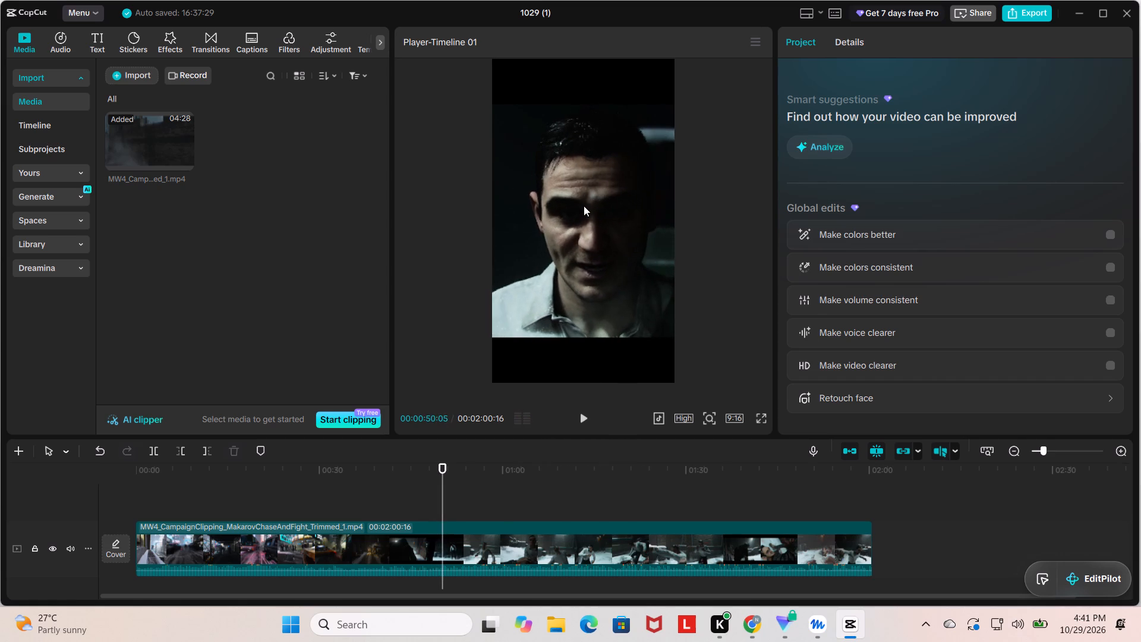
pyautogui.press('Right')
pyautogui.press('Right')
pyautogui.press('Right')
pyautogui.press('Right')
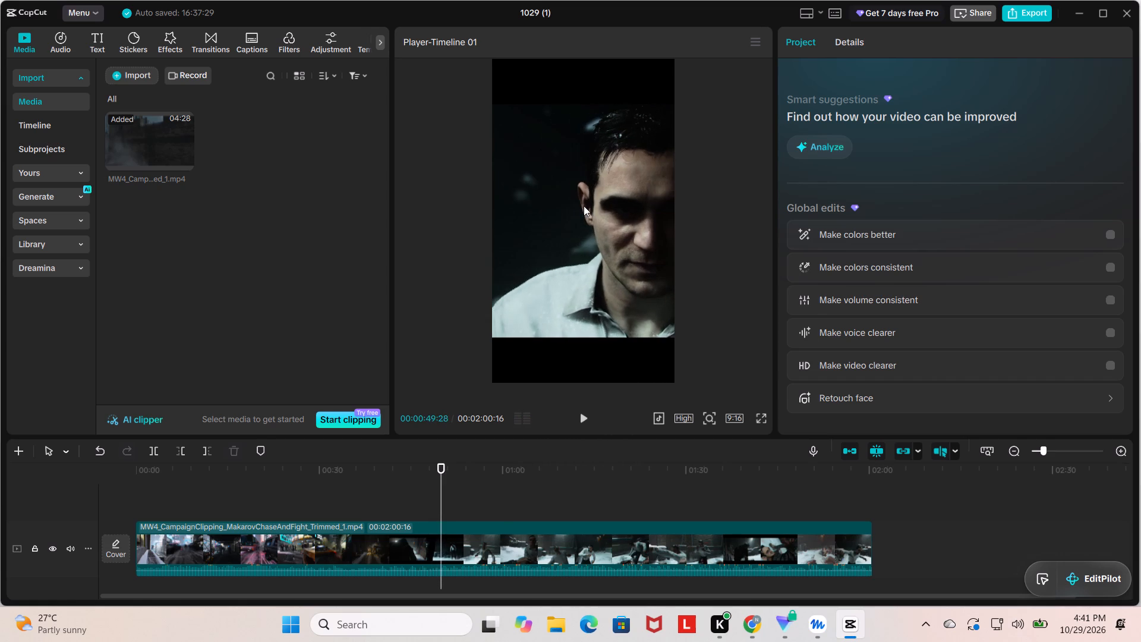
# Step back from the white-shirted man's close-up to the bearded man's shot at 00:00:44:25 to examine the frames between them.
pyautogui.press('Left')
pyautogui.press('Left')
pyautogui.press('Left')
pyautogui.press('Left')
pyautogui.press('Left')
pyautogui.press('Left')
pyautogui.press('Left')
pyautogui.press('Left')
pyautogui.press('Left')
pyautogui.press('Left')
pyautogui.press('Left')
pyautogui.press('Left')
pyautogui.press('Left')
pyautogui.press('Left')
pyautogui.press('Left')
pyautogui.press('Left')
pyautogui.press('Left')
pyautogui.press('Left')
pyautogui.press('Left')
pyautogui.press('Left')
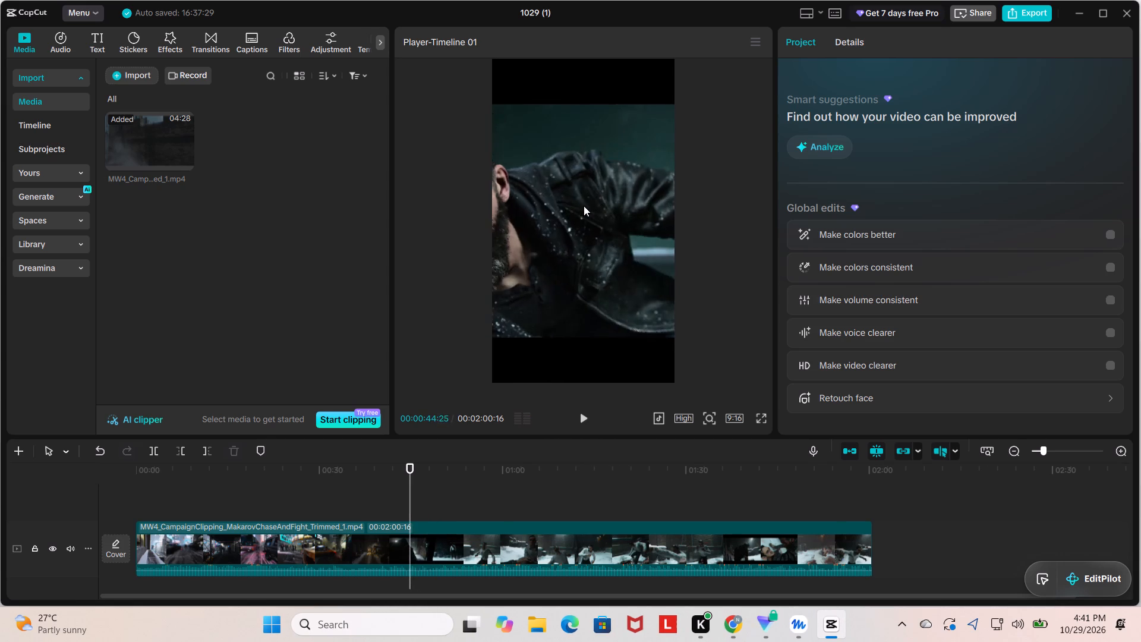
# Split the clip at 00:00:45:22, on the bearded man's close-up before the shot change, and delete everything after it.
pyautogui.press('space')
pyautogui.press('space')
pyautogui.press('space')
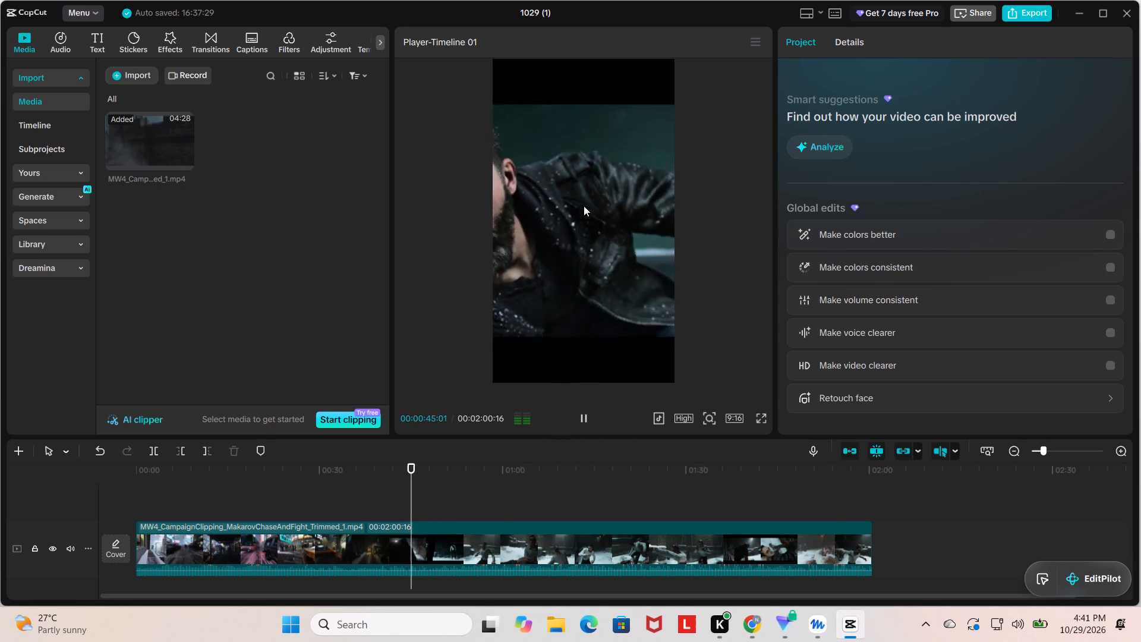
pyautogui.press('space')
pyautogui.press('space')
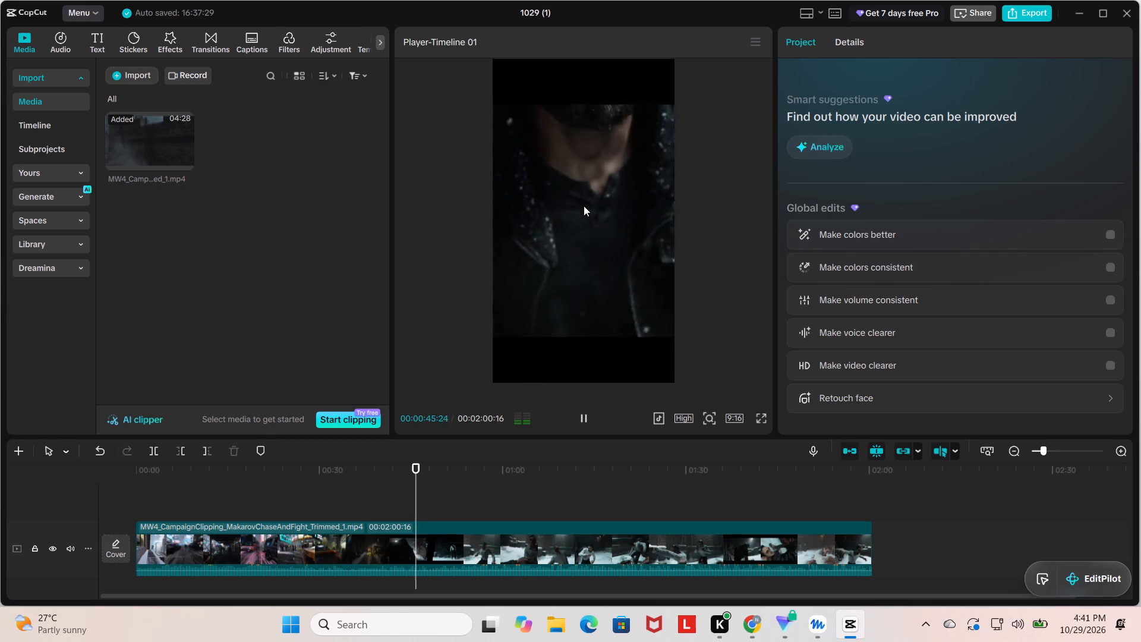
pyautogui.press('space')
pyautogui.press('Left')
pyautogui.press('Left')
pyautogui.press('Left')
pyautogui.press('Left')
pyautogui.press('Left')
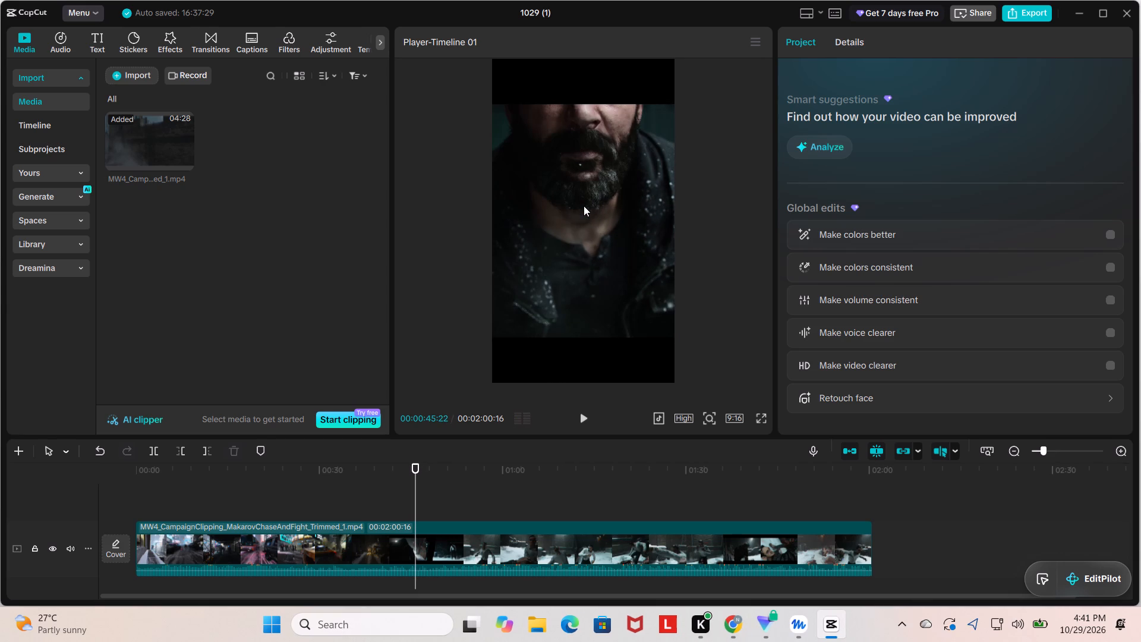
pyautogui.hotkey('ctrl', 'b')
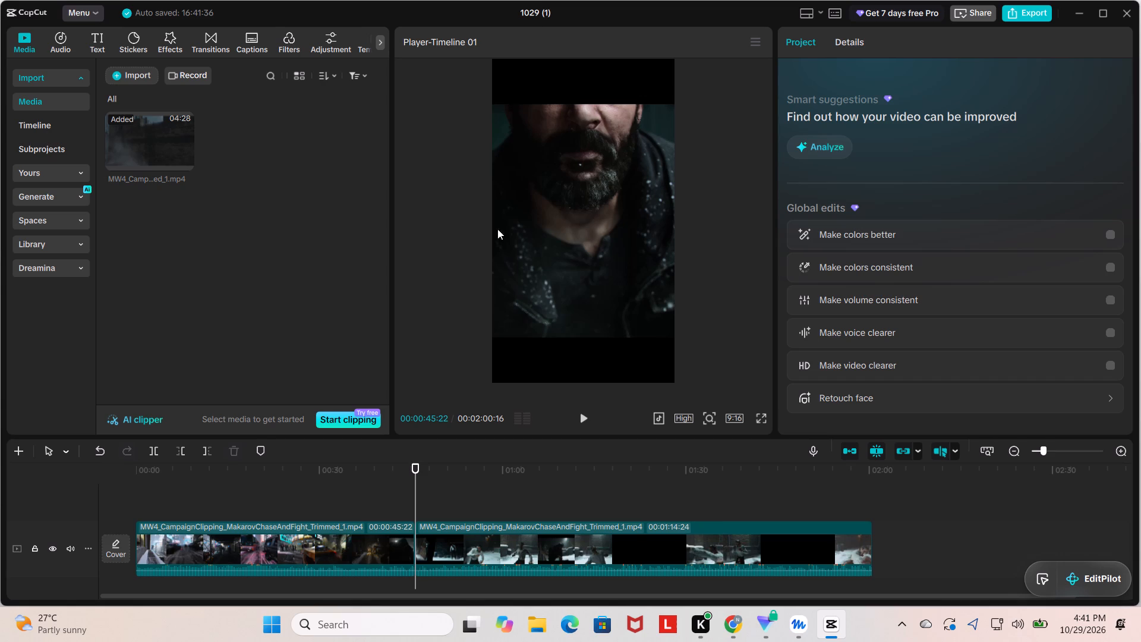
pyautogui.click(590, 555)
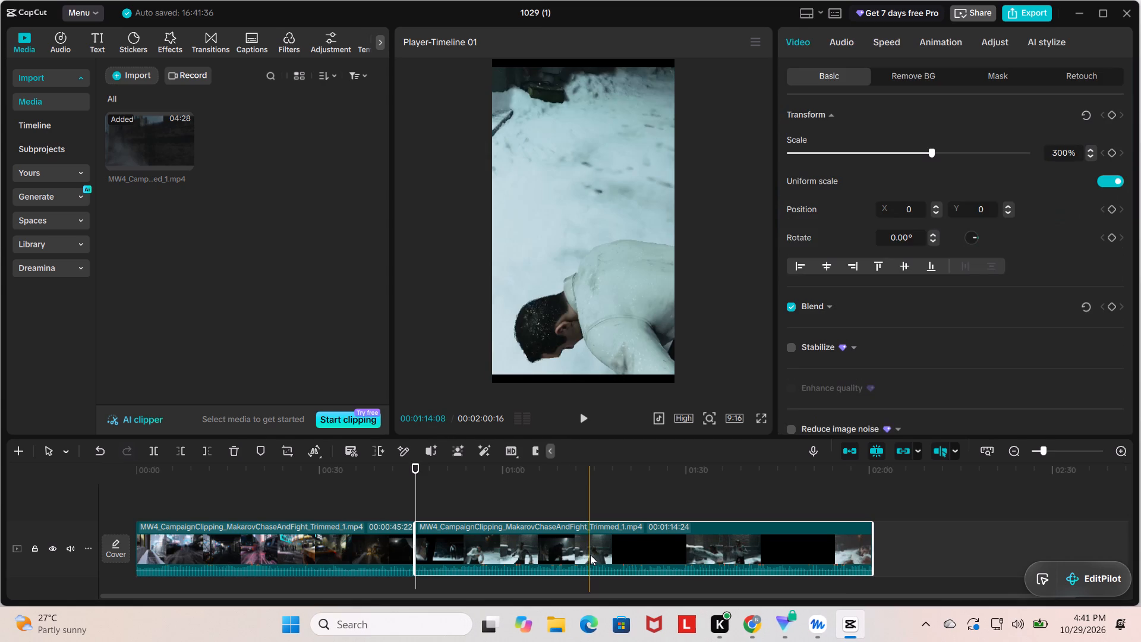
pyautogui.press('BackSpace')
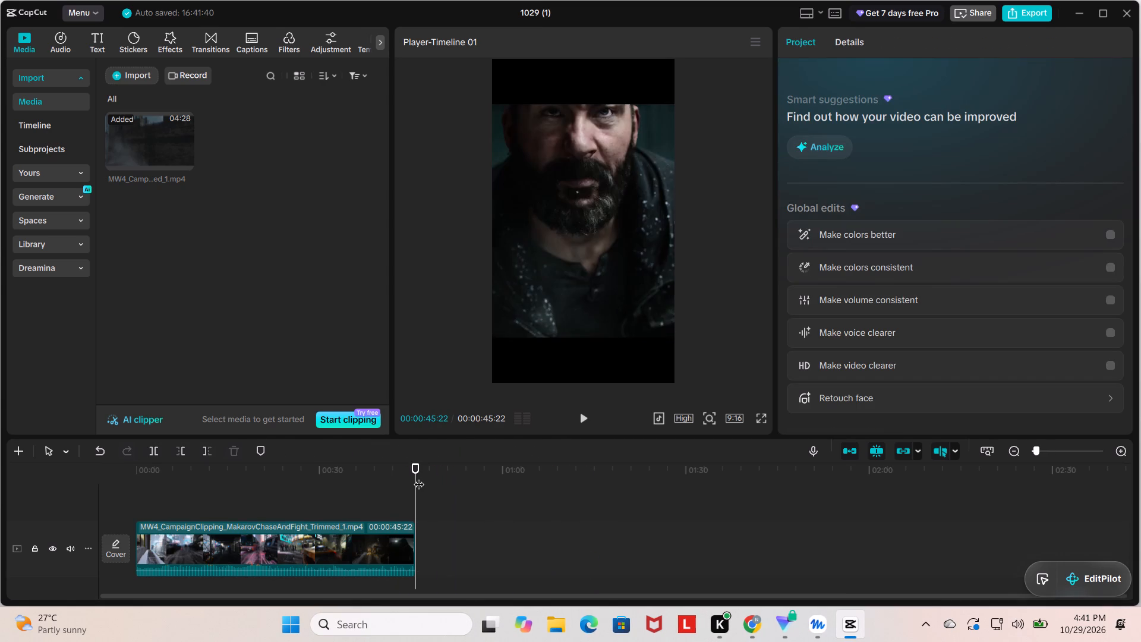
# Play the trimmed video from the beginning for about five seconds, and return the playhead to the start.
pyautogui.moveTo(419, 477); pyautogui.dragTo(62, 484)
pyautogui.press('space')
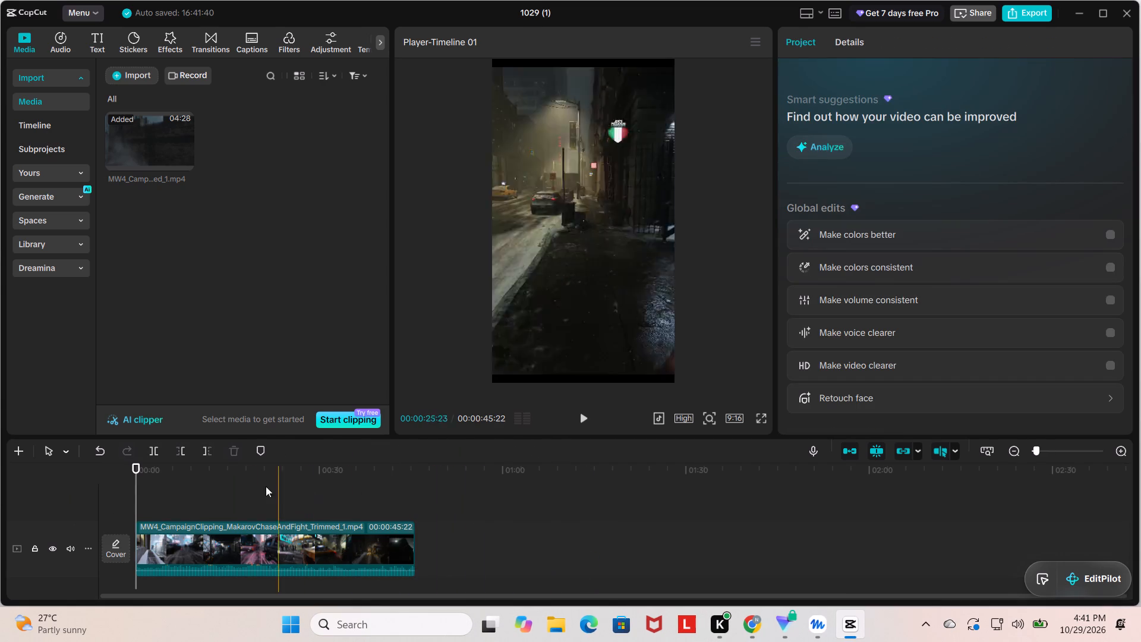
pyautogui.press('space')
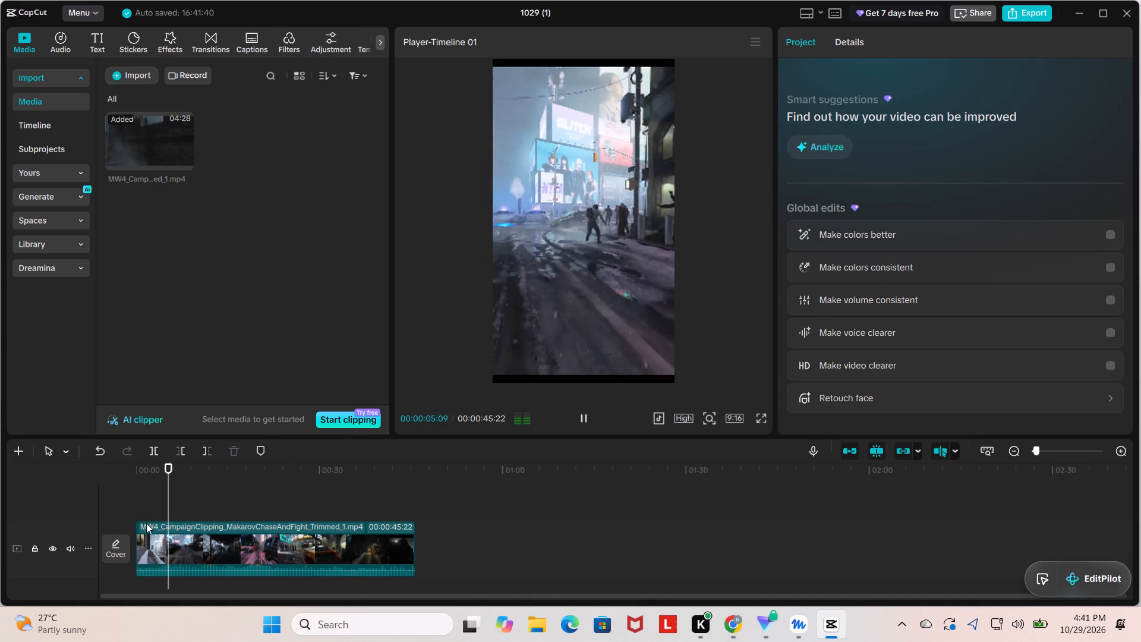
pyautogui.moveTo(174, 491); pyautogui.dragTo(39, 495)
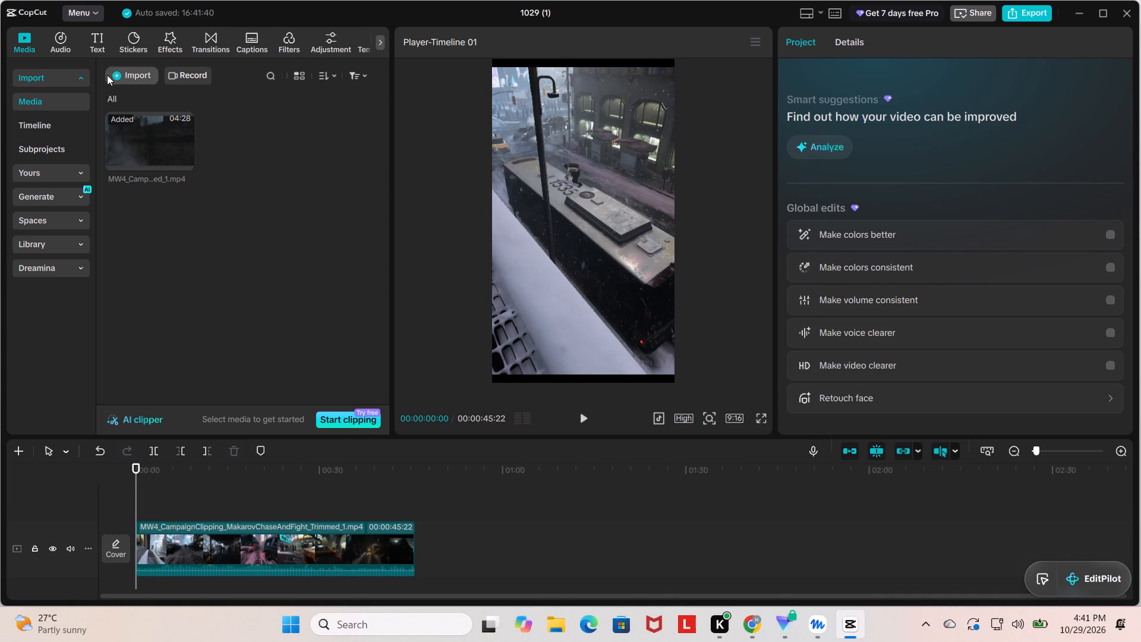
# Search the audio library for "intense music".
pyautogui.click(71, 47)
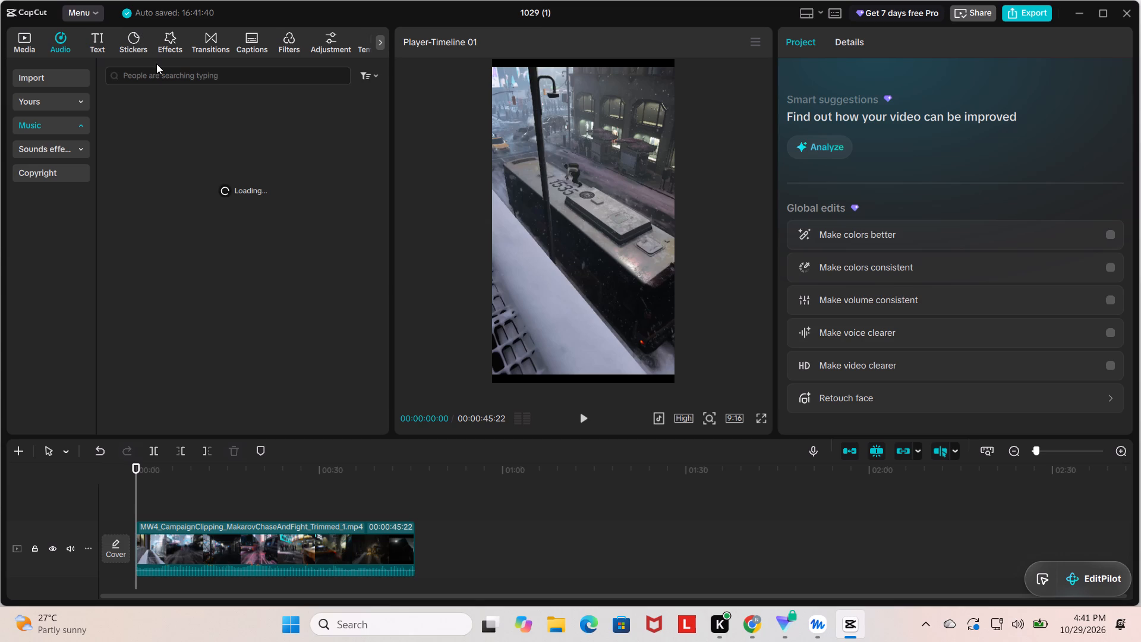
pyautogui.click(156, 64)
pyautogui.click(169, 74)
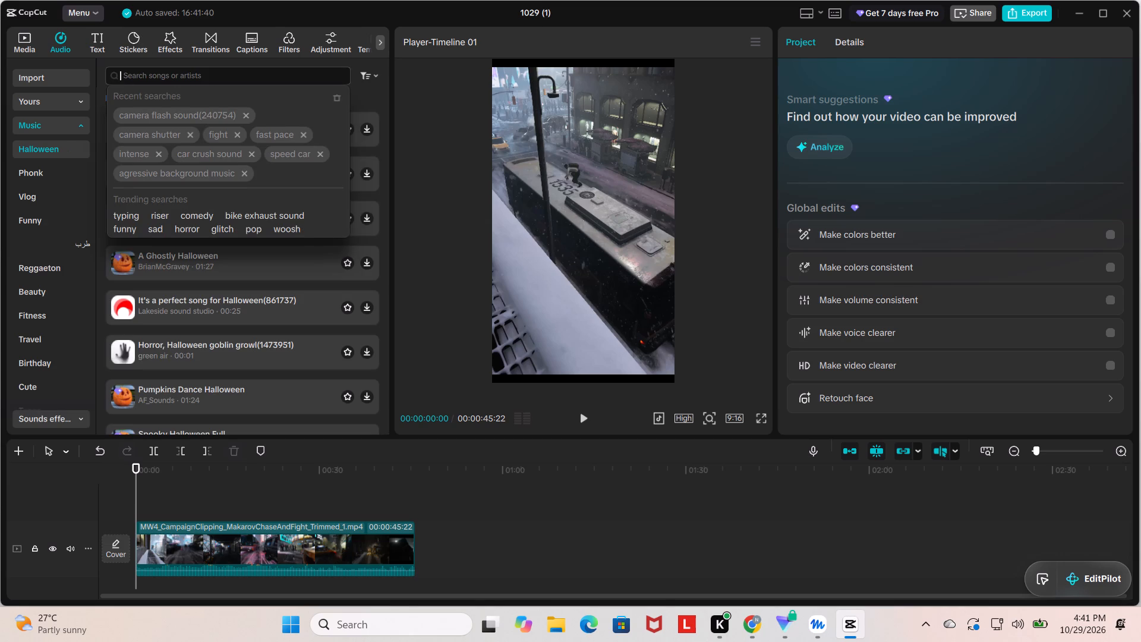
pyautogui.write('inten')
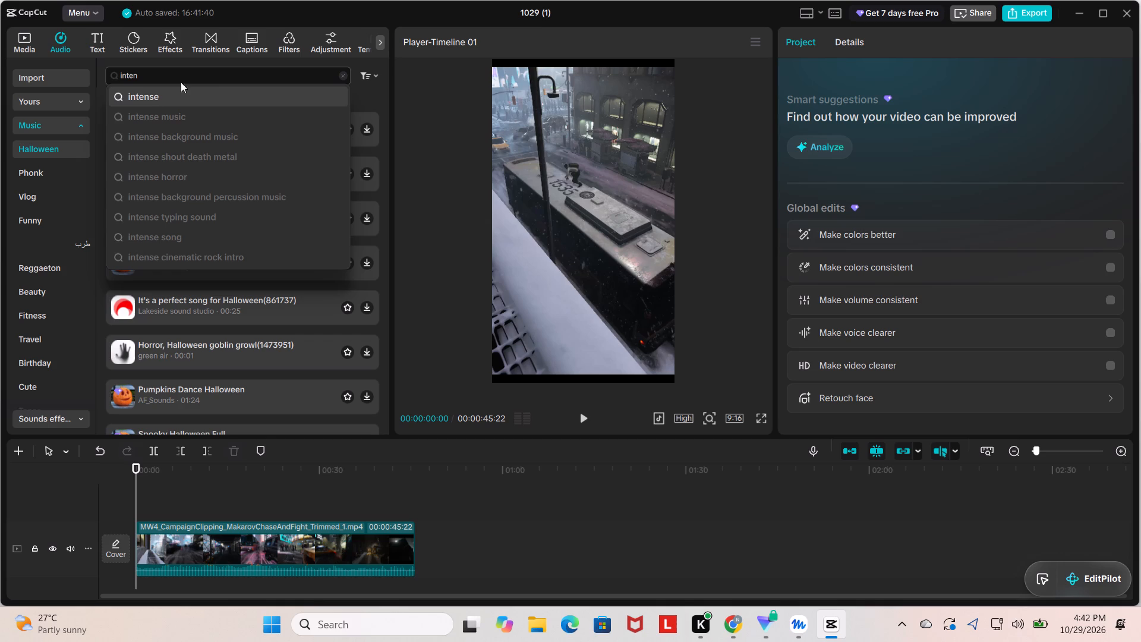
pyautogui.click(176, 111)
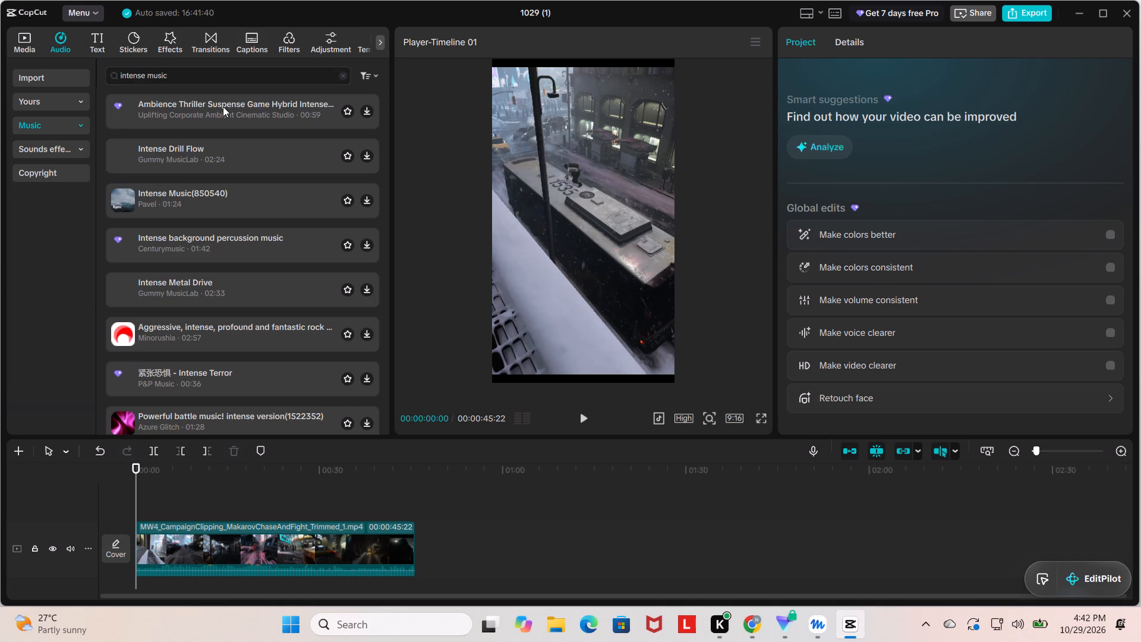
# Preview the tracks Intense Drill Flow, Ambience Thriller Suspense Game Hybrid Intense and Intense Music(850540), and look through the other results.
pyautogui.click(209, 157)
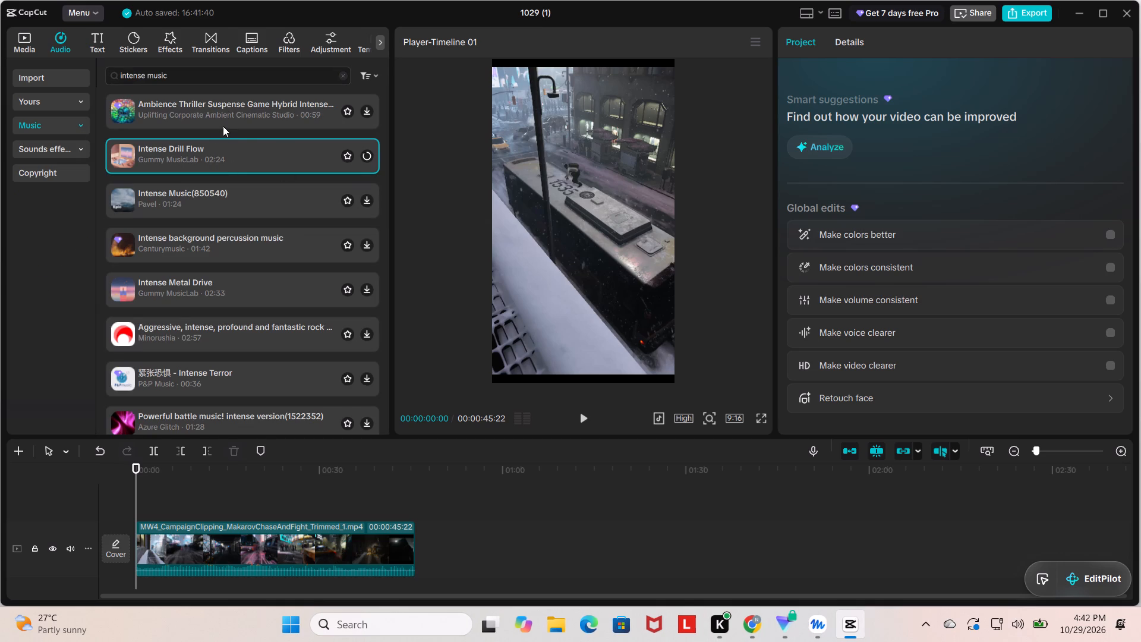
pyautogui.click(267, 119)
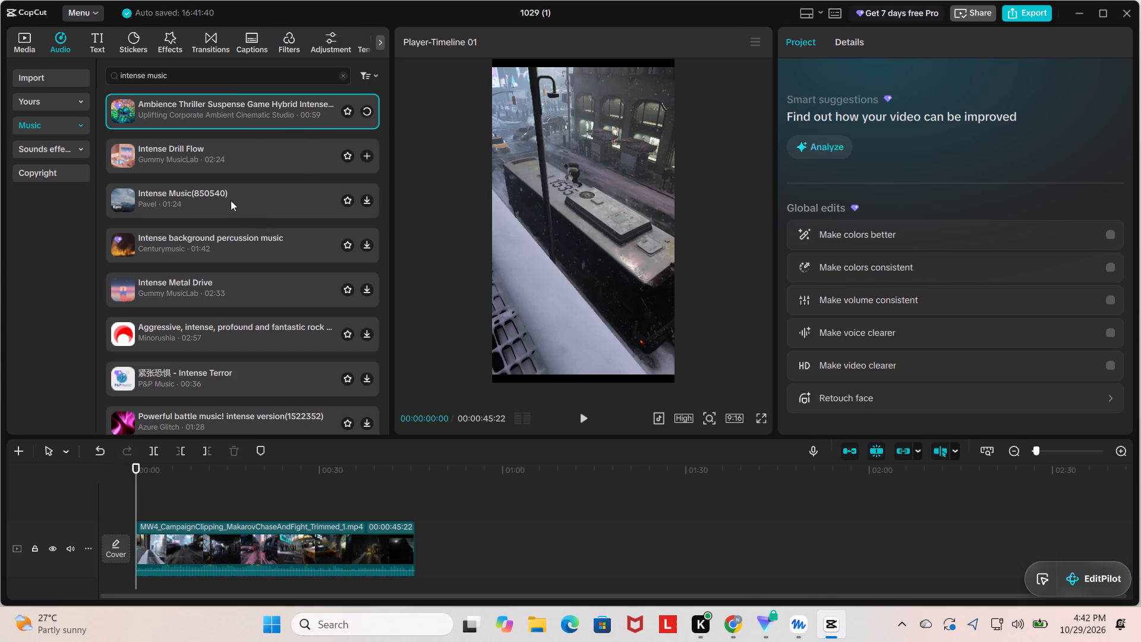
pyautogui.click(272, 136)
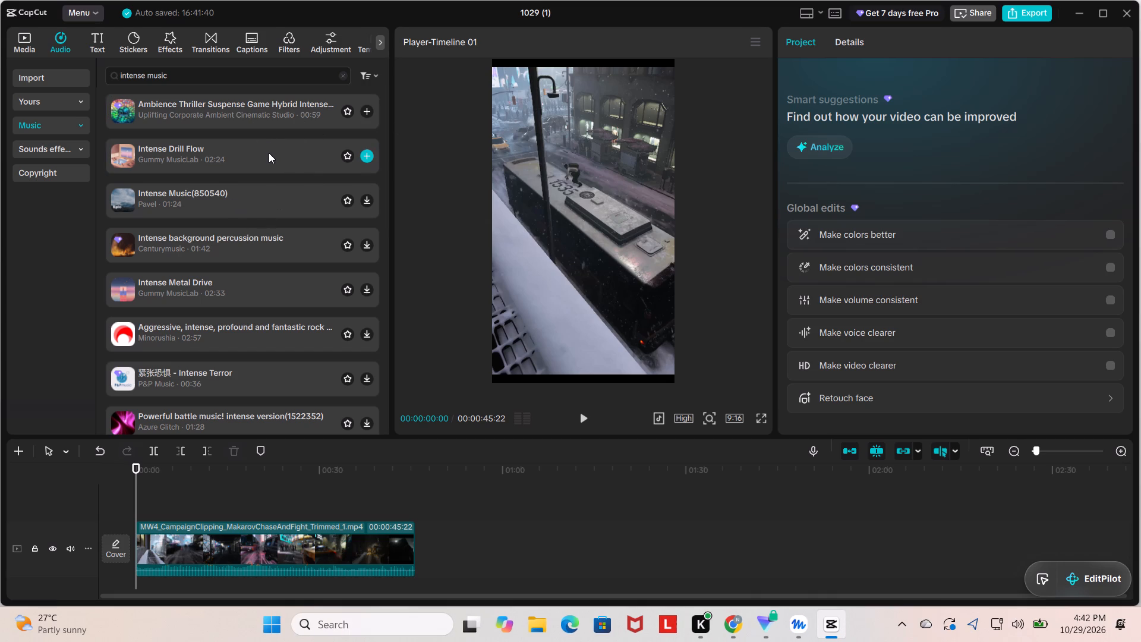
pyautogui.click(269, 153)
pyautogui.click(213, 112)
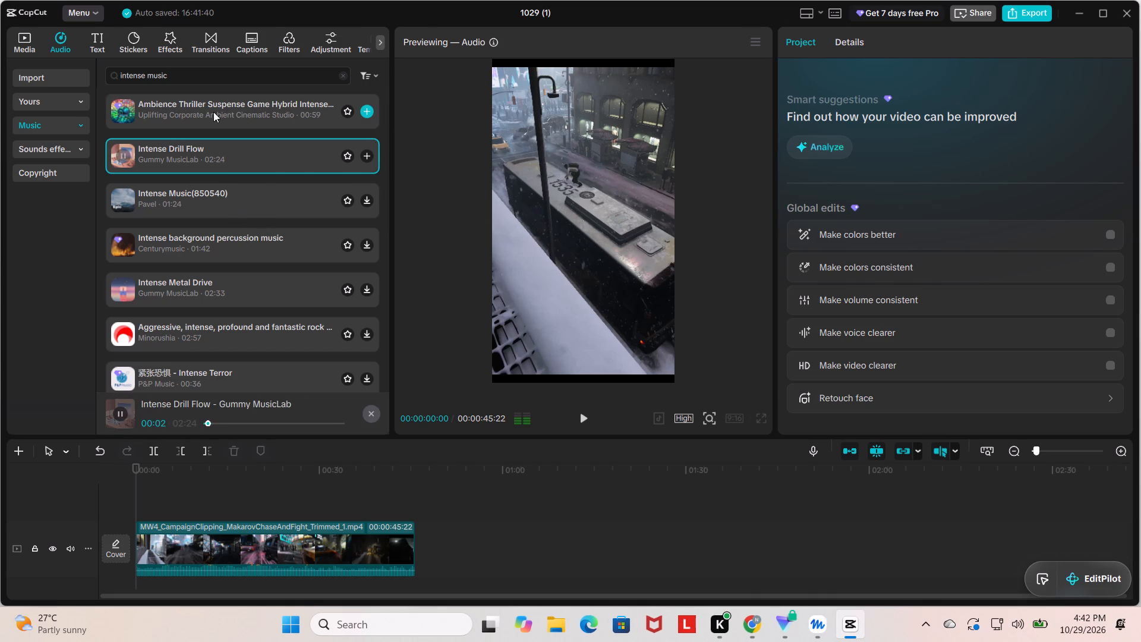
pyautogui.scroll(-1, 185, 160)
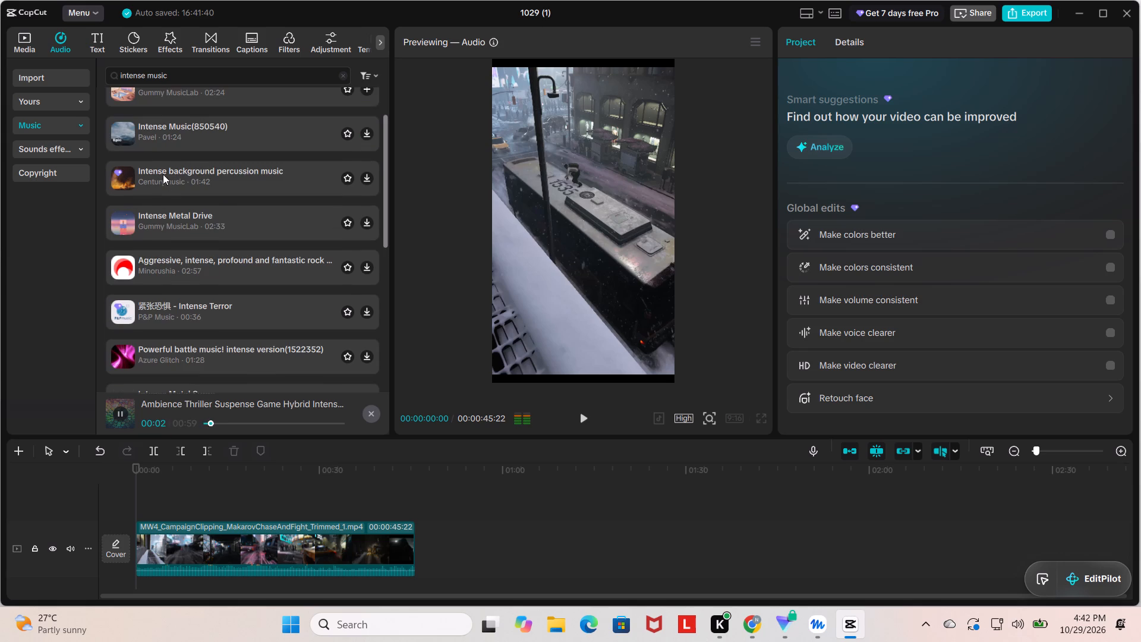
pyautogui.click(191, 138)
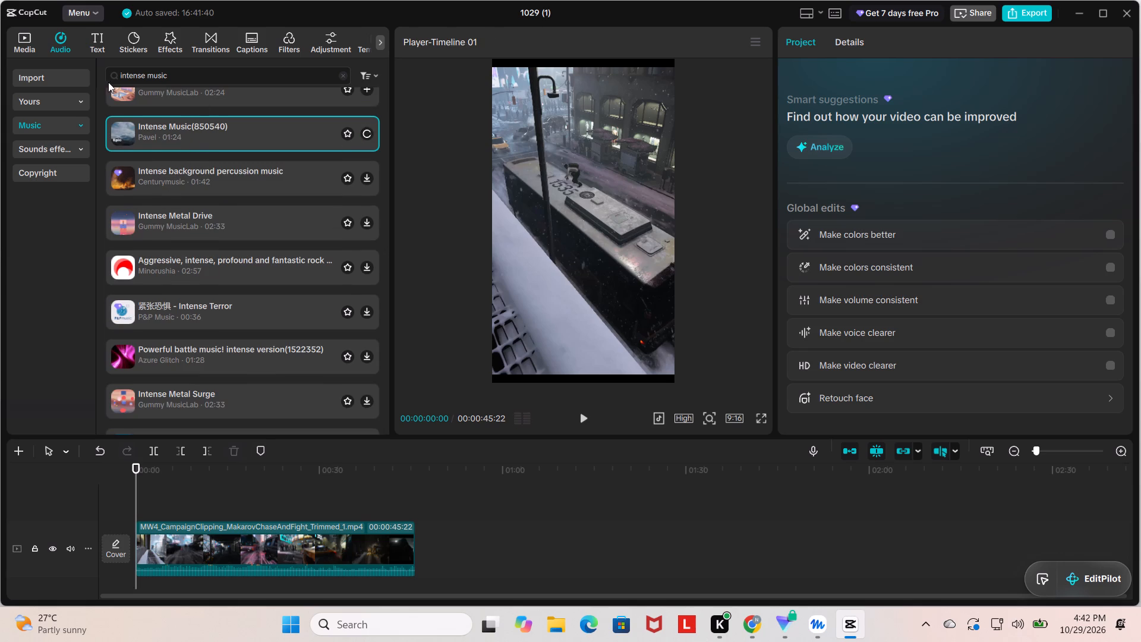
pyautogui.scroll(-1, 185, 184)
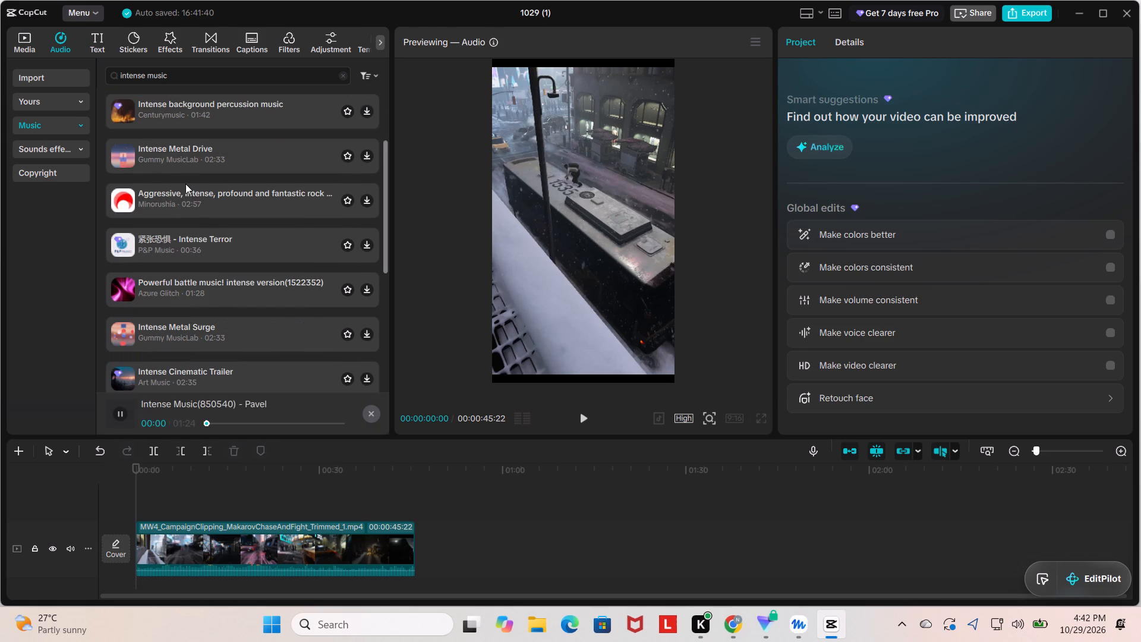
pyautogui.scroll(1, 185, 213)
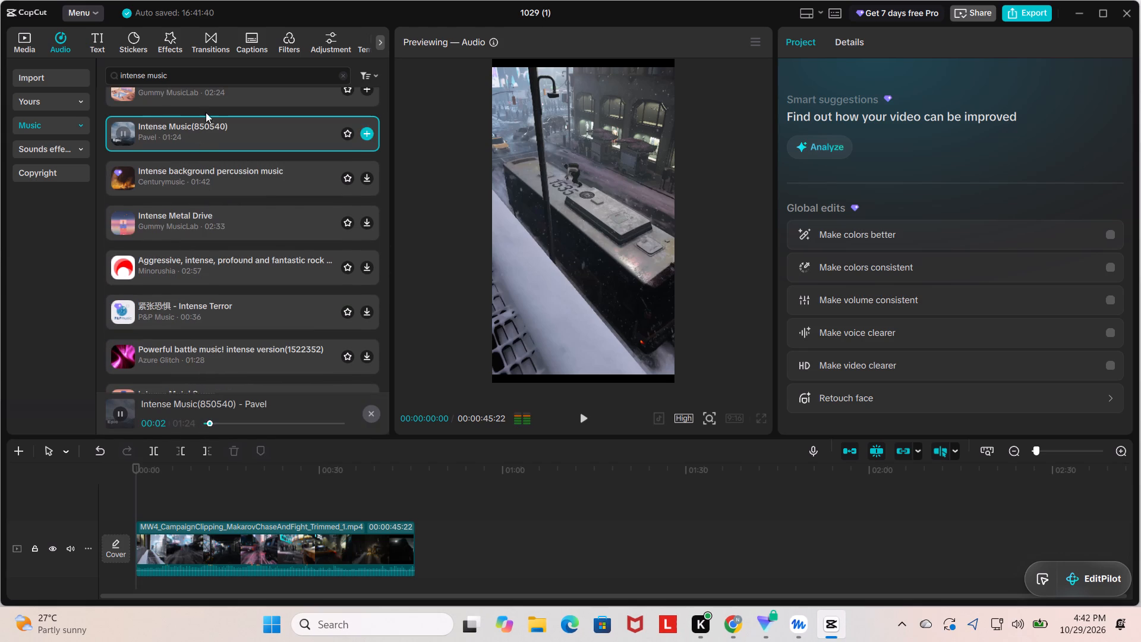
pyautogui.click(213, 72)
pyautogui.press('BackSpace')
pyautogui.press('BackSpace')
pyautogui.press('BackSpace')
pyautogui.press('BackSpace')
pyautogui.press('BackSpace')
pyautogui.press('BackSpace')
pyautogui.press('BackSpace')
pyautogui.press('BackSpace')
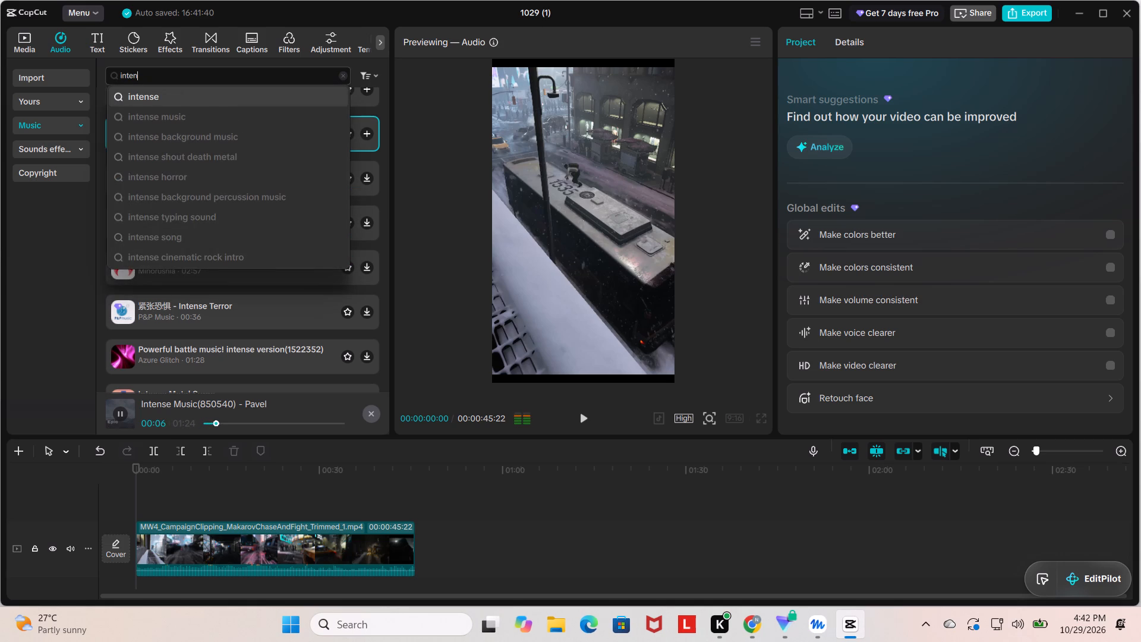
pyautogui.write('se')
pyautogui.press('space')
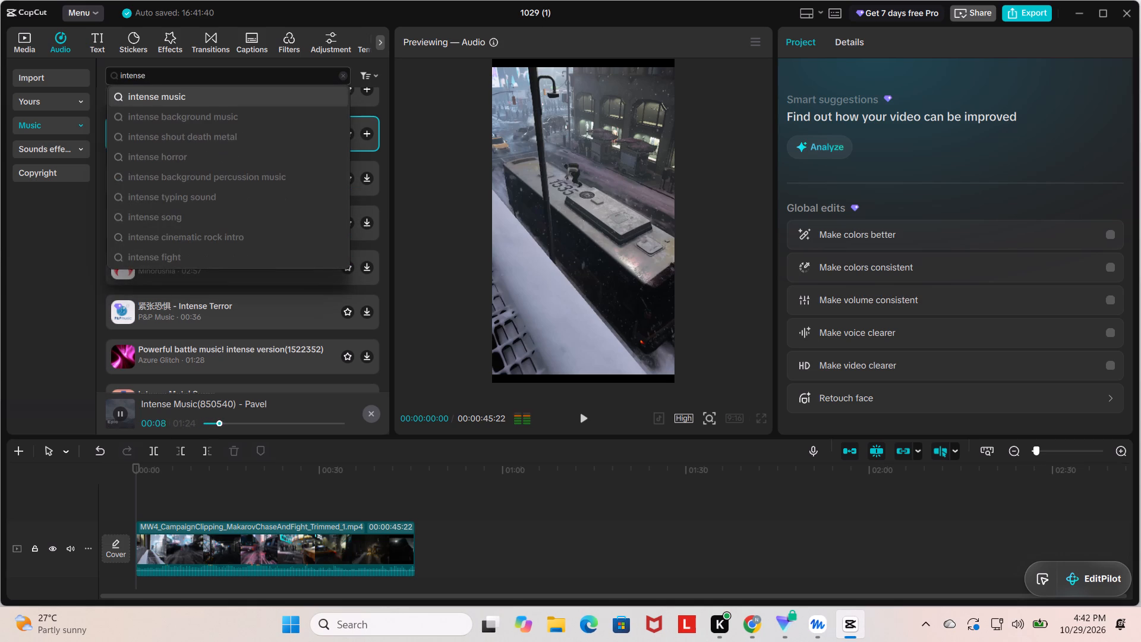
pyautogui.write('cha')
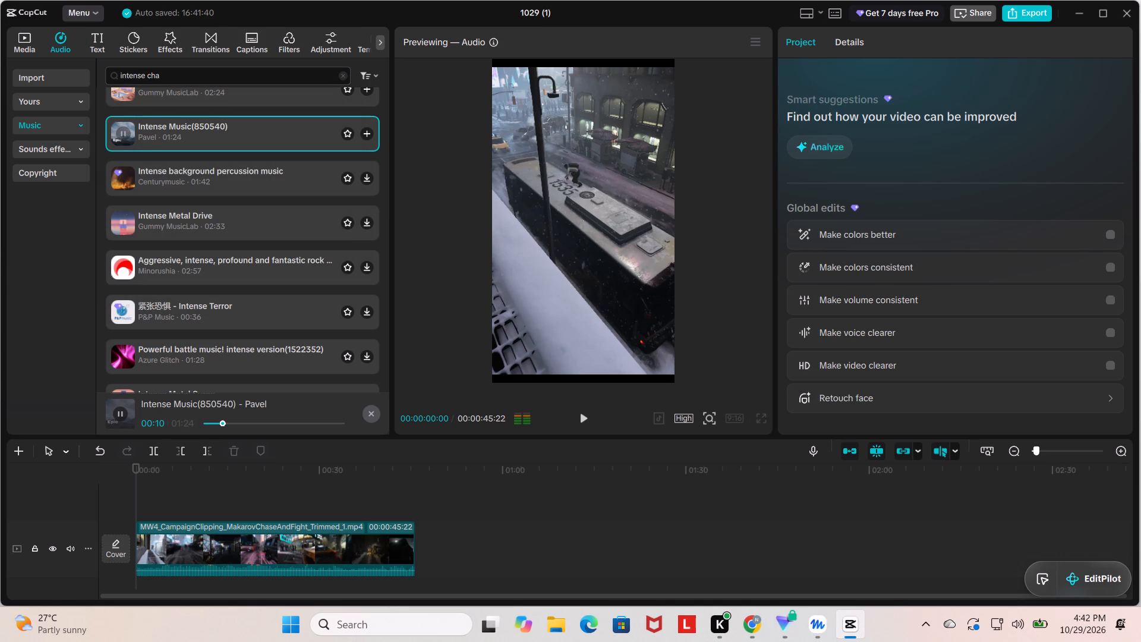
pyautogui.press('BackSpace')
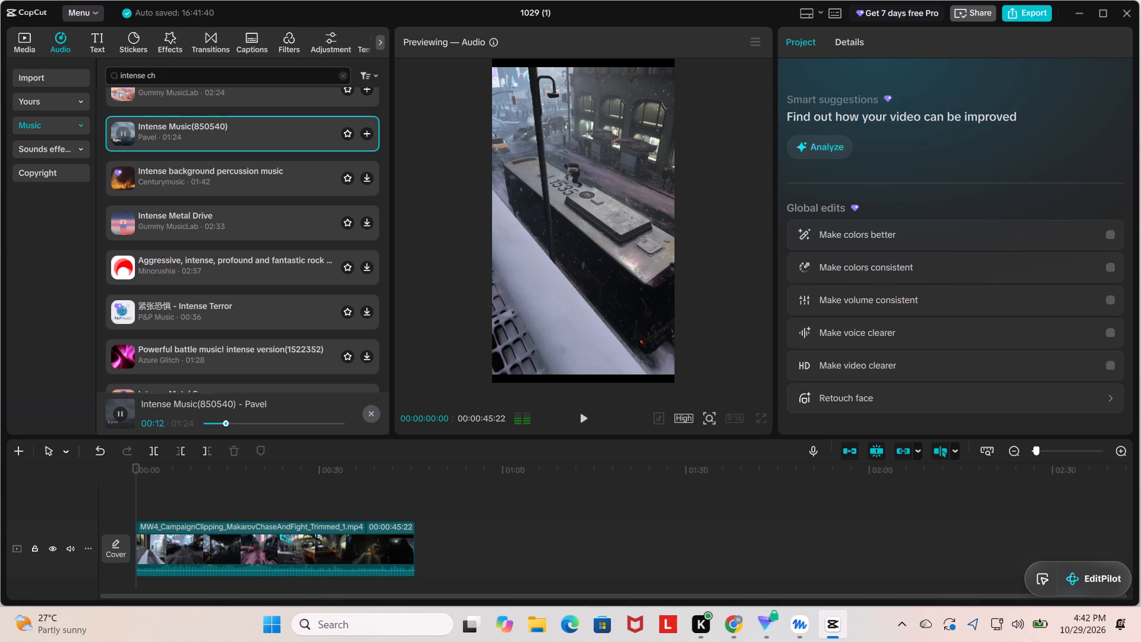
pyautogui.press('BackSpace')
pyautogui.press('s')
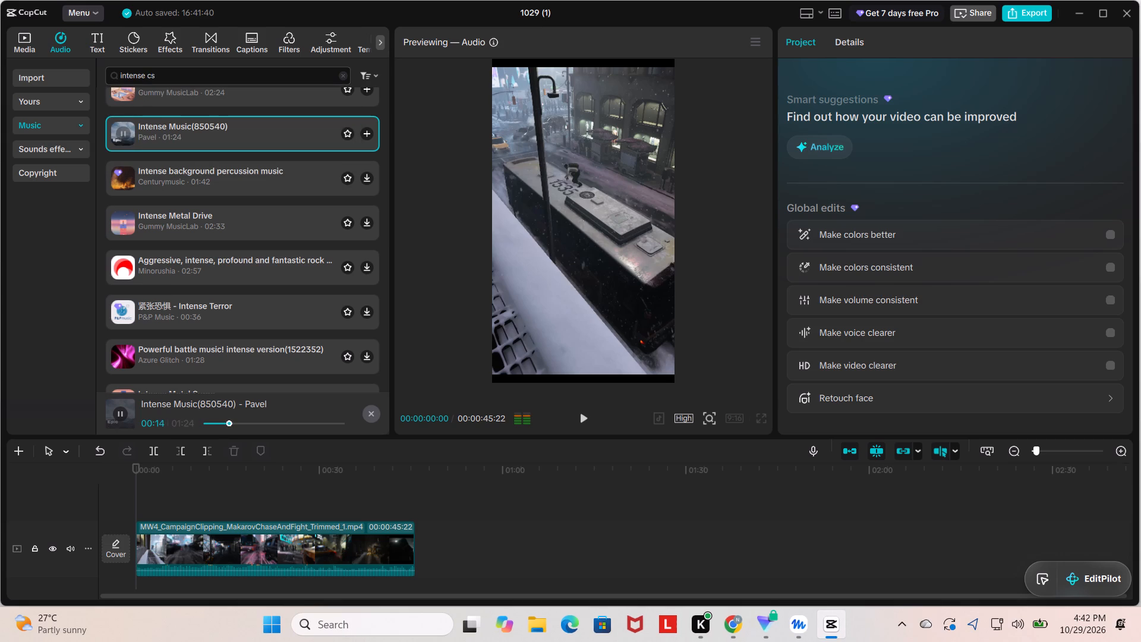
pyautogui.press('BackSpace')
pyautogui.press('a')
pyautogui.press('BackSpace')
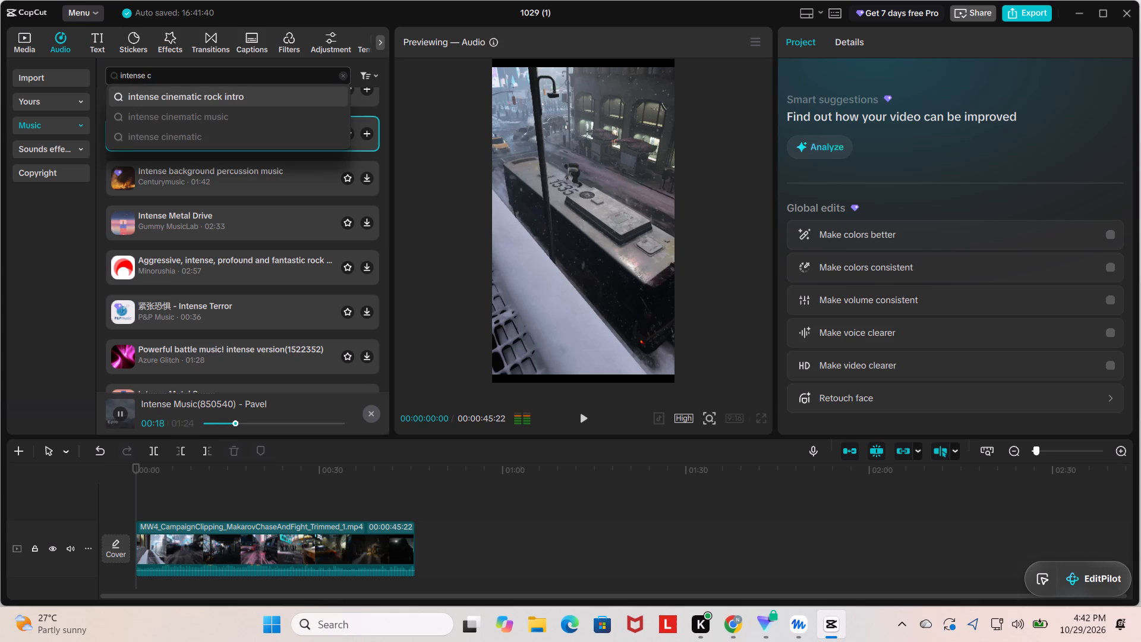
# Replace the audio library search text and search for "chasing".
pyautogui.press('BackSpace')
pyautogui.press('BackSpace')
pyautogui.press('BackSpace')
pyautogui.press('BackSpace')
pyautogui.press('BackSpace')
pyautogui.press('BackSpace')
pyautogui.press('BackSpace')
pyautogui.press('BackSpace')
pyautogui.press('BackSpace')
pyautogui.press('BackSpace')
pyautogui.press('BackSpace')
pyautogui.press('BackSpace')
pyautogui.press('BackSpace')
pyautogui.press('BackSpace')
pyautogui.press('BackSpace')
pyautogui.press('BackSpace')
pyautogui.press('BackSpace')
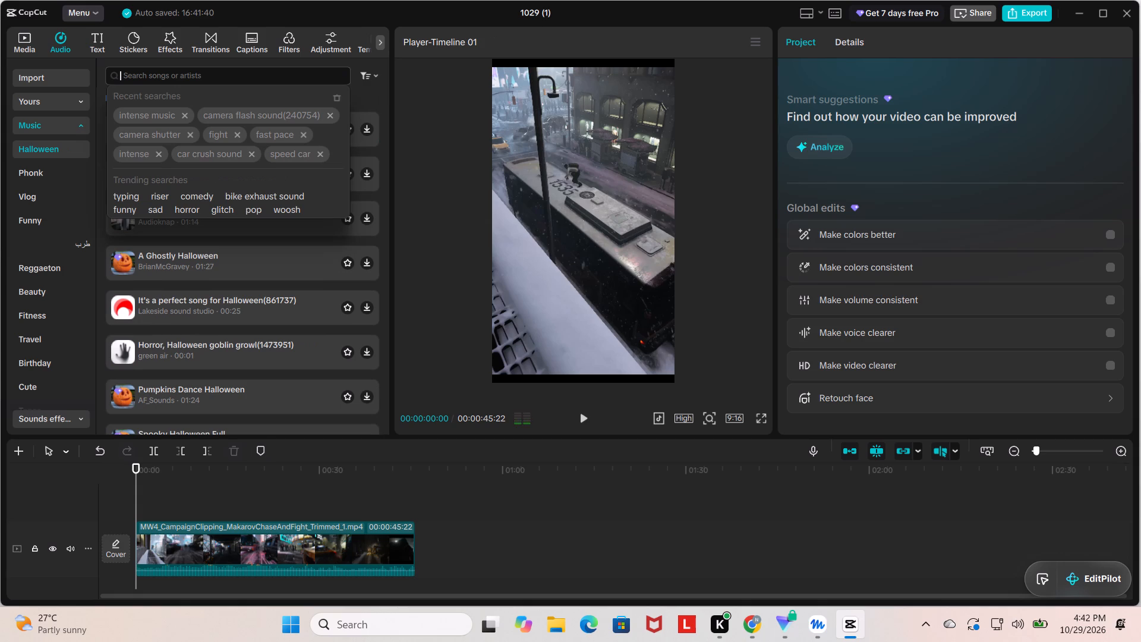
pyautogui.press('c')
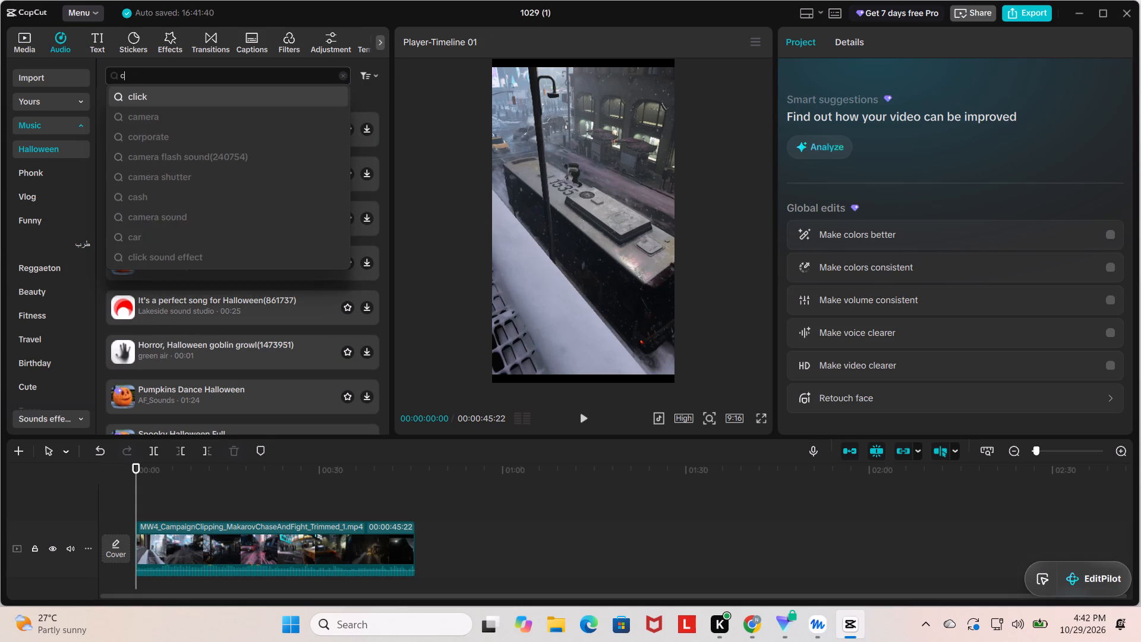
pyautogui.write('ha')
pyautogui.write('si')
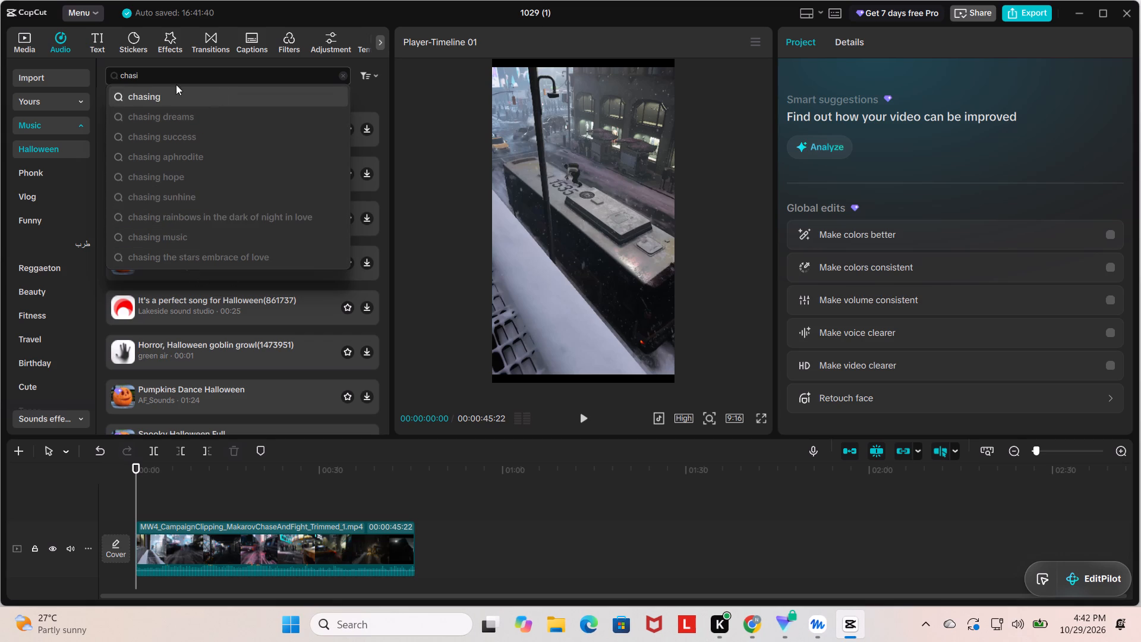
pyautogui.click(155, 99)
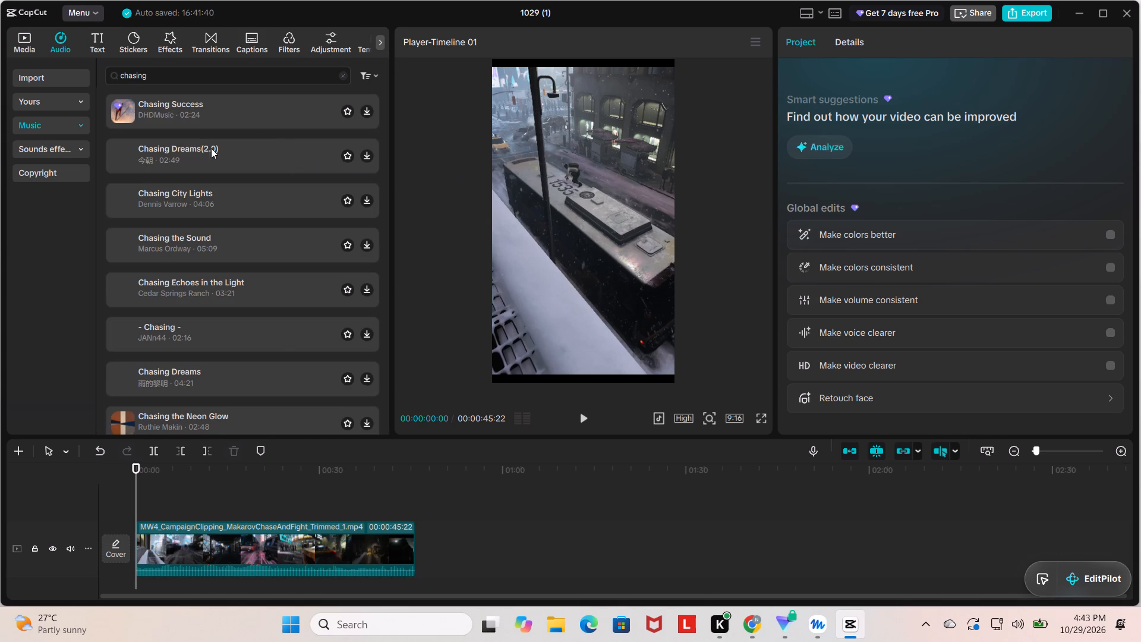
# Try to preview the tracks Chasing Dreams(2.0) and Chasing City Lights, and look through the other results.
pyautogui.click(211, 148)
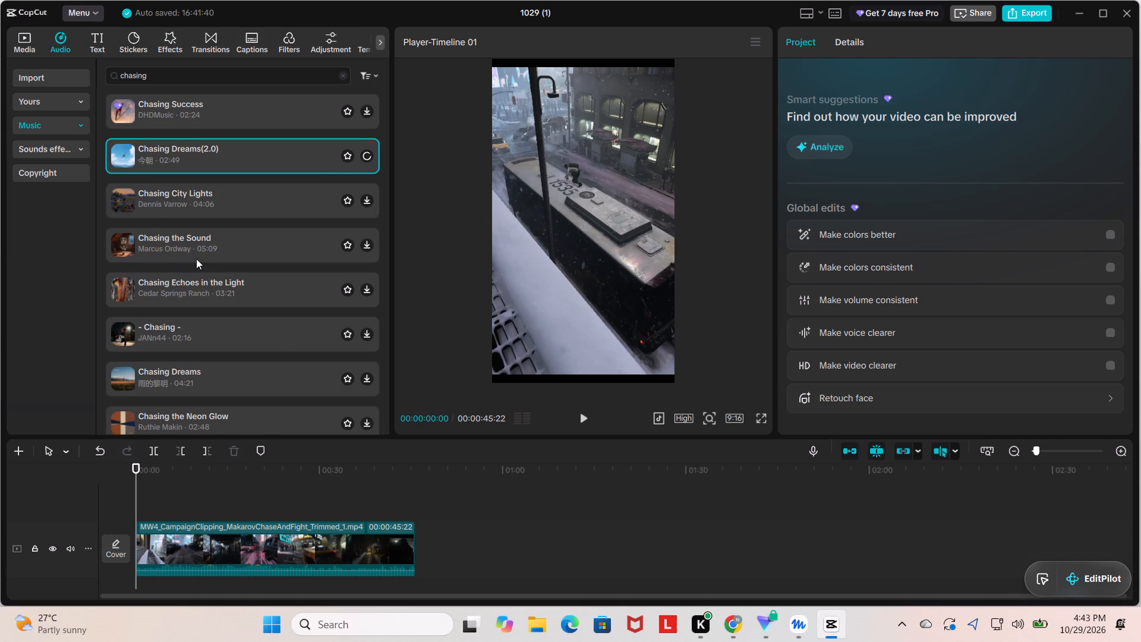
pyautogui.scroll(-1, 203, 265)
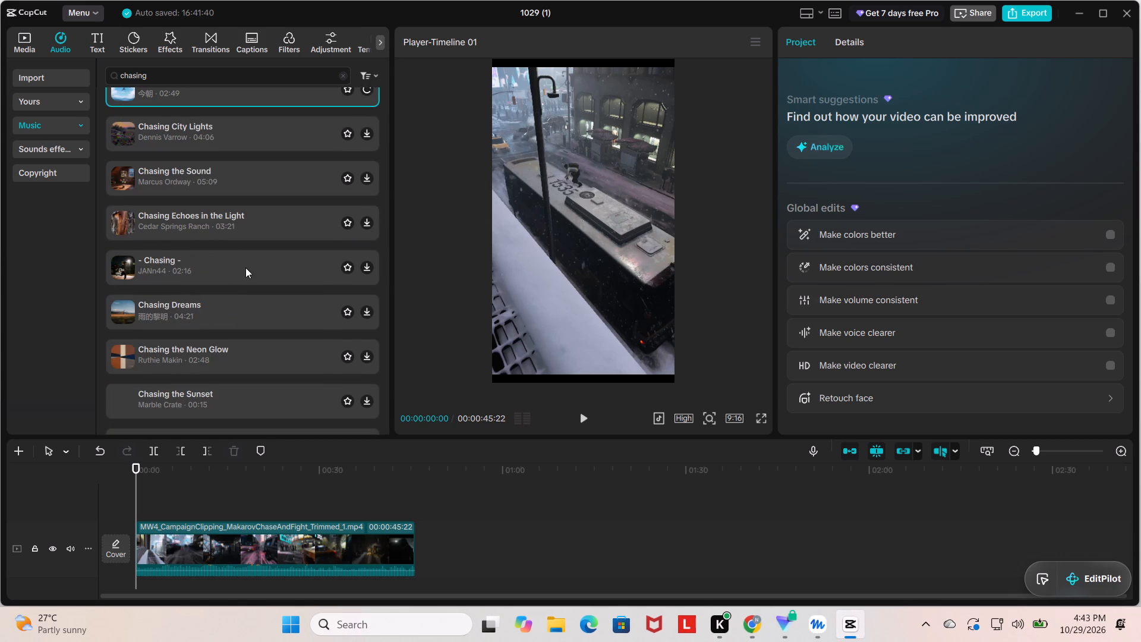
pyautogui.scroll(3, 267, 274)
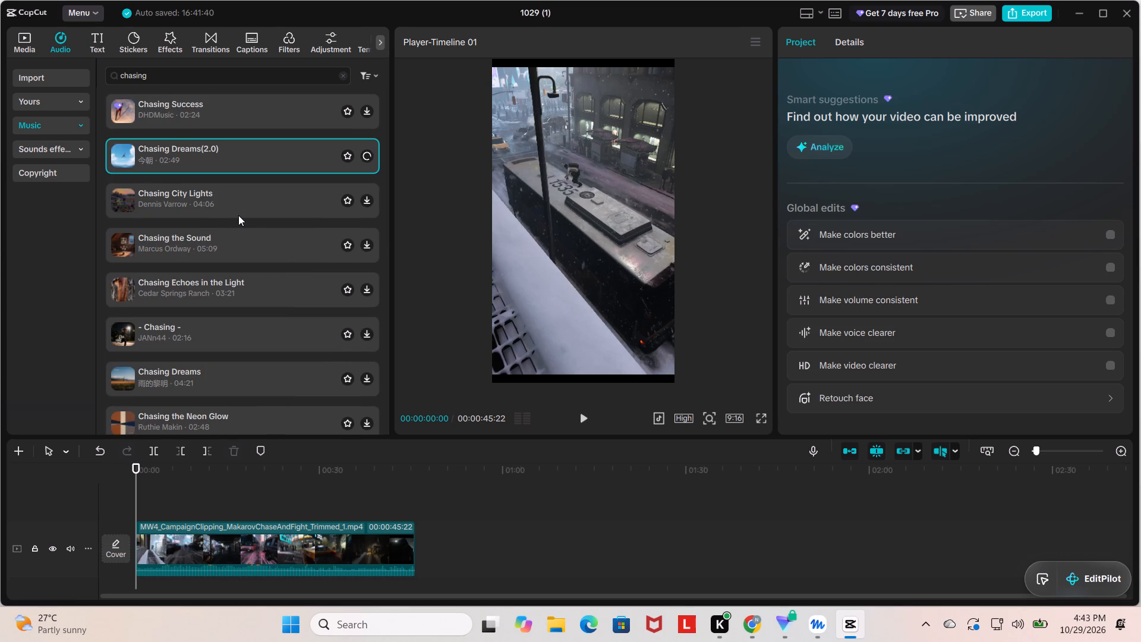
pyautogui.click(239, 212)
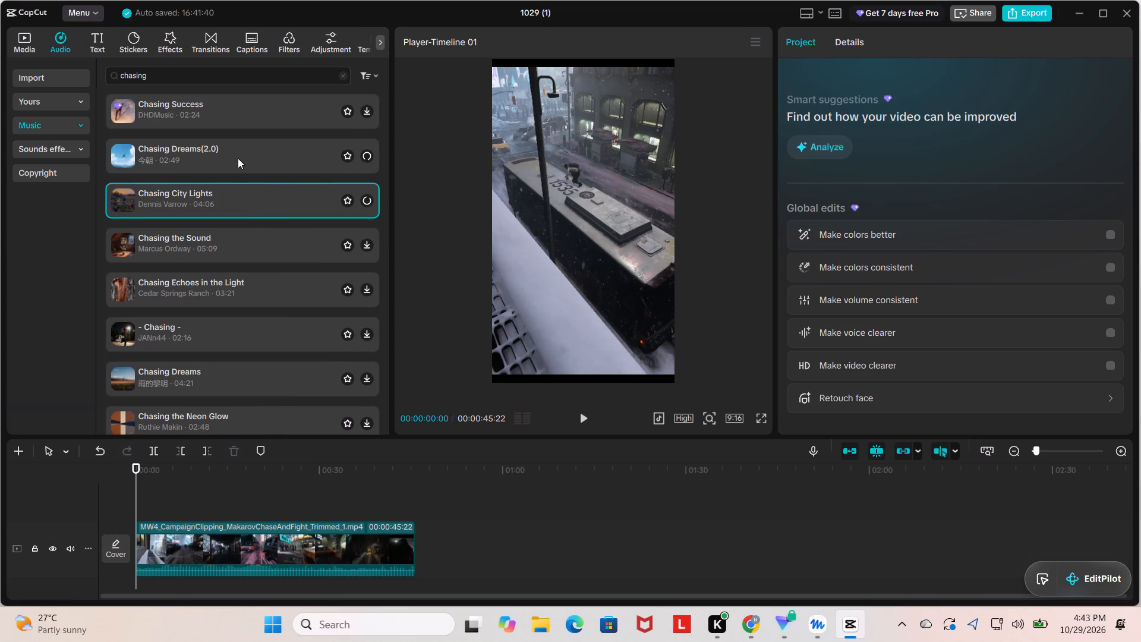
# Clear the search and repeat the recent audio search for "intense music".
pyautogui.click(342, 79)
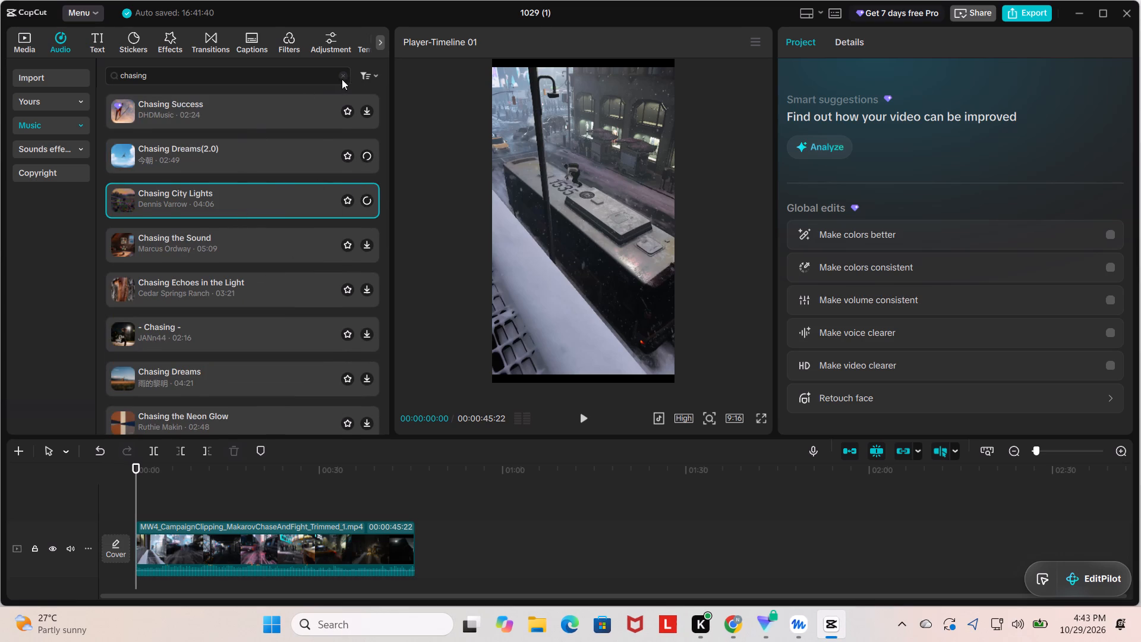
pyautogui.click(239, 74)
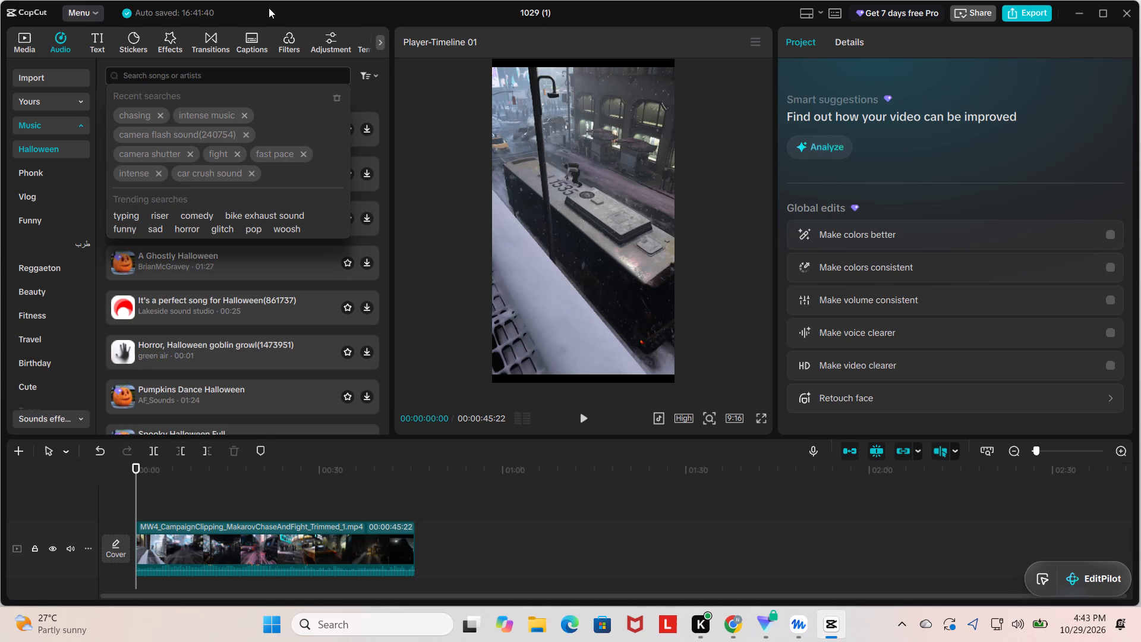
pyautogui.click(217, 113)
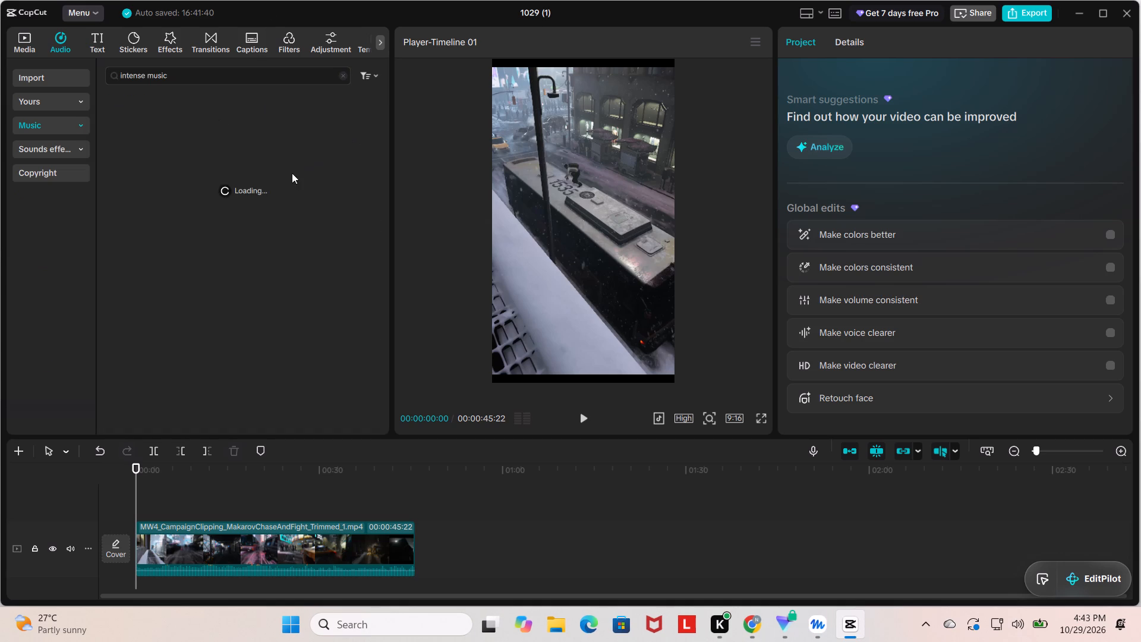
# Preview Intense Drill Flow, Intense Music(850540), Ambience Thriller Suspense Game Hybrid Intense and the Aggressive, intense, profound and fantastic rock track.
pyautogui.click(208, 162)
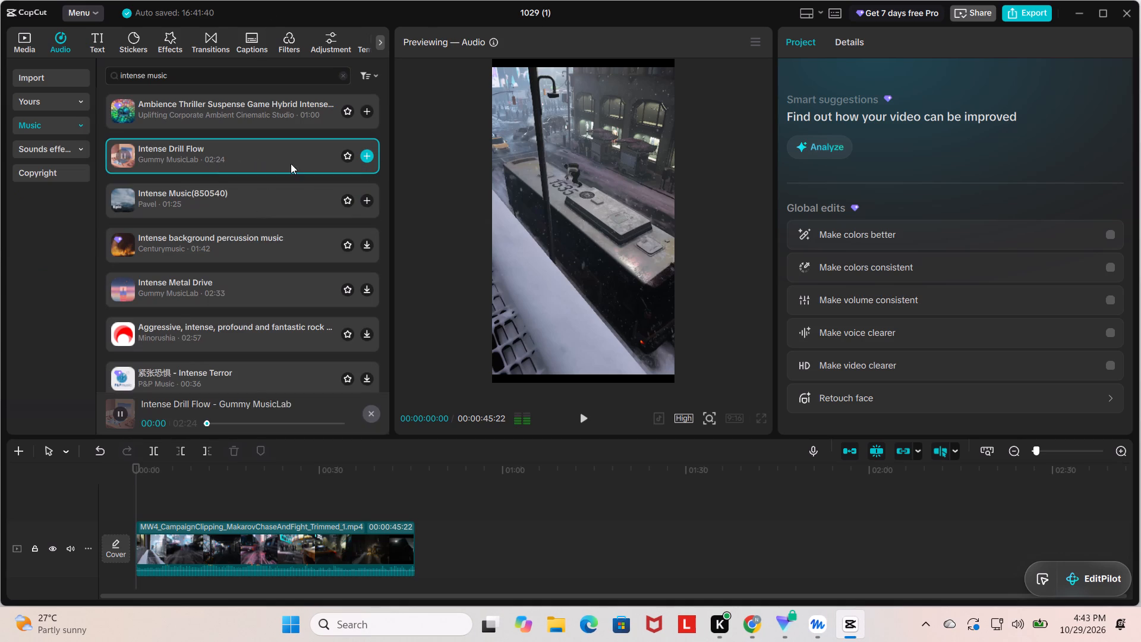
pyautogui.click(199, 197)
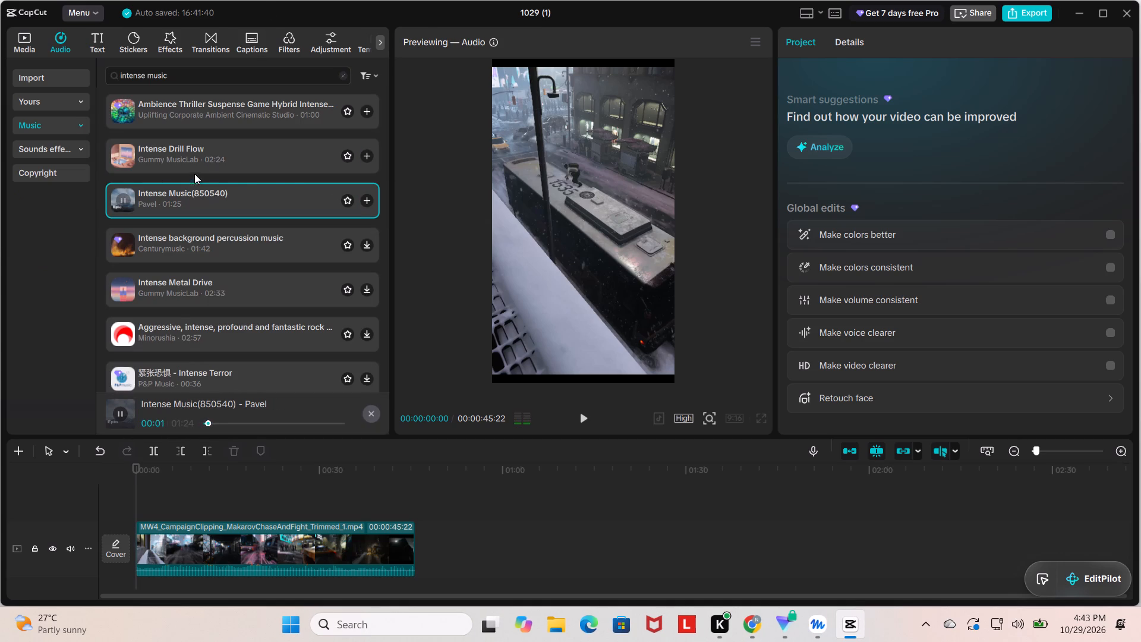
pyautogui.scroll(-1, 187, 185)
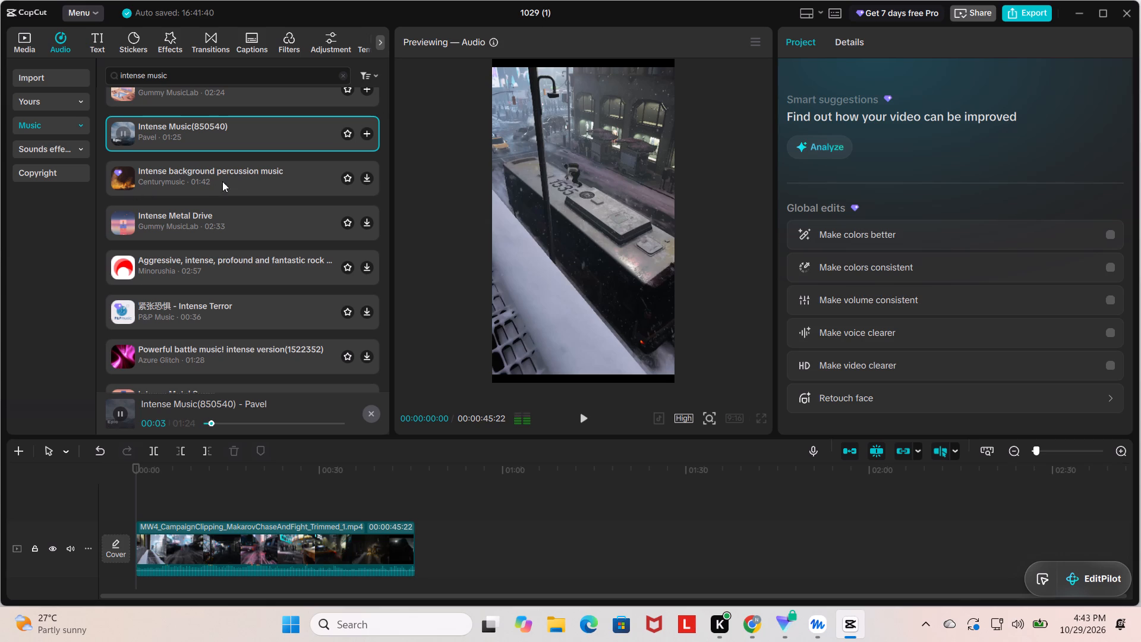
pyautogui.scroll(3, 297, 168)
pyautogui.click(260, 128)
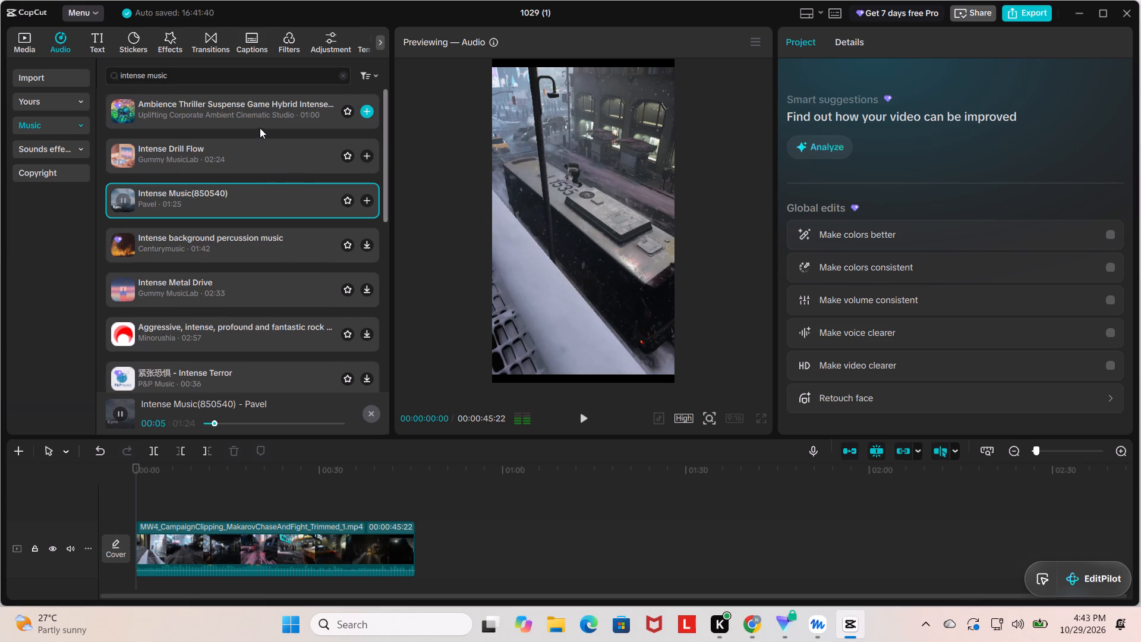
pyautogui.scroll(-1, 116, 349)
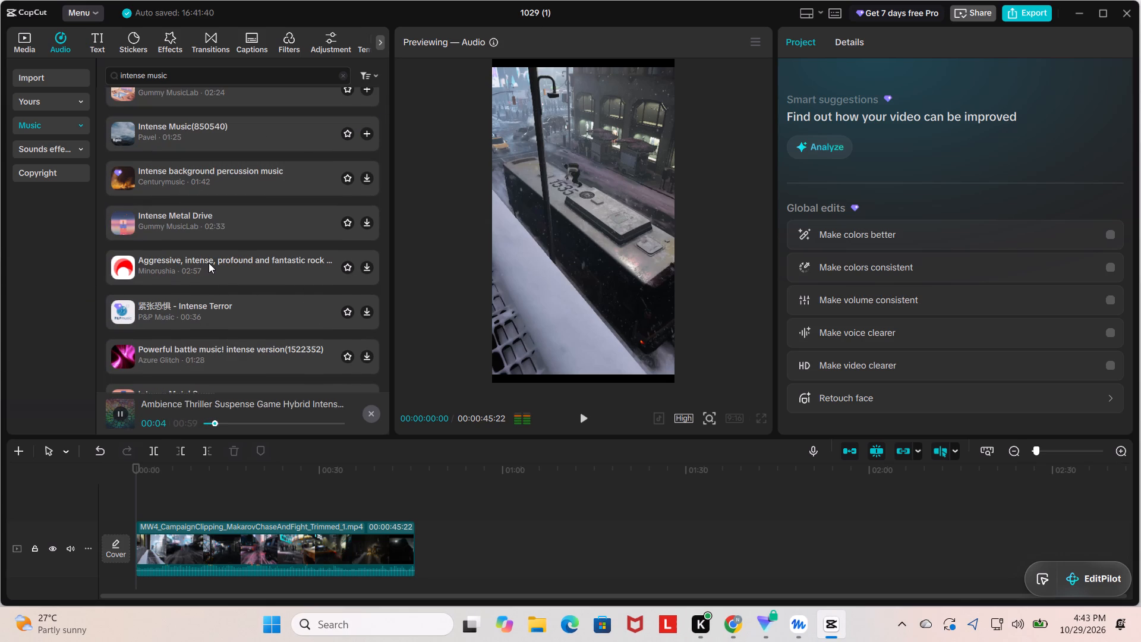
pyautogui.click(235, 276)
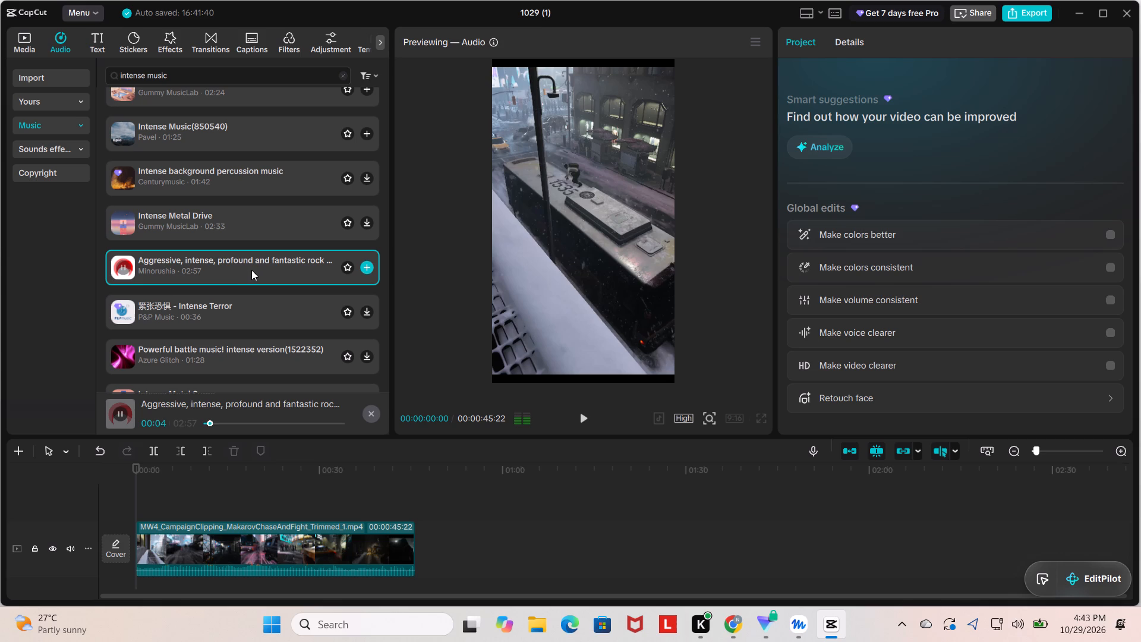
# Add the Aggressive, intense, profound and fantastic rock track to the timeline beneath the video, starting at 00:00:00:00.
pyautogui.moveTo(254, 268); pyautogui.dragTo(131, 622)
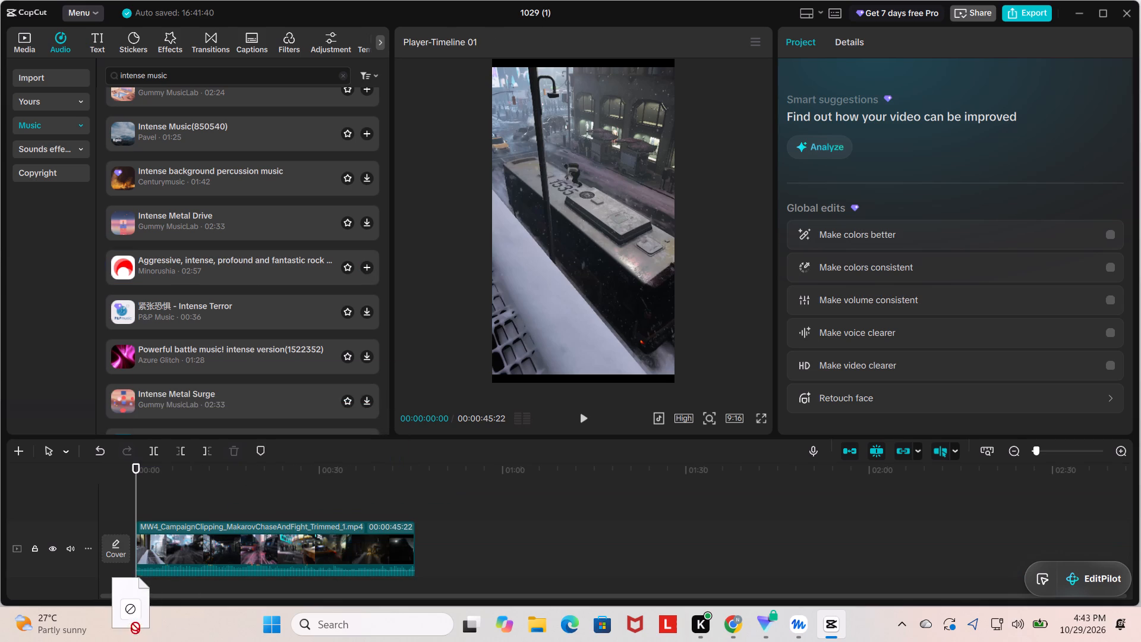
pyautogui.moveTo(131, 622); pyautogui.dragTo(123, 585)
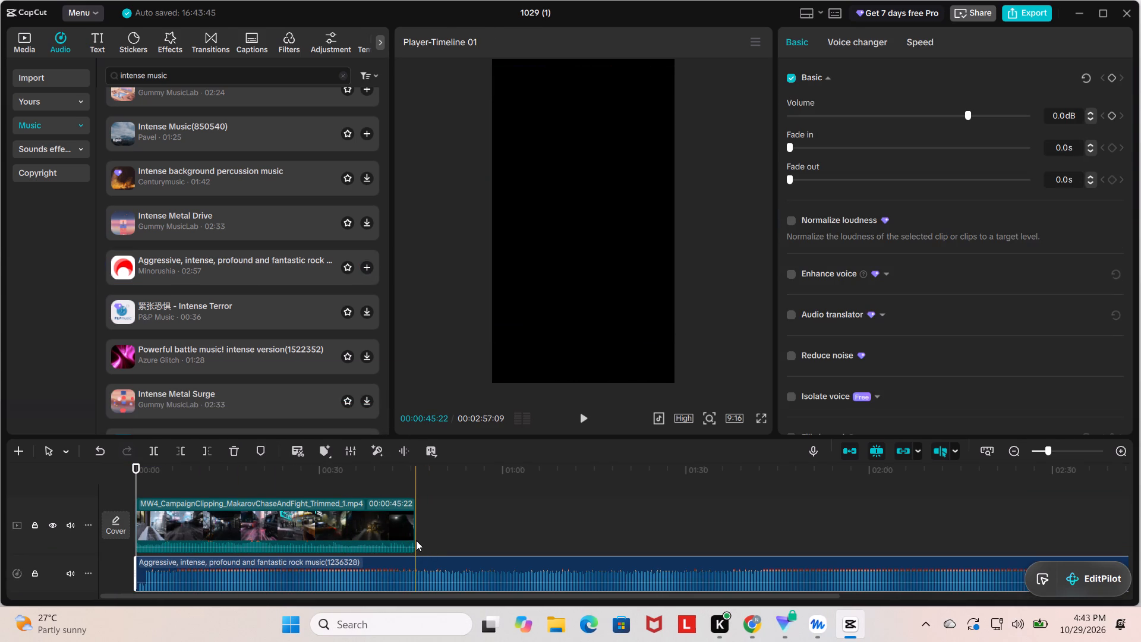
# Split the rock music at the video's end, 00:00:45:22, and delete the part after it.
pyautogui.hotkey('ctrl', 'b')
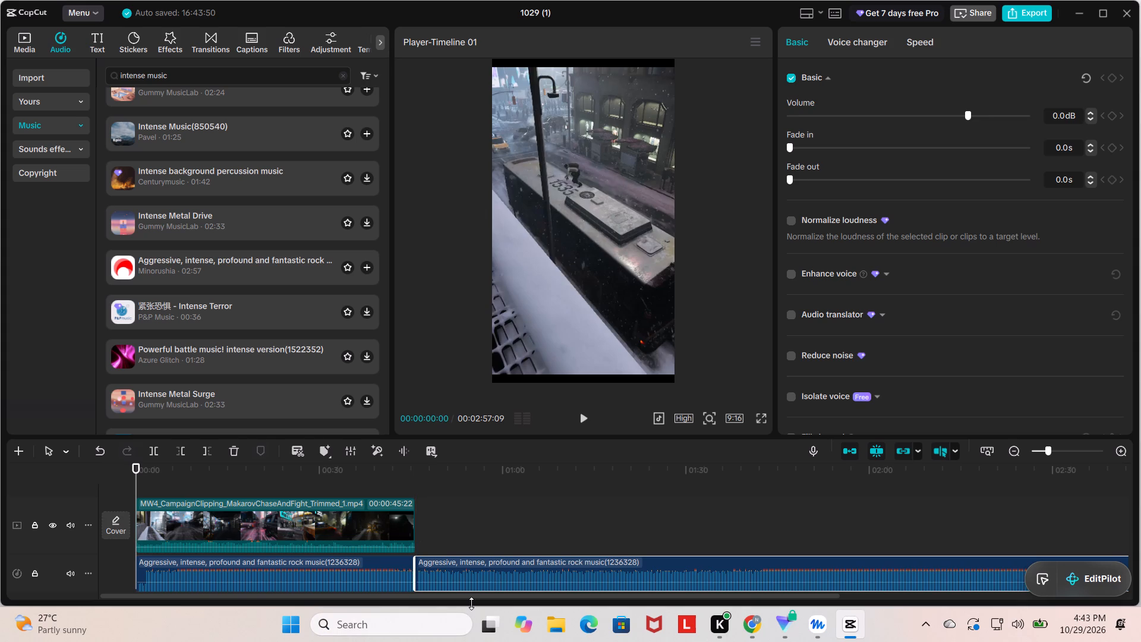
pyautogui.press('BackSpace')
# Set the fade out of the rock music clip to 2.5 s.
pyautogui.click(349, 567)
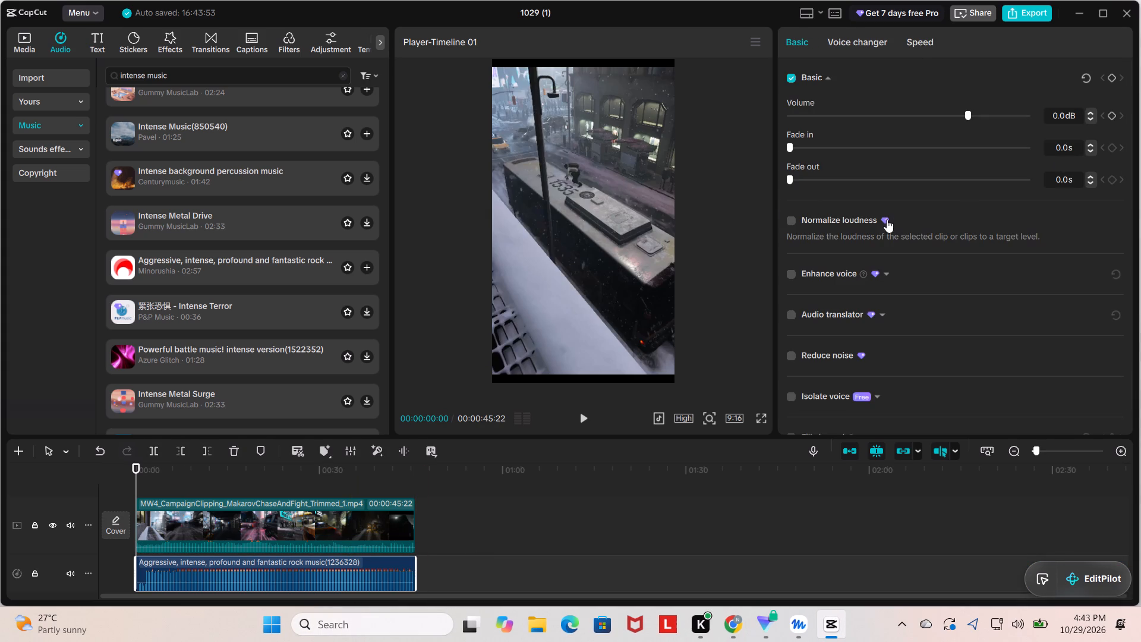
pyautogui.moveTo(794, 175); pyautogui.dragTo(833, 181)
pyautogui.moveTo(833, 181); pyautogui.dragTo(856, 191)
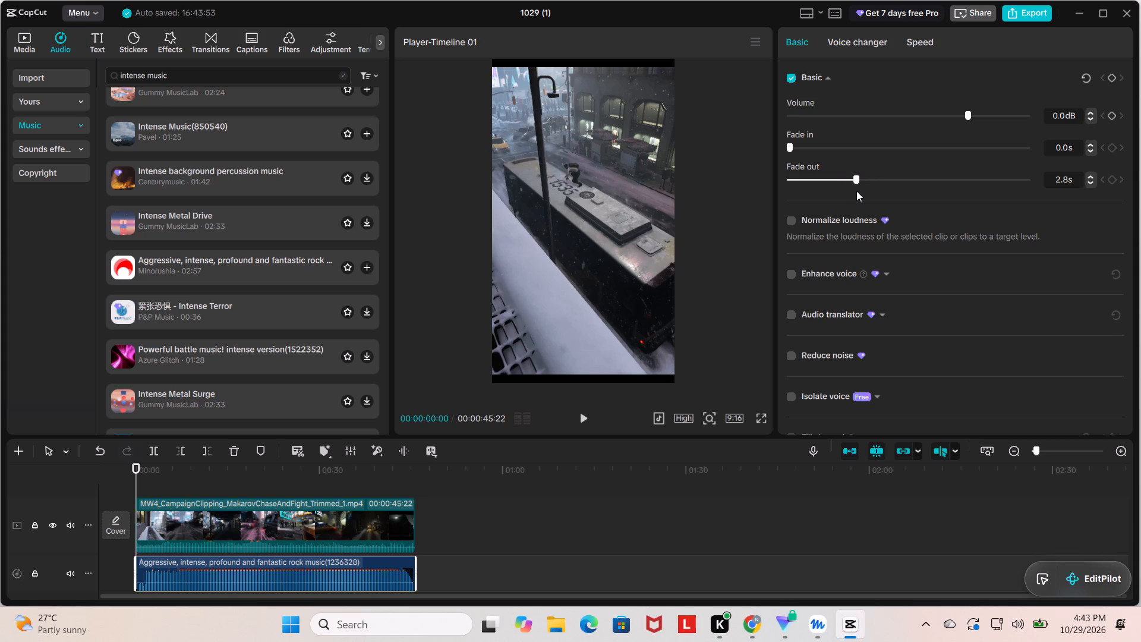
pyautogui.moveTo(856, 191); pyautogui.dragTo(853, 195)
pyautogui.moveTo(853, 195); pyautogui.dragTo(849, 200)
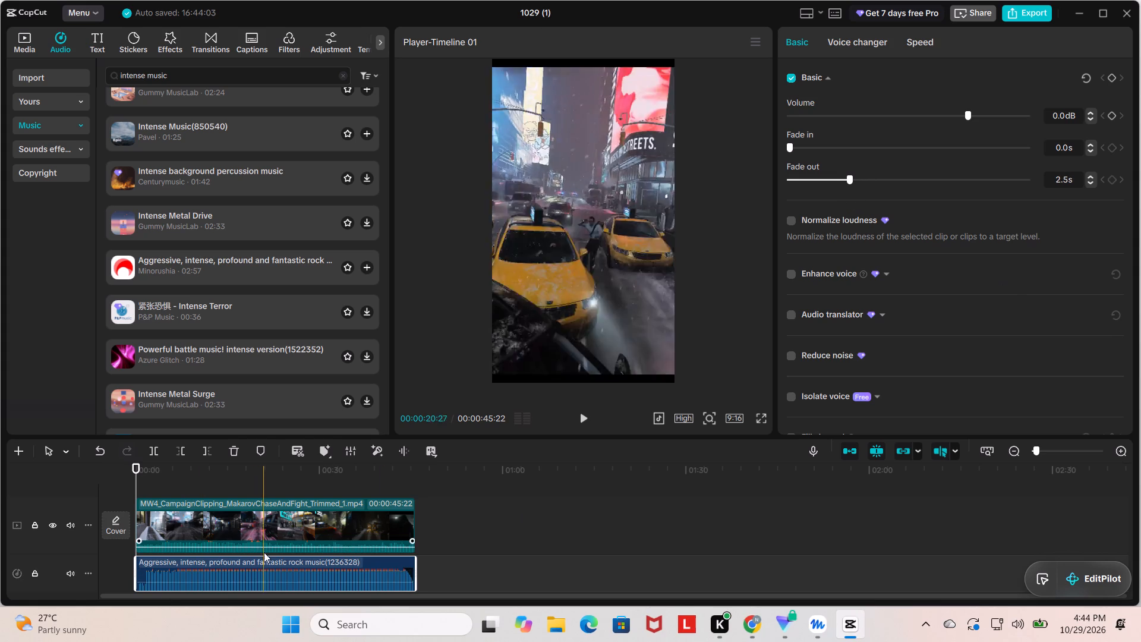
# Set the speed of the Makarov chase video clip to 1.10x.
pyautogui.click(315, 512)
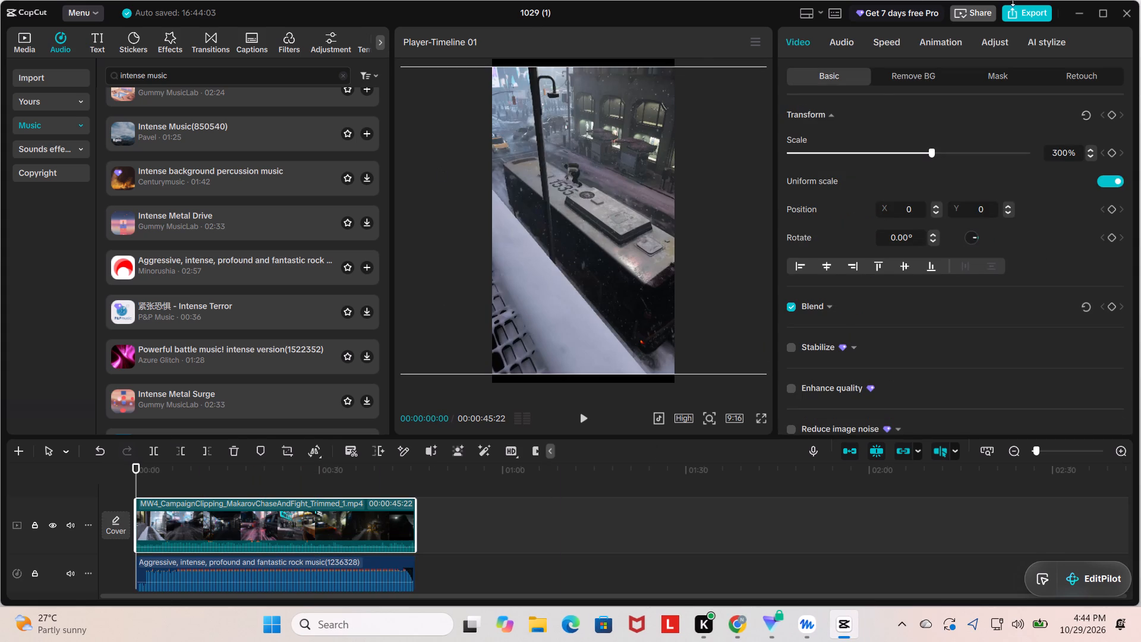
pyautogui.click(888, 41)
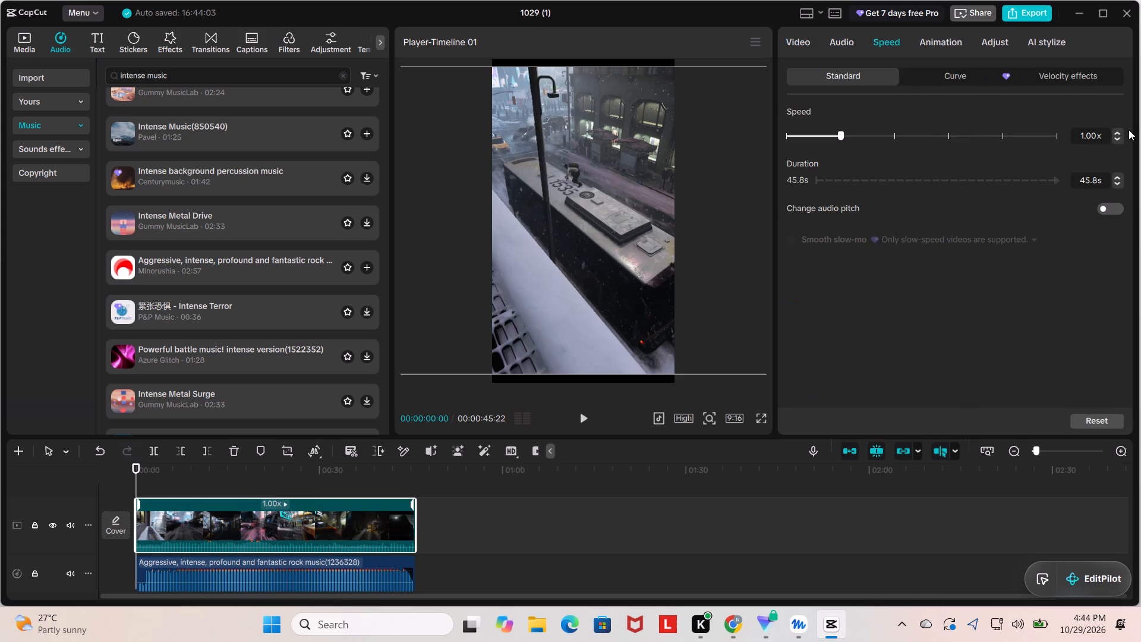
pyautogui.click(1114, 133)
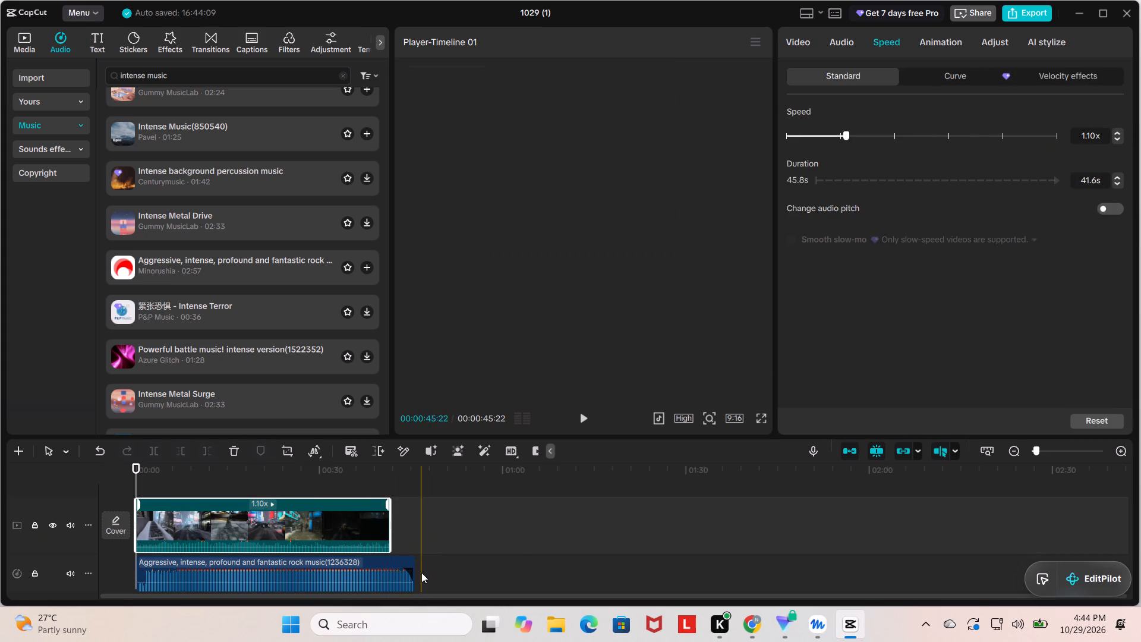
# Trim the end of the rock music to match the sped-up video's end at 00:00:41:17.
pyautogui.click(367, 578)
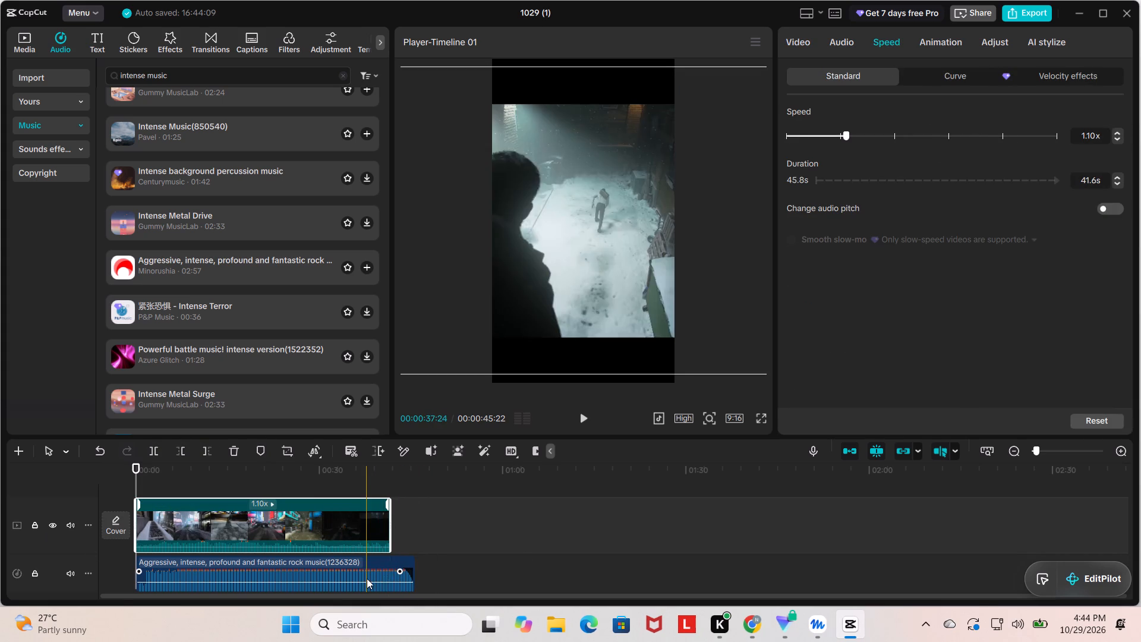
pyautogui.moveTo(416, 580); pyautogui.dragTo(385, 577)
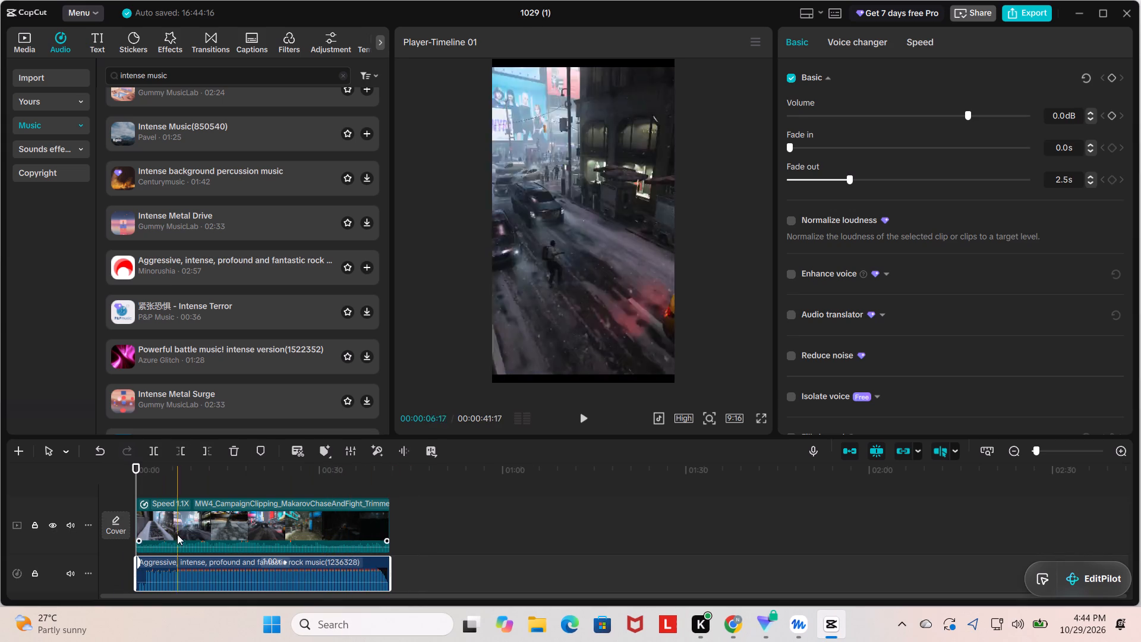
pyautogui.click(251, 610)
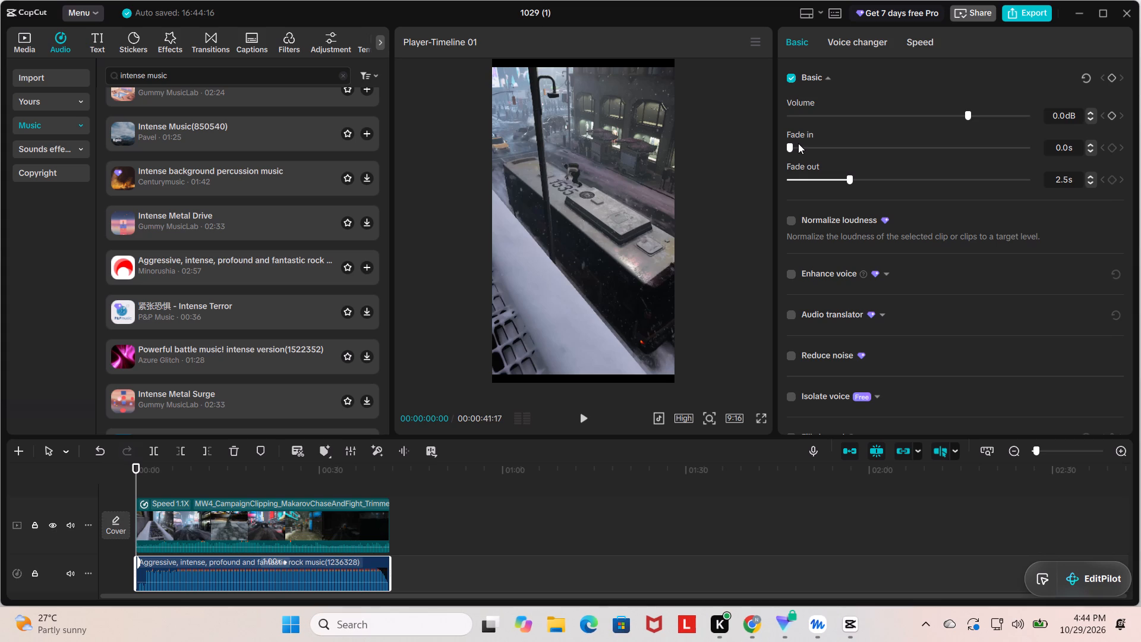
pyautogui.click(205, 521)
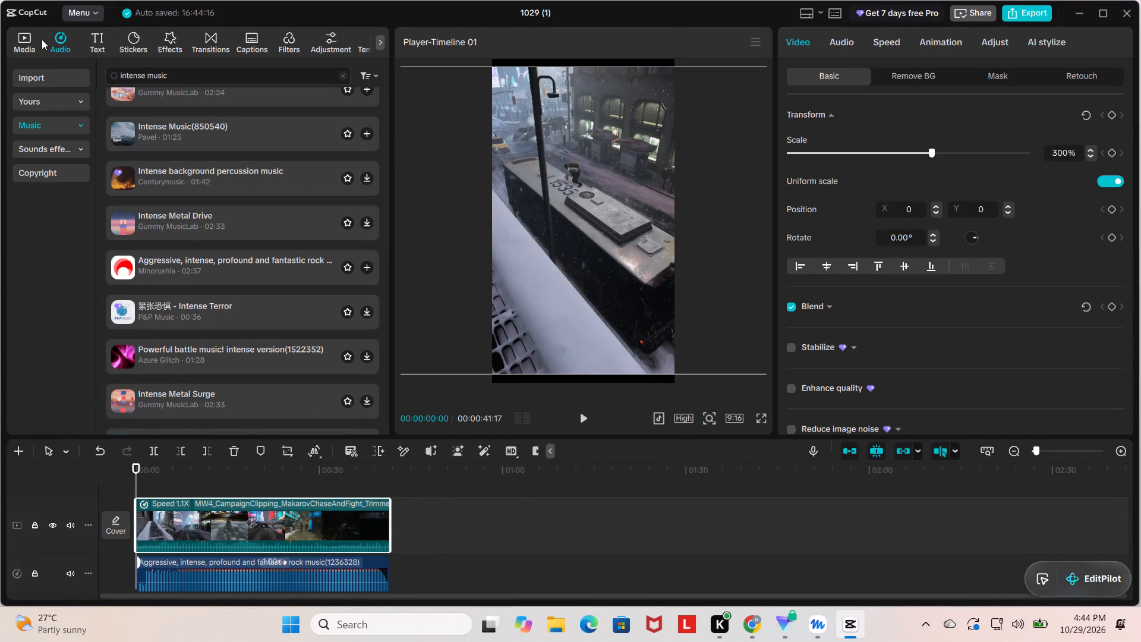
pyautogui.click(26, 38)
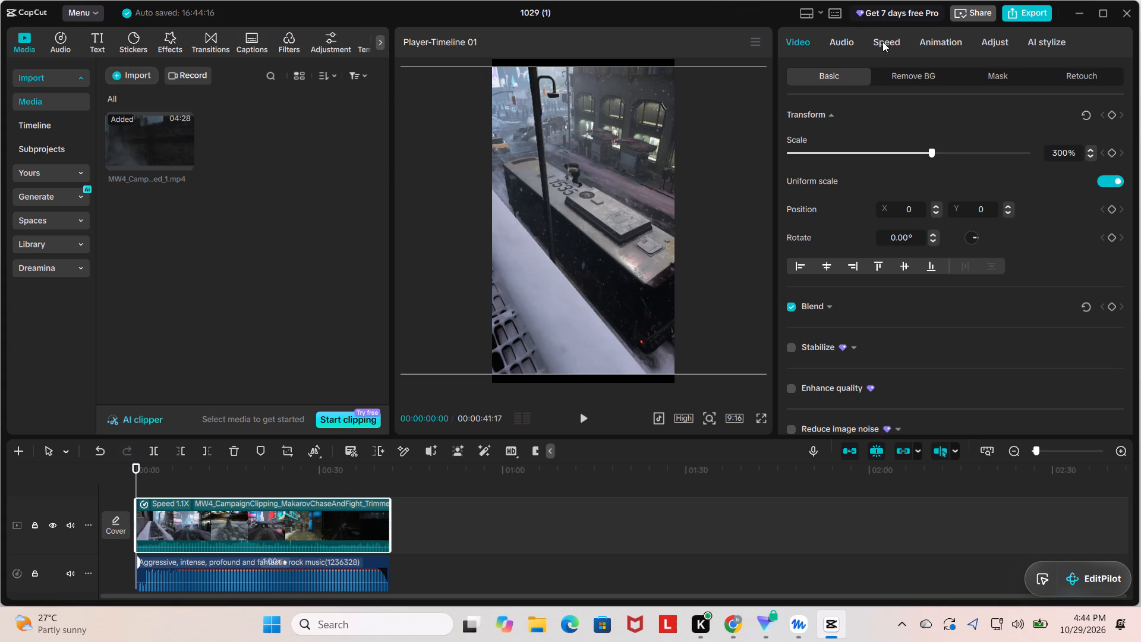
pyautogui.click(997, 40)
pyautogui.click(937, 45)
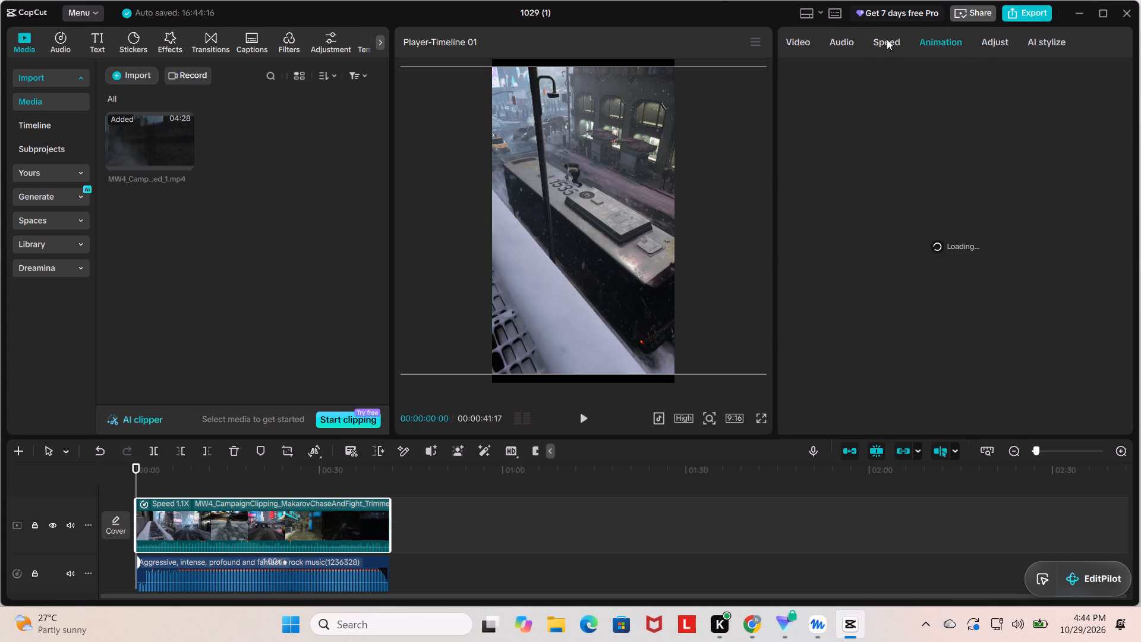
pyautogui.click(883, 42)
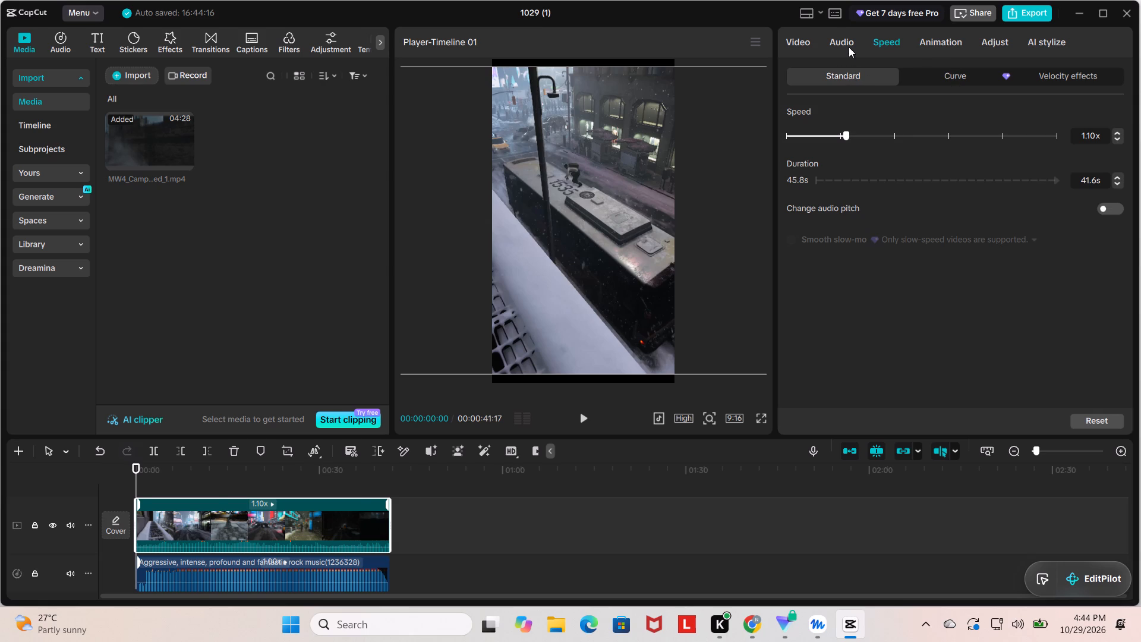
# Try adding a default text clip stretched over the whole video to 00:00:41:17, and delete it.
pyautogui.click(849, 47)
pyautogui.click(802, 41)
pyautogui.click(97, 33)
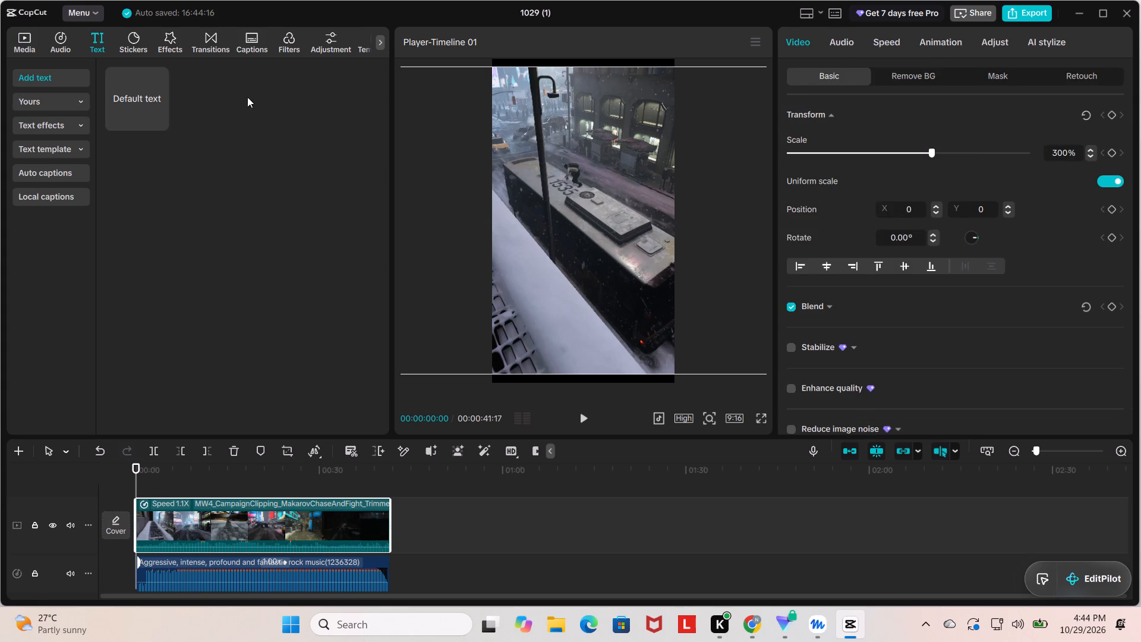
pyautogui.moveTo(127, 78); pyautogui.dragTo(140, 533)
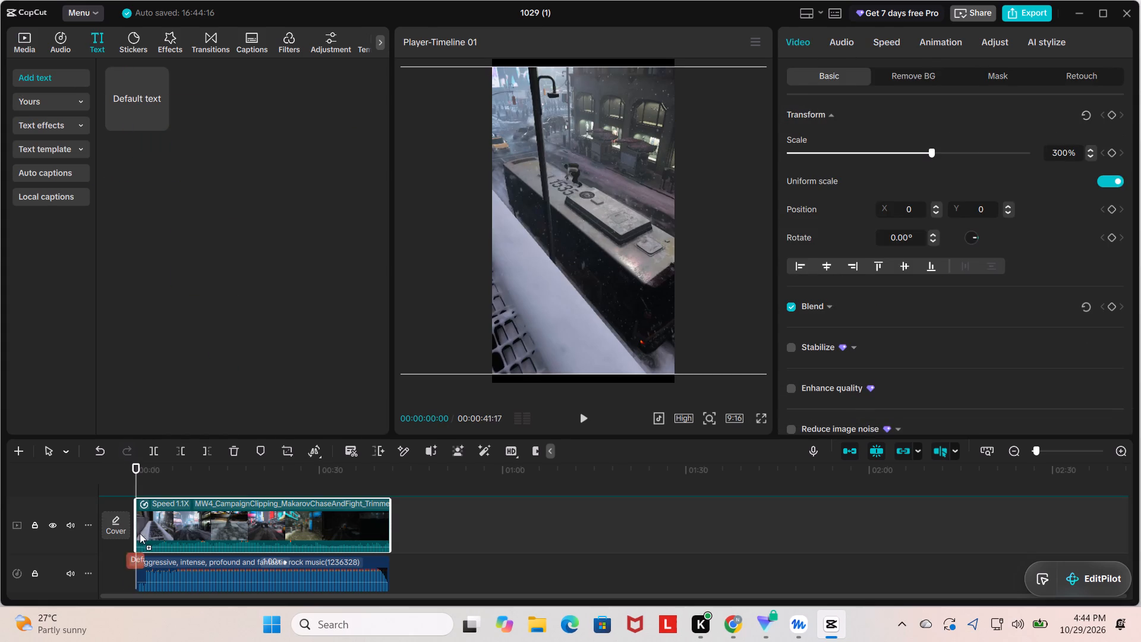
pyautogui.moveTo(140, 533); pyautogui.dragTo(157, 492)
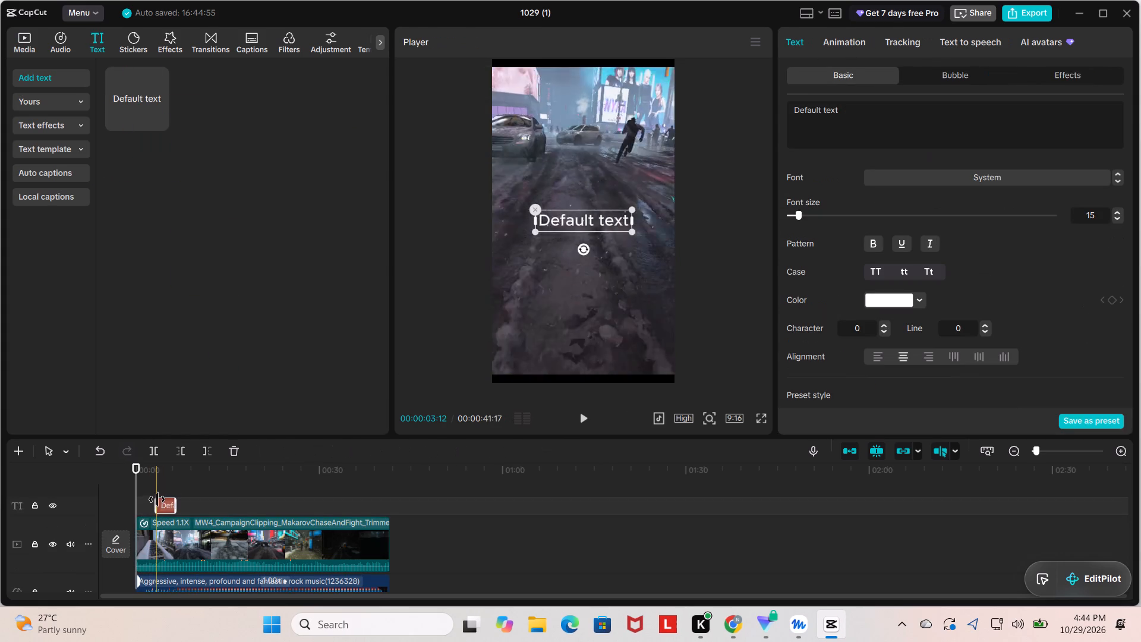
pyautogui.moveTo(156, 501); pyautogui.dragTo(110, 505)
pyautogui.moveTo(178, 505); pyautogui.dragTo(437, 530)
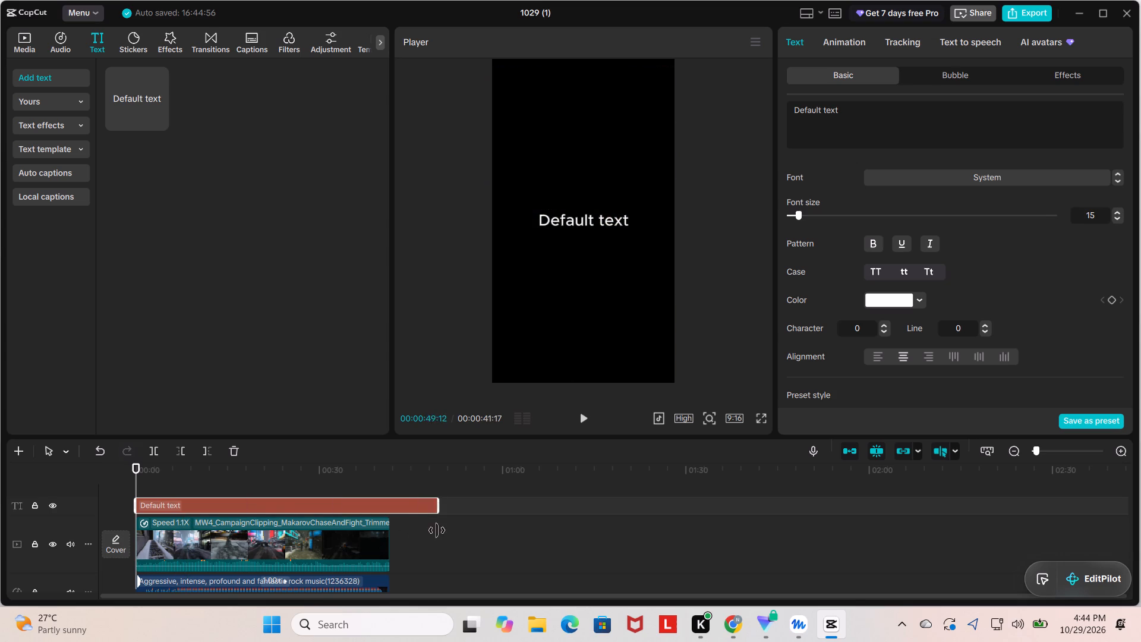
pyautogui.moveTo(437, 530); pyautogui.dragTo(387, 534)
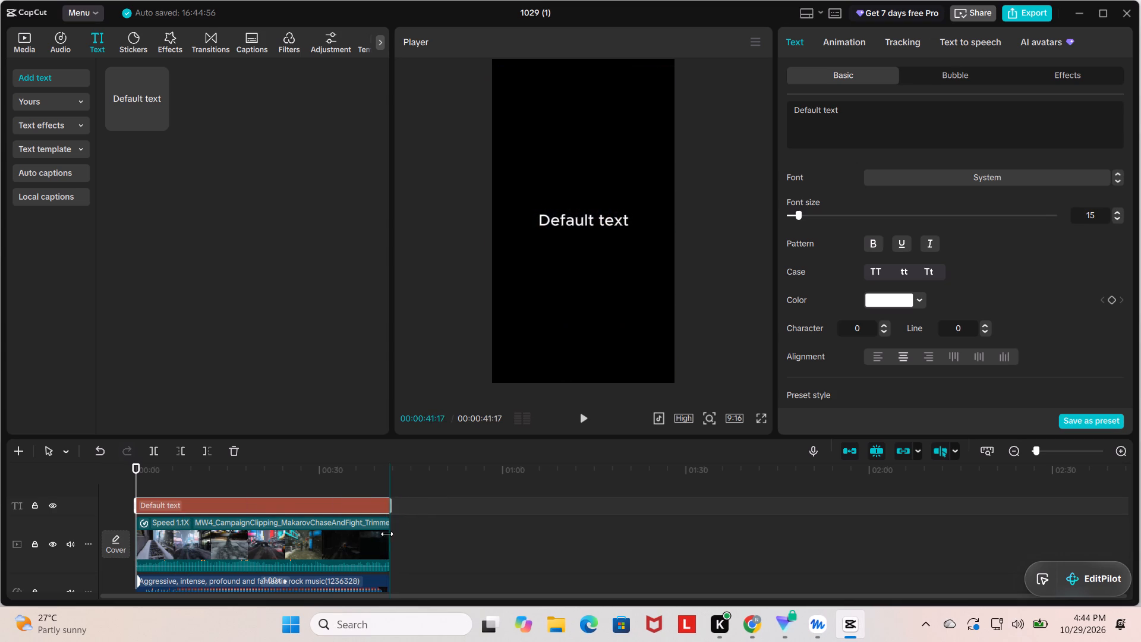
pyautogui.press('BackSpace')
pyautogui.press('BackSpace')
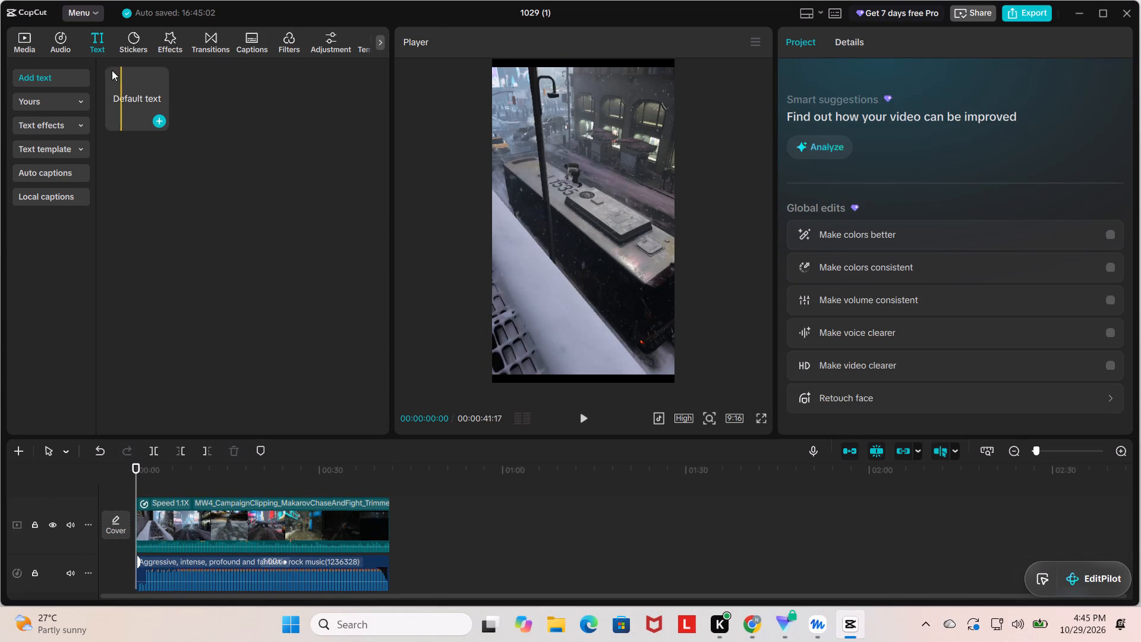
# Add a default text clip above the video and stretch it to span the video's full length.
pyautogui.click(146, 87)
pyautogui.moveTo(148, 97); pyautogui.dragTo(145, 484)
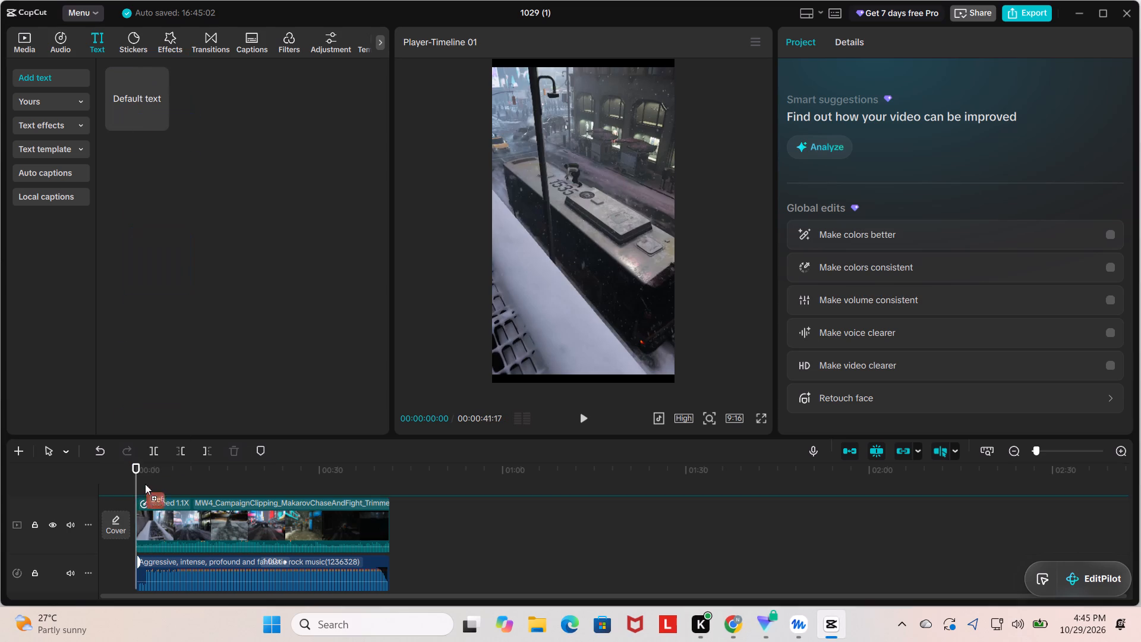
pyautogui.moveTo(145, 484); pyautogui.dragTo(141, 467)
pyautogui.moveTo(159, 500); pyautogui.dragTo(388, 520)
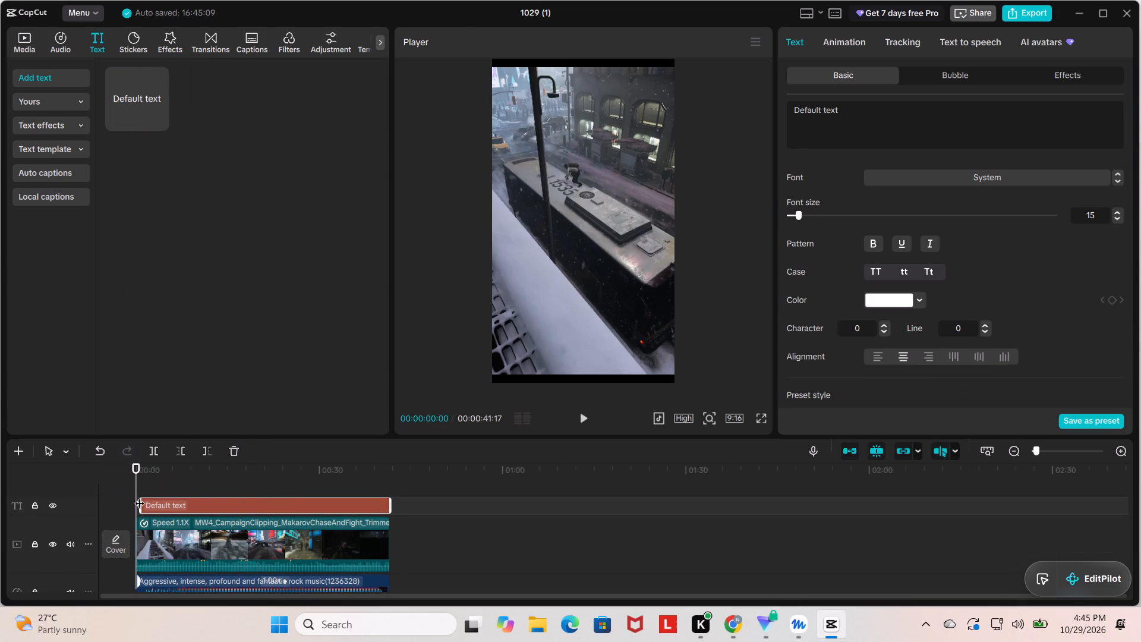
pyautogui.moveTo(140, 496); pyautogui.dragTo(134, 499)
pyautogui.moveTo(142, 509); pyautogui.dragTo(130, 509)
# Replace the default wording of the text clip with "IT'S NOT A MOVIE" in capitals.
pyautogui.click(862, 97)
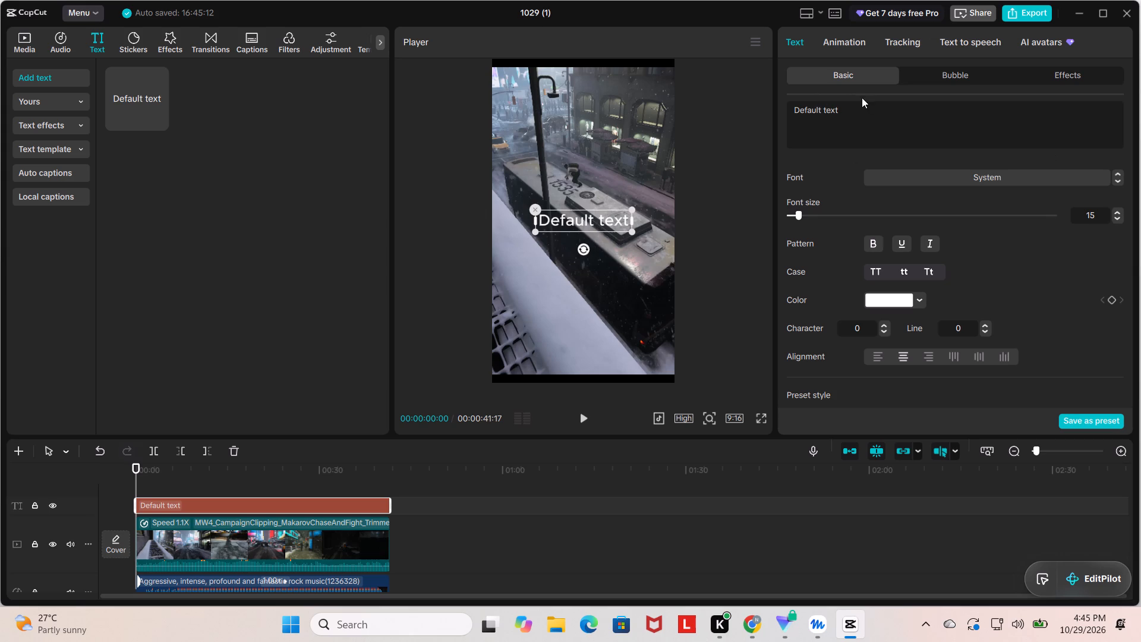
pyautogui.click(862, 110)
pyautogui.press('BackSpace')
pyautogui.press('BackSpace')
pyautogui.press('BackSpace')
pyautogui.press('BackSpace')
pyautogui.press('BackSpace')
pyautogui.press('BackSpace')
pyautogui.press('BackSpace')
pyautogui.press('BackSpace')
pyautogui.press('BackSpace')
pyautogui.press('BackSpace')
pyautogui.press('BackSpace')
pyautogui.press('BackSpace')
pyautogui.press('BackSpace')
pyautogui.press('BackSpace')
pyautogui.press('BackSpace')
pyautogui.press('BackSpace')
pyautogui.press('BackSpace')
pyautogui.press('BackSpace')
pyautogui.press('BackSpace')
pyautogui.press('BackSpace')
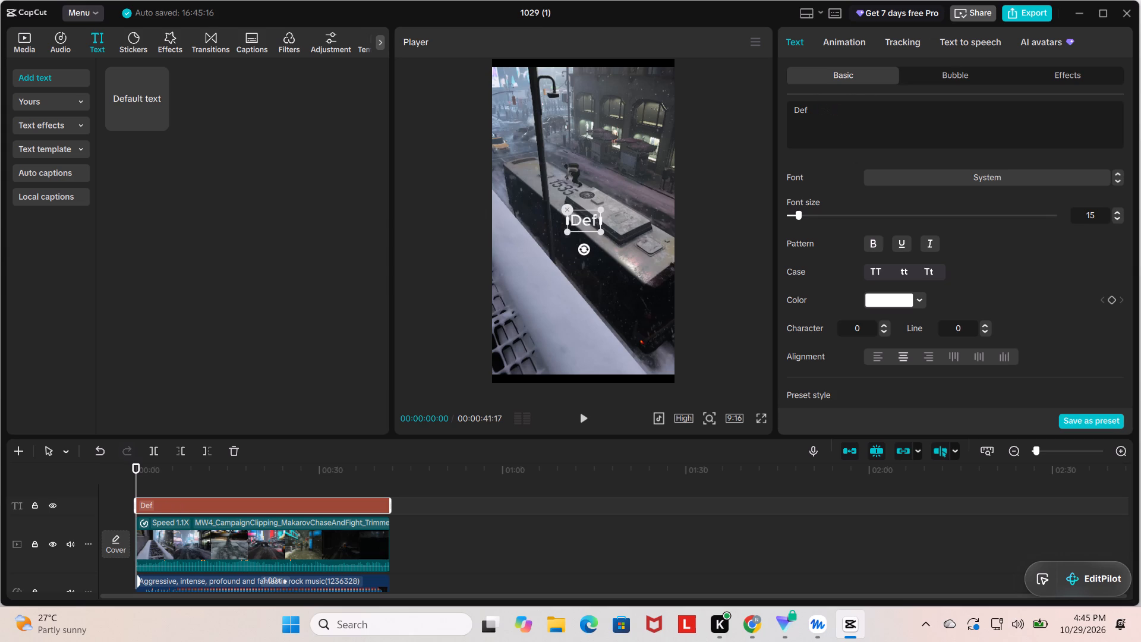
pyautogui.press('j')
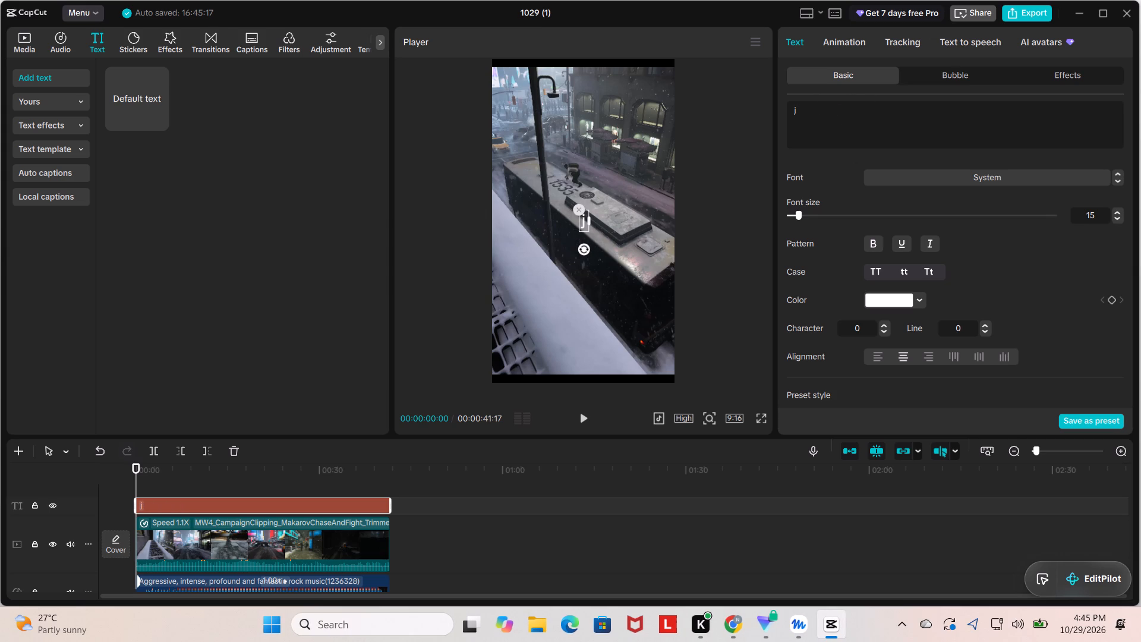
pyautogui.press('BackSpace')
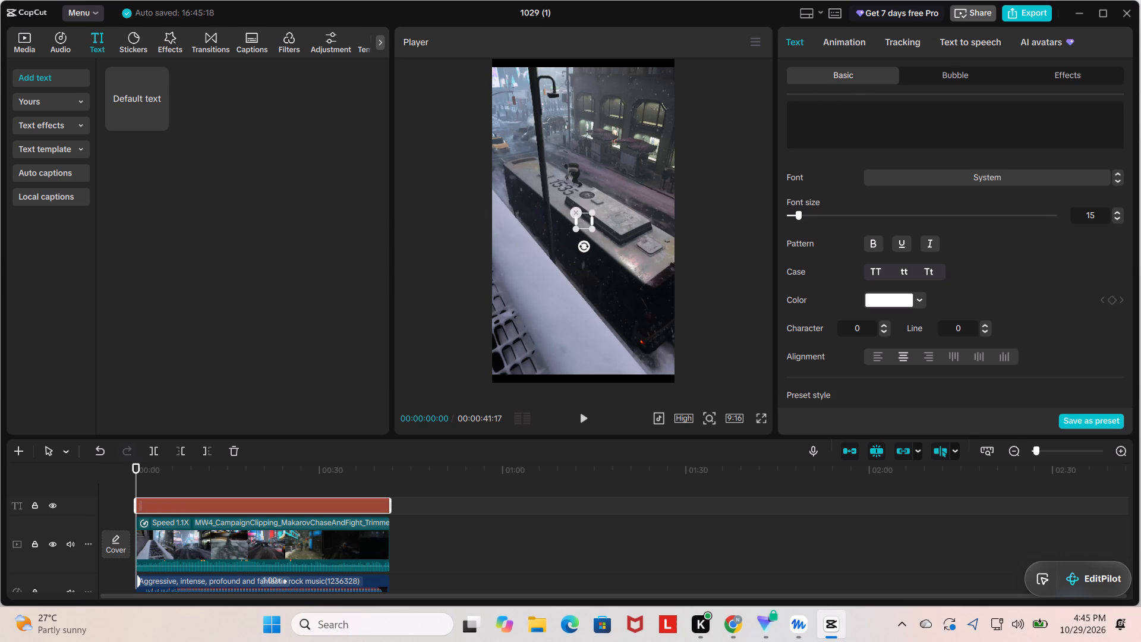
pyautogui.hotkey('shift', 'i')
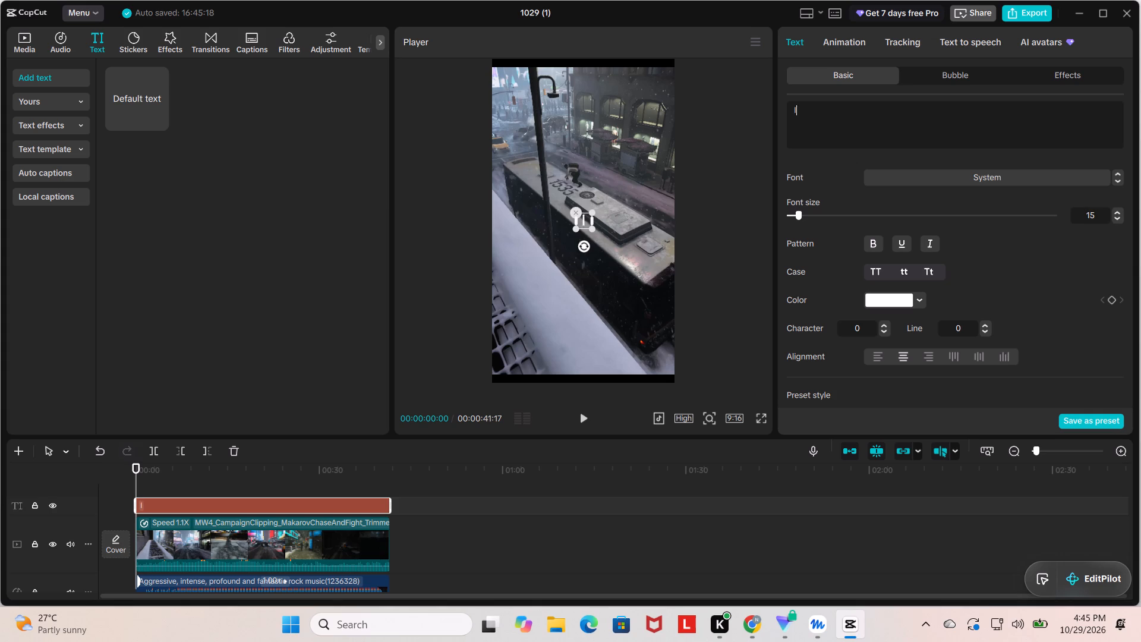
pyautogui.write('TS no')
pyautogui.press('BackSpace')
pyautogui.press('BackSpace')
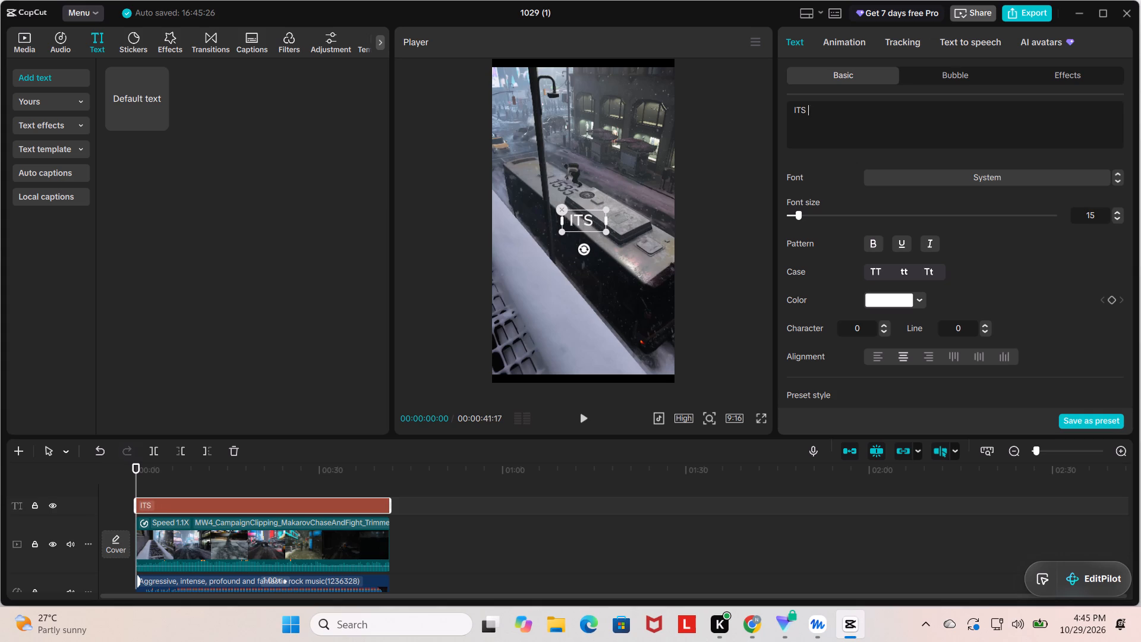
pyautogui.press('BackSpace')
pyautogui.press('BackSpace')
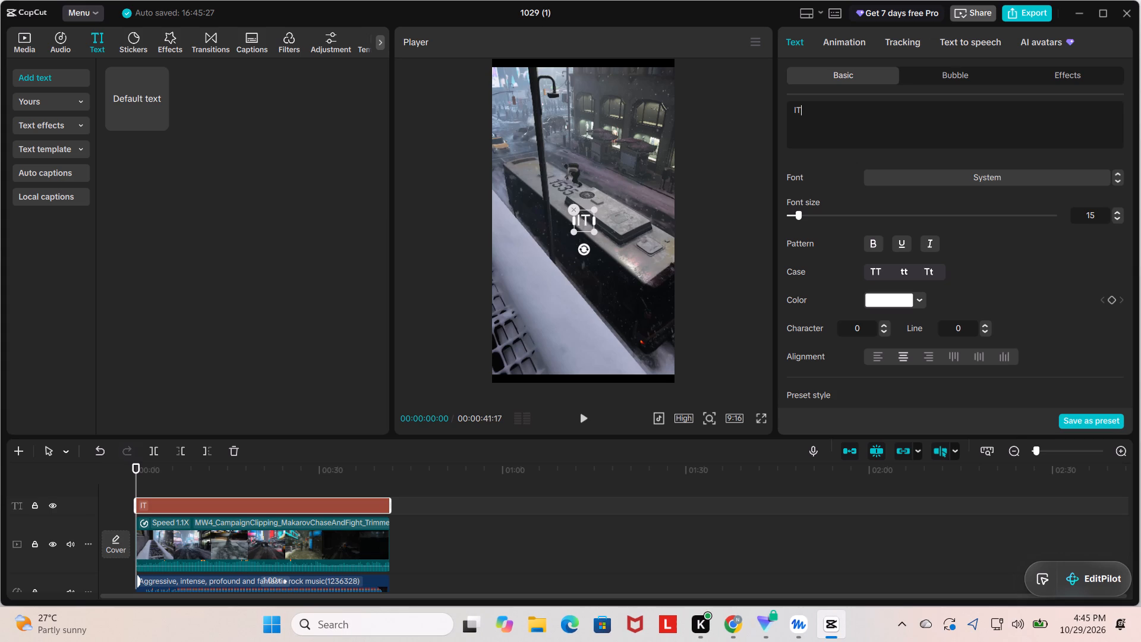
pyautogui.press(';')
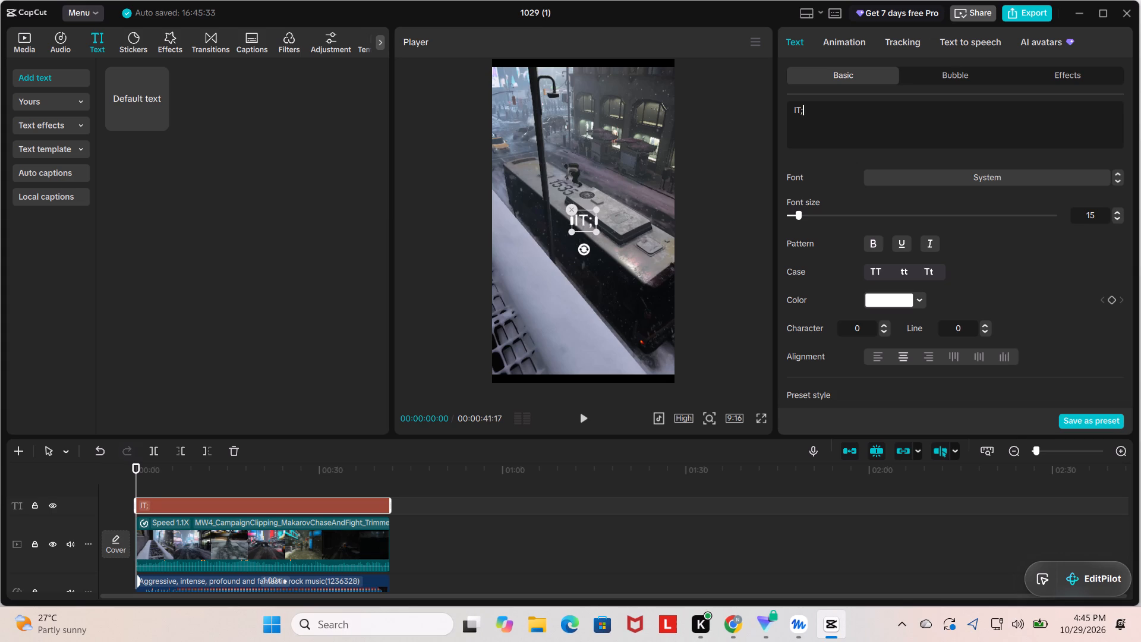
pyautogui.press('BackSpace')
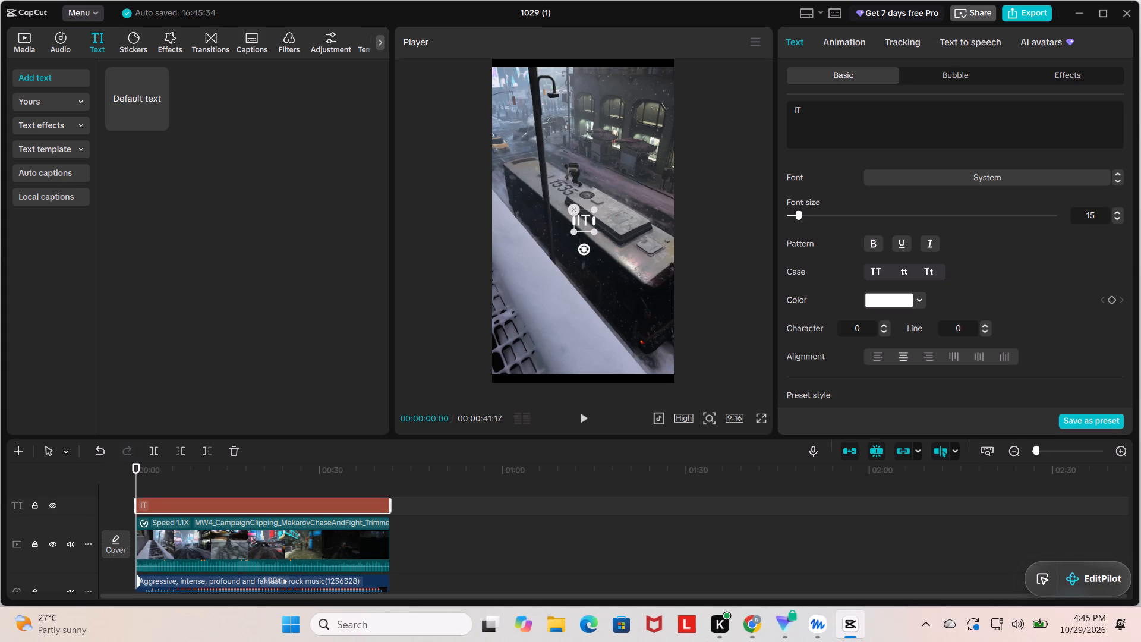
pyautogui.press("'")
pyautogui.press('s')
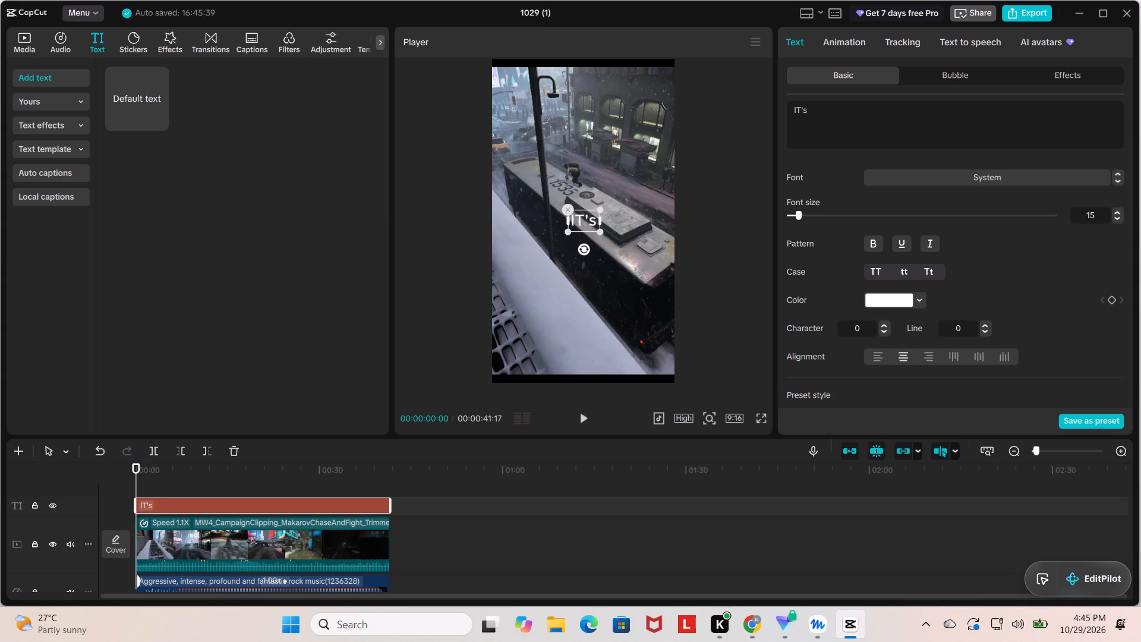
pyautogui.press('BackSpace')
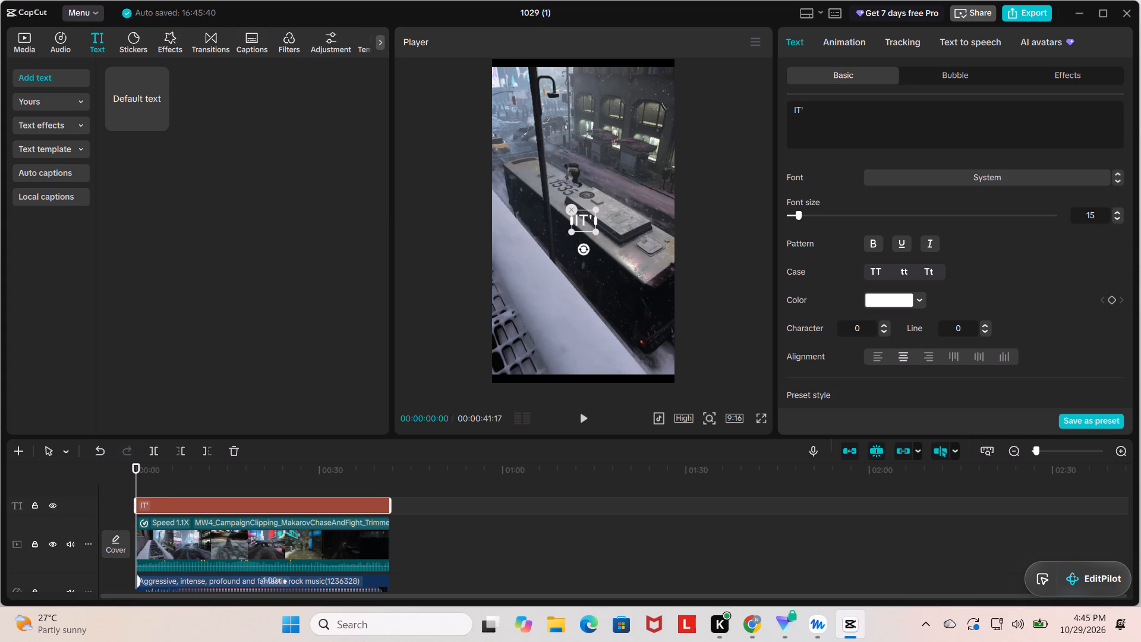
pyautogui.write('S')
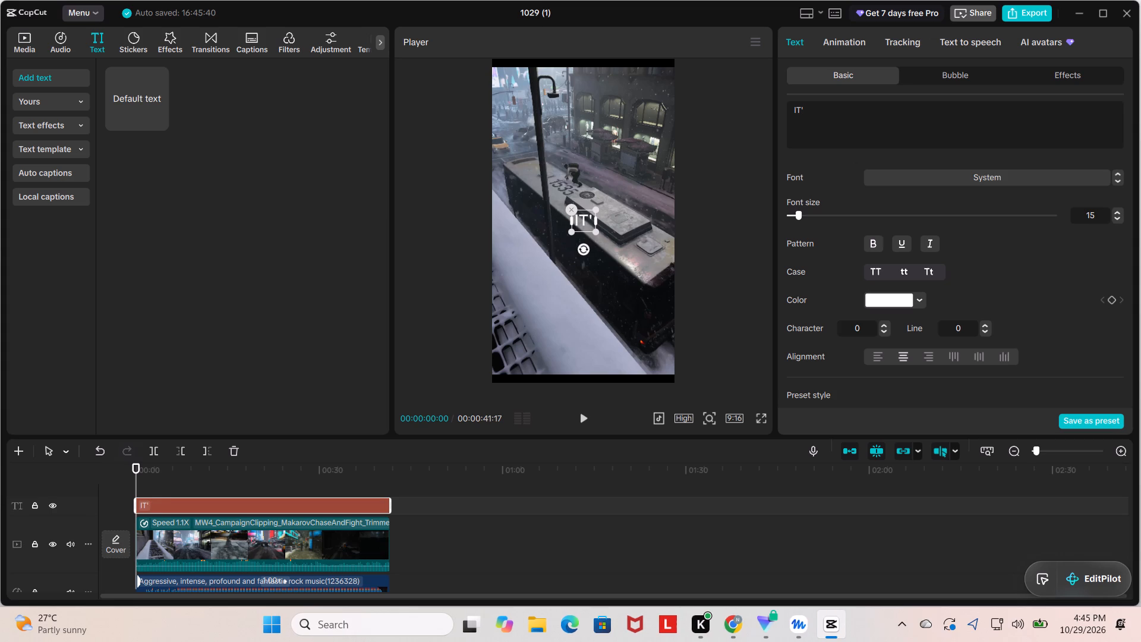
pyautogui.press('space')
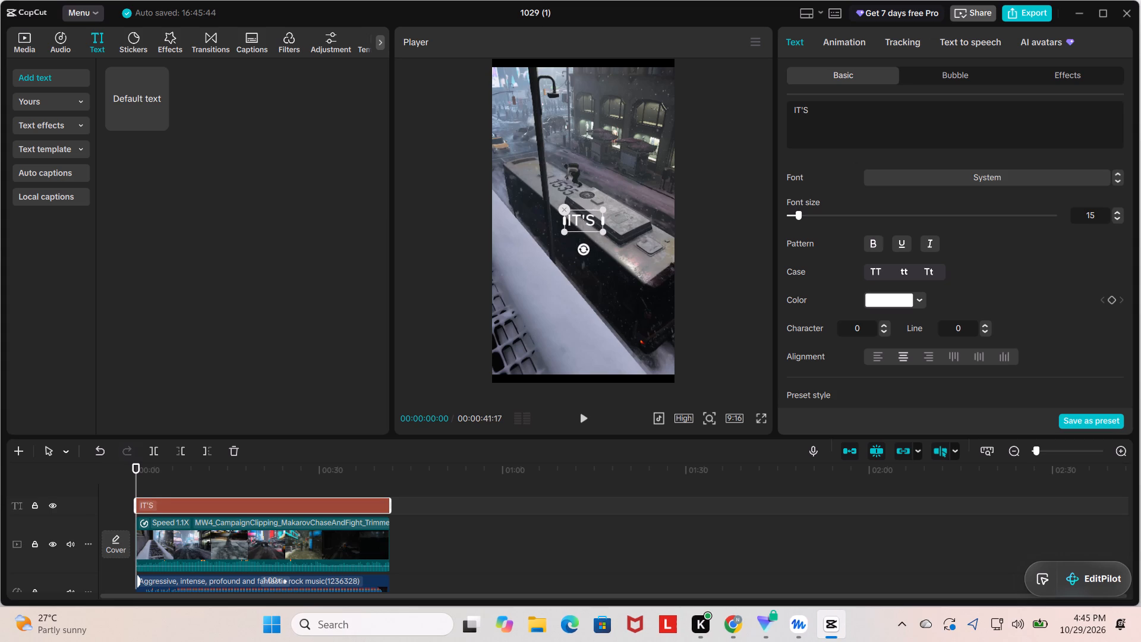
pyautogui.write('NO')
pyautogui.write('T')
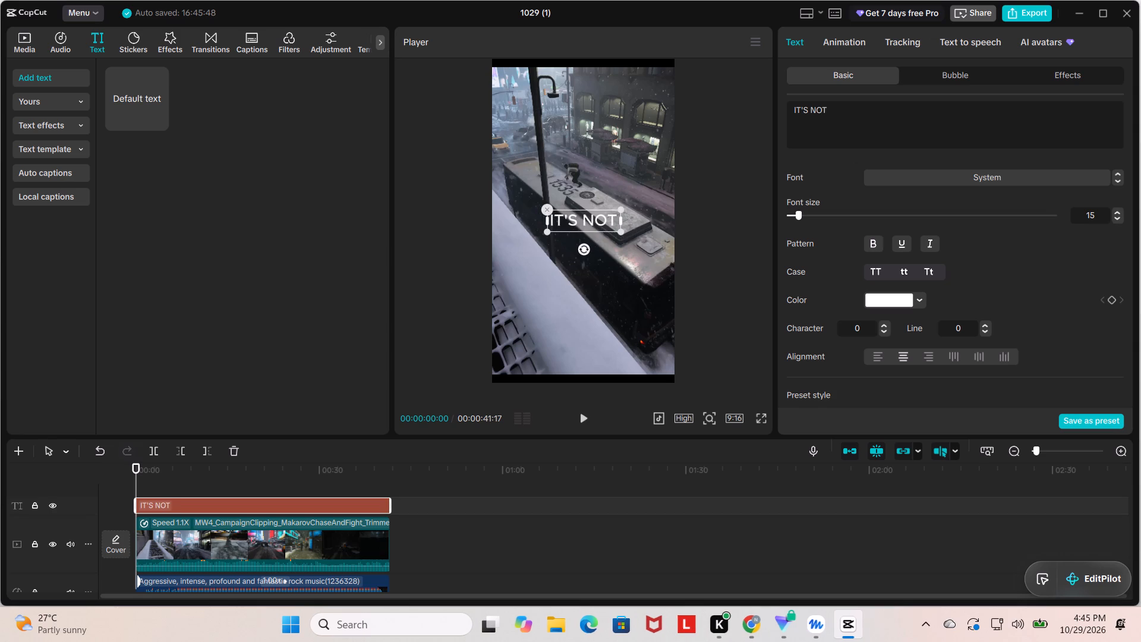
pyautogui.press('space')
pyautogui.write('A')
pyautogui.press('space')
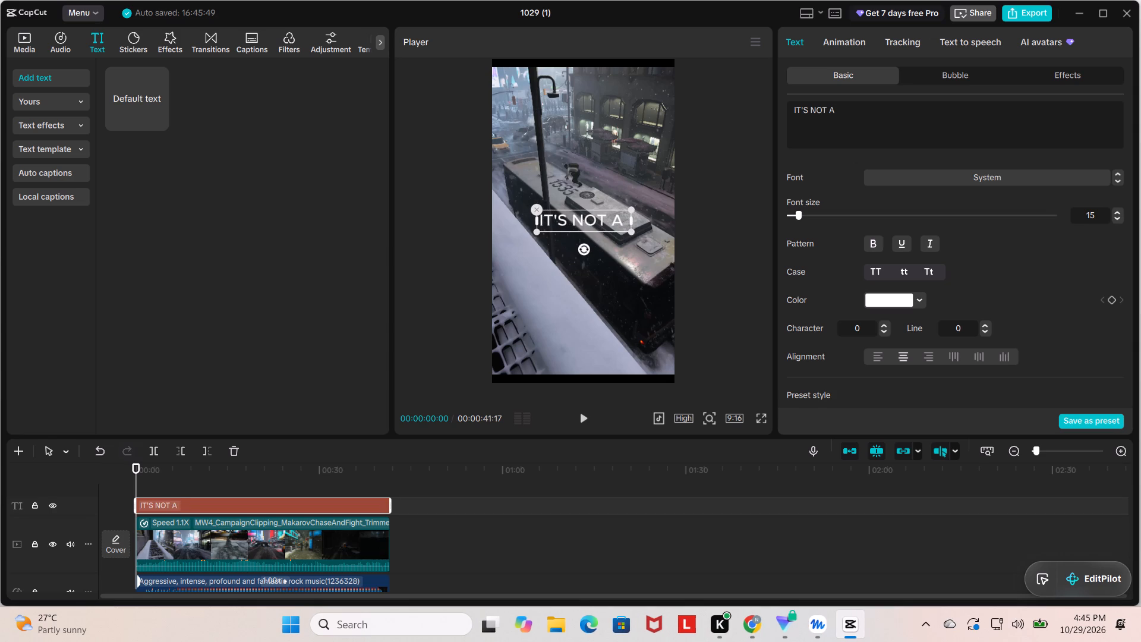
pyautogui.write('NO')
pyautogui.hotkey('shift', 'BackSpace')
pyautogui.hotkey('shift', 'BackSpace')
pyautogui.write('MO')
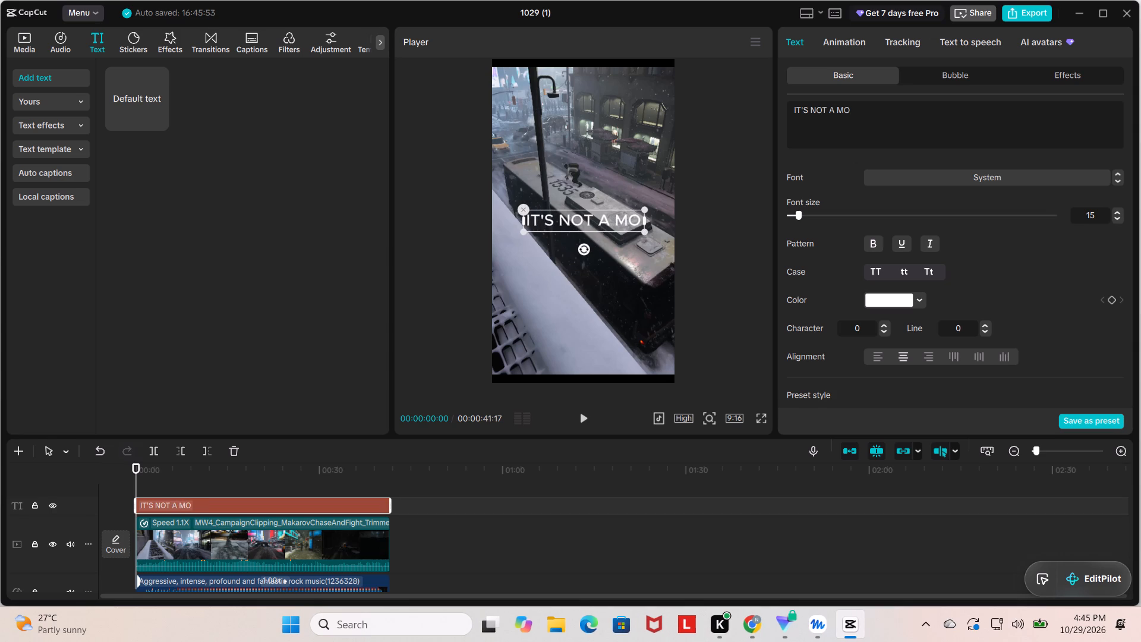
pyautogui.write('VIE')
pyautogui.press('space')
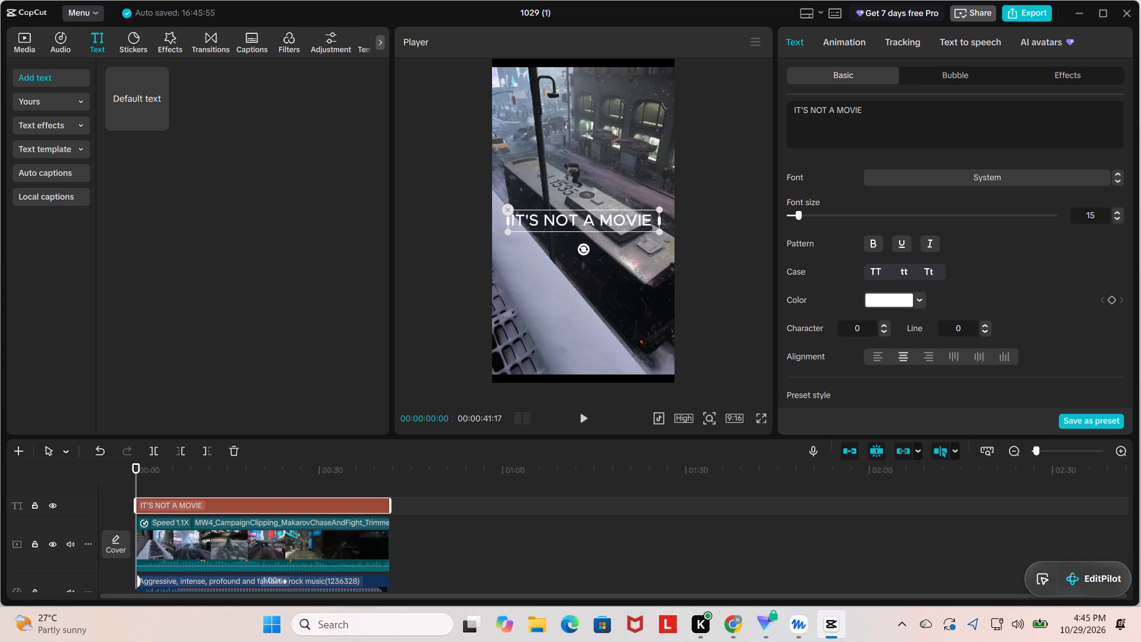
# Switch to Chrome and enter "MOVIE SCE" in Google search in a new tab to check the suggested spelling.
pyautogui.click(726, 627)
pyautogui.click(903, 11)
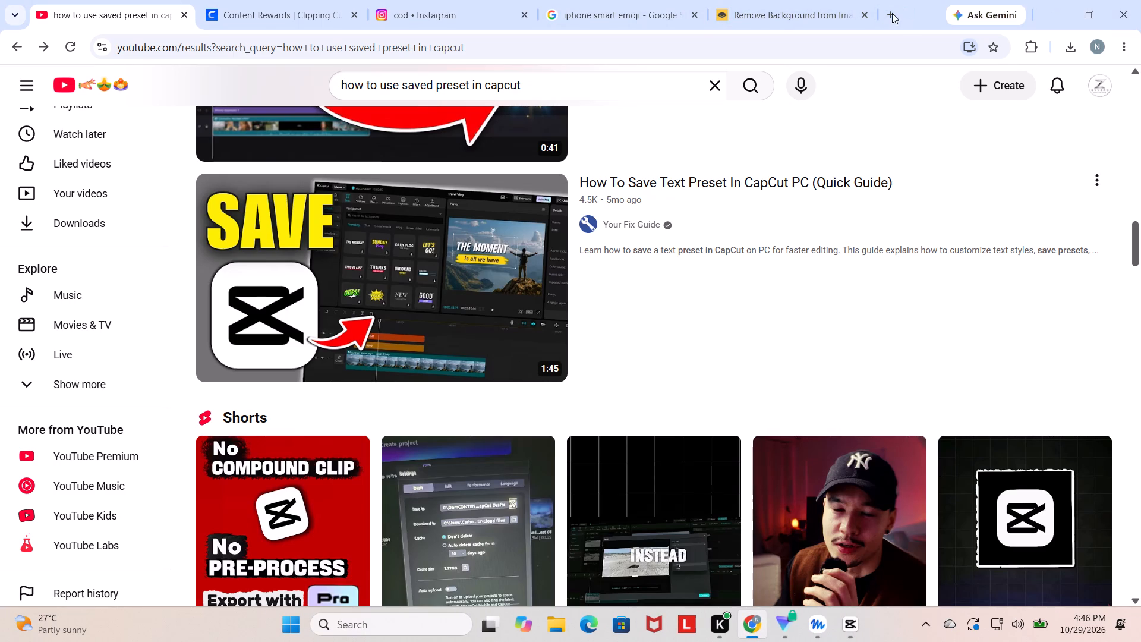
pyautogui.click(865, 0)
pyautogui.click(886, 9)
pyautogui.click(591, 238)
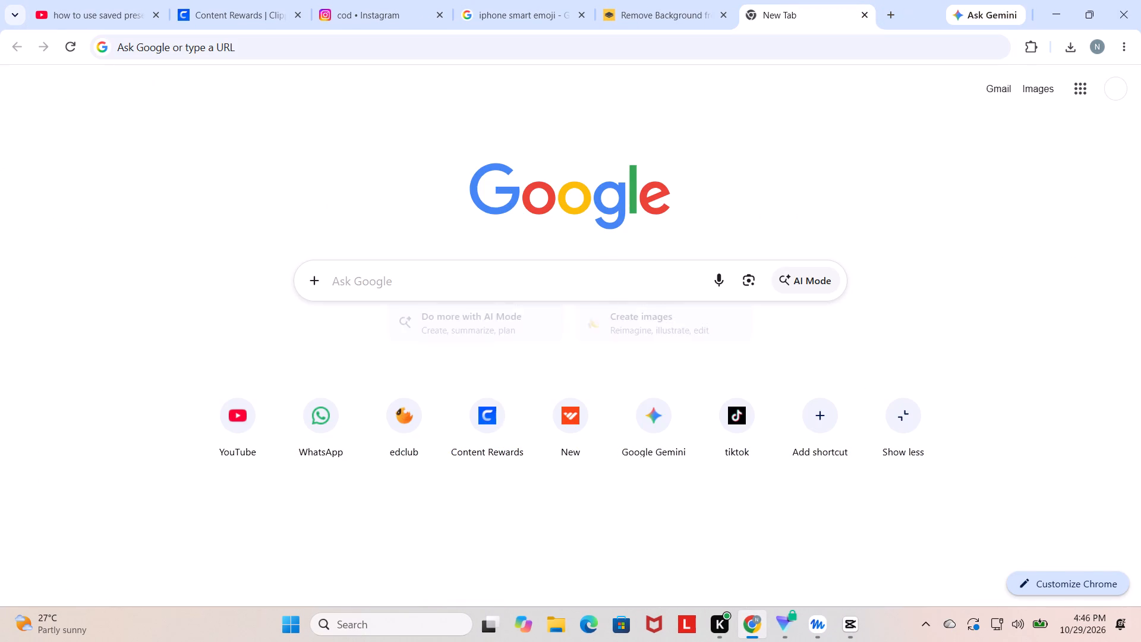
pyautogui.click(591, 286)
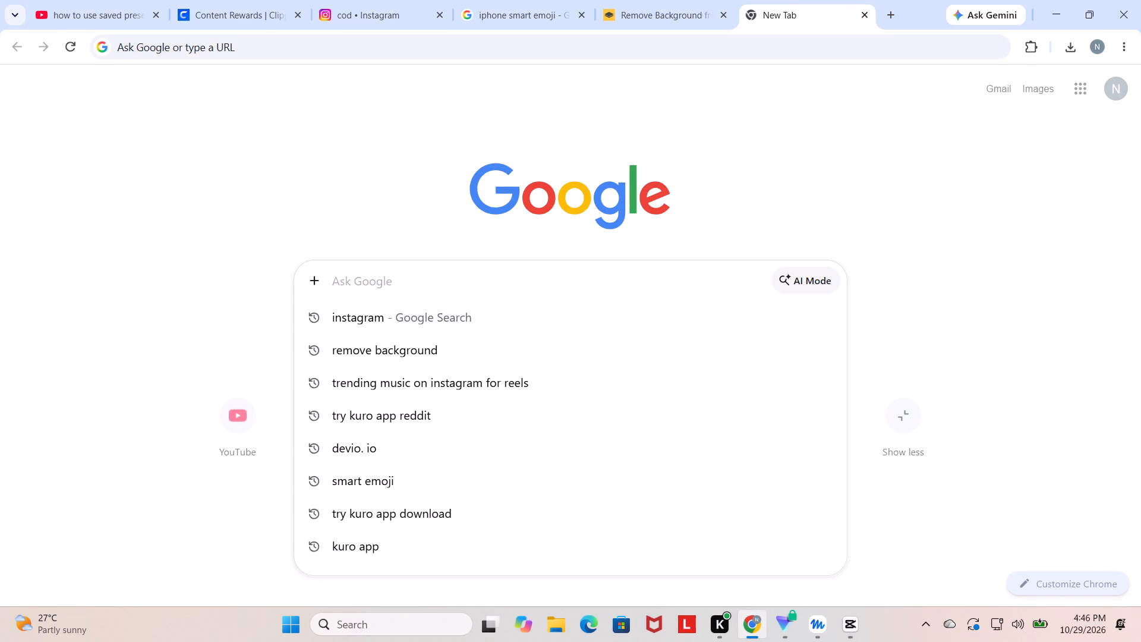
pyautogui.write('MO')
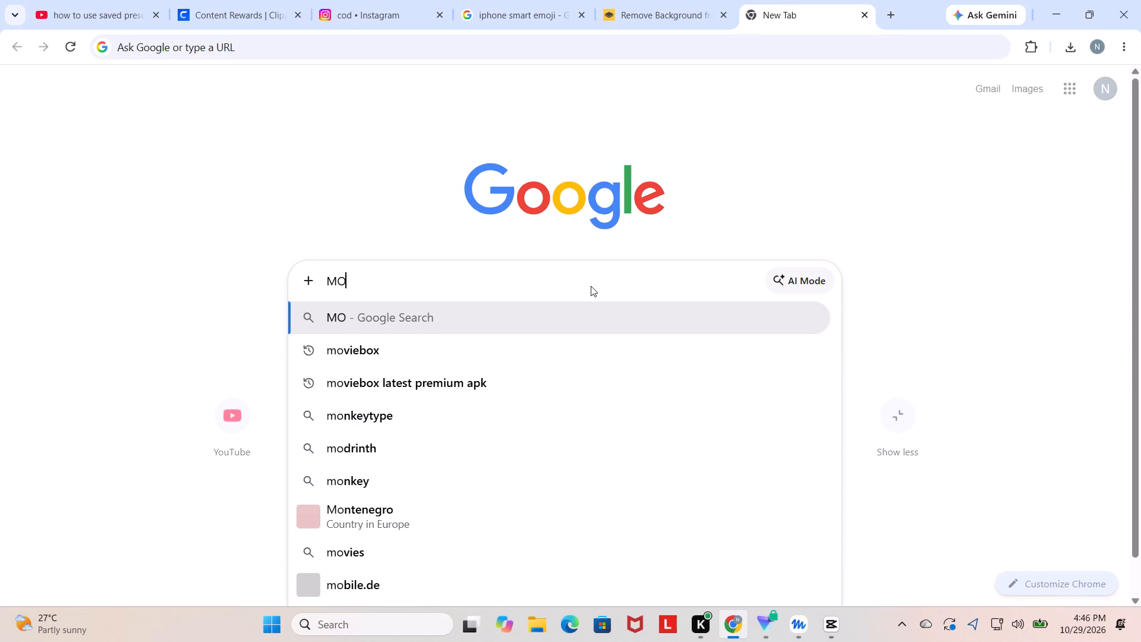
pyautogui.write('VIE')
pyautogui.press('space')
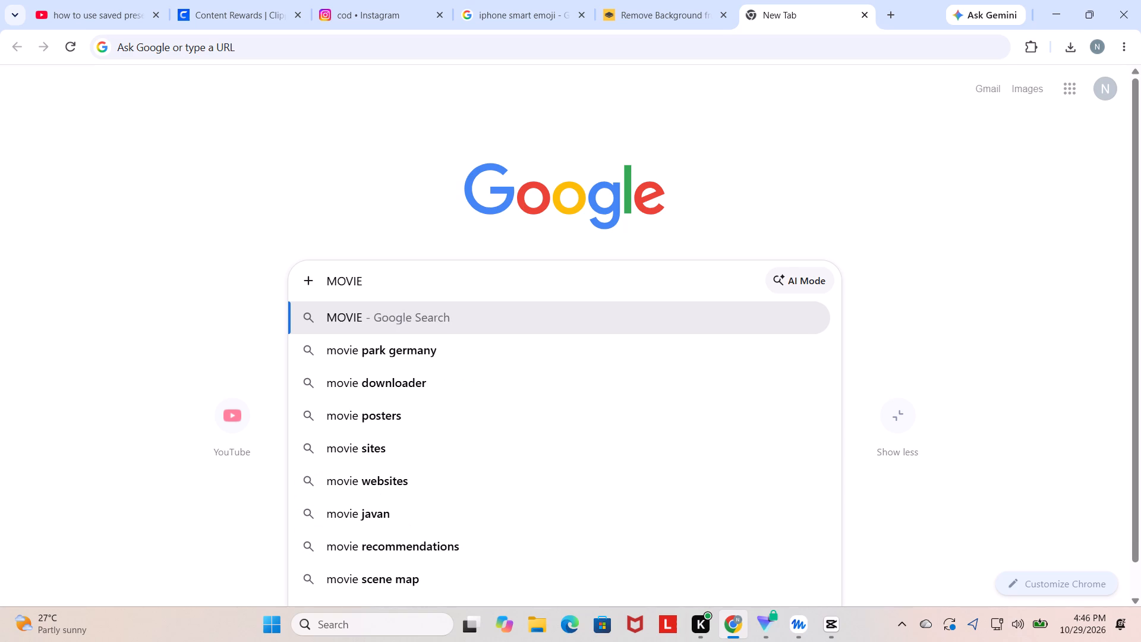
pyautogui.hotkey('shift', 's')
pyautogui.write('CE')
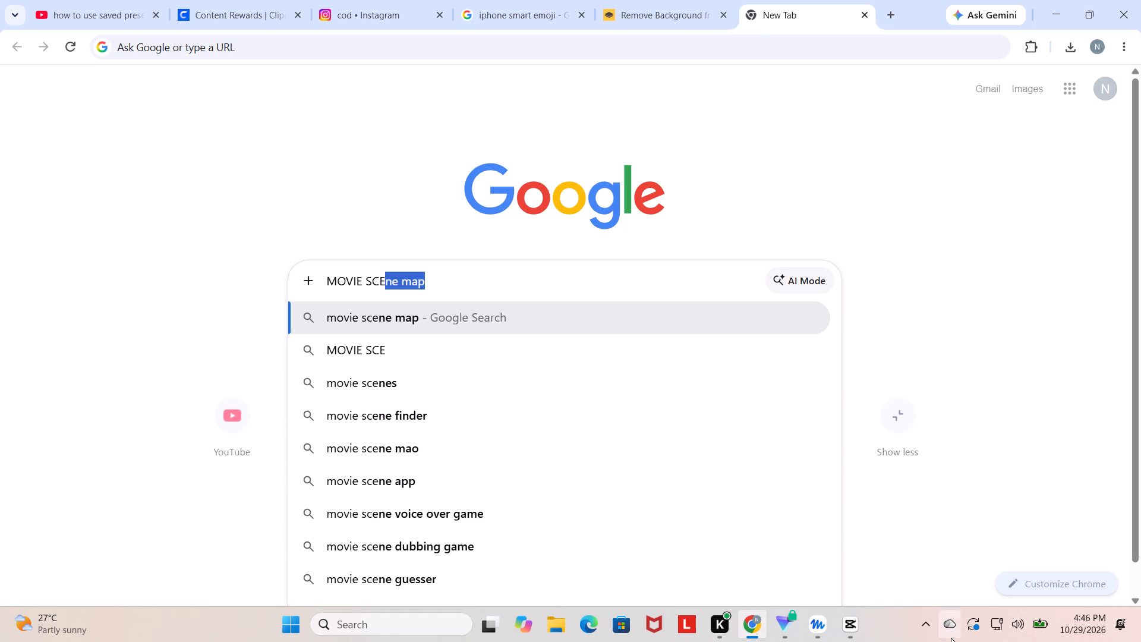
# Switch back to CapCut and complete the caption wording as "IT'S NOT A MOVIE SCENE".
pyautogui.click(845, 631)
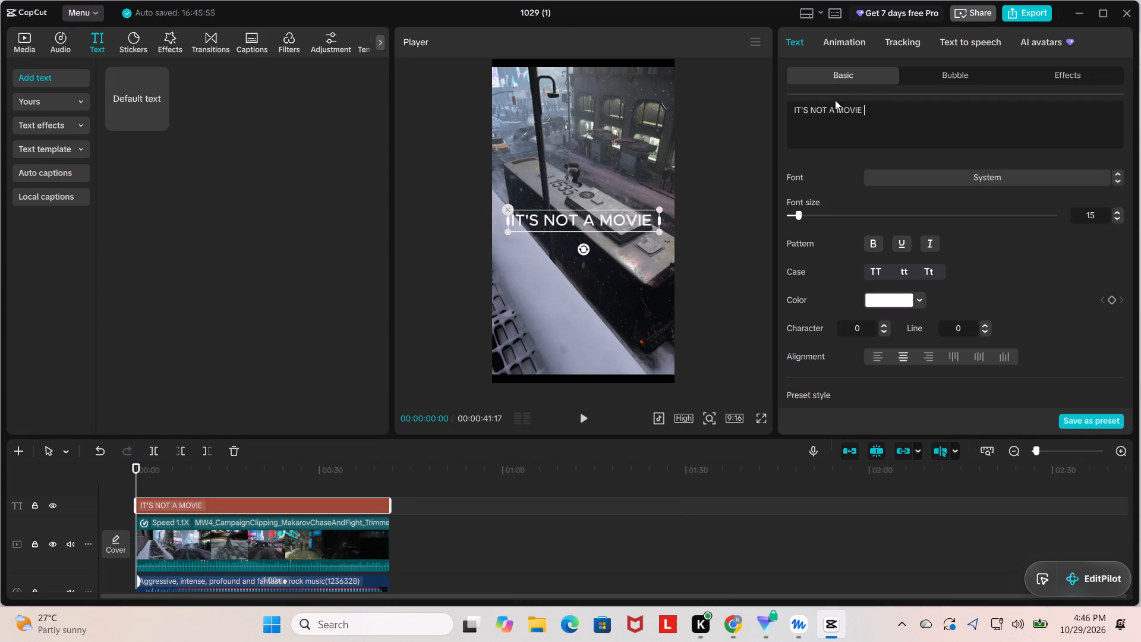
pyautogui.hotkey('shift', 's')
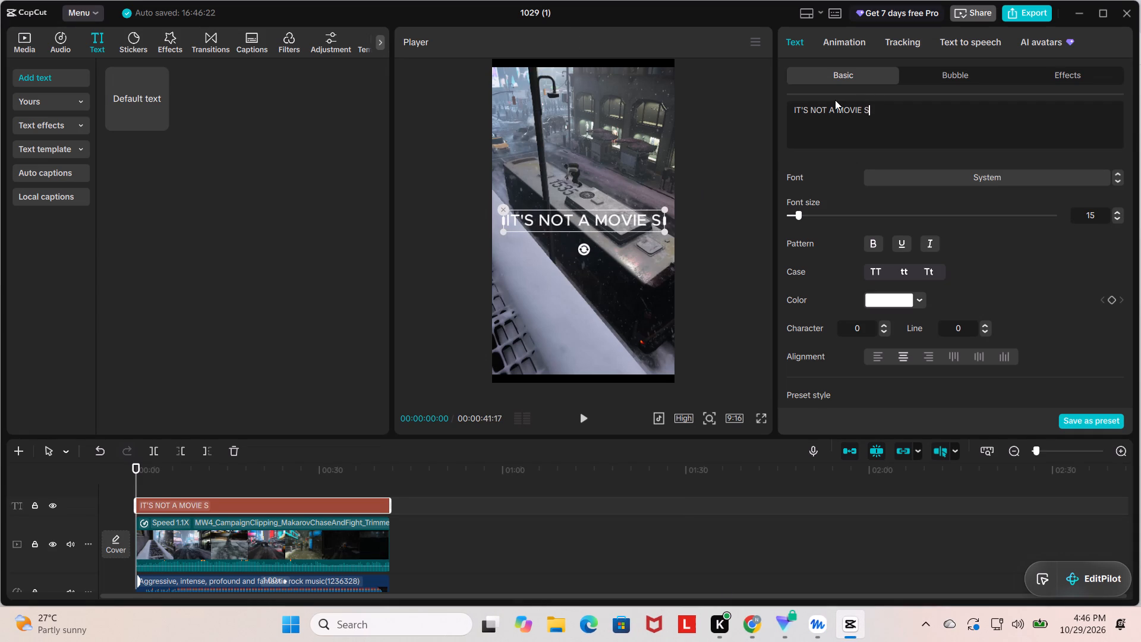
pyautogui.hotkey('shift', 'c')
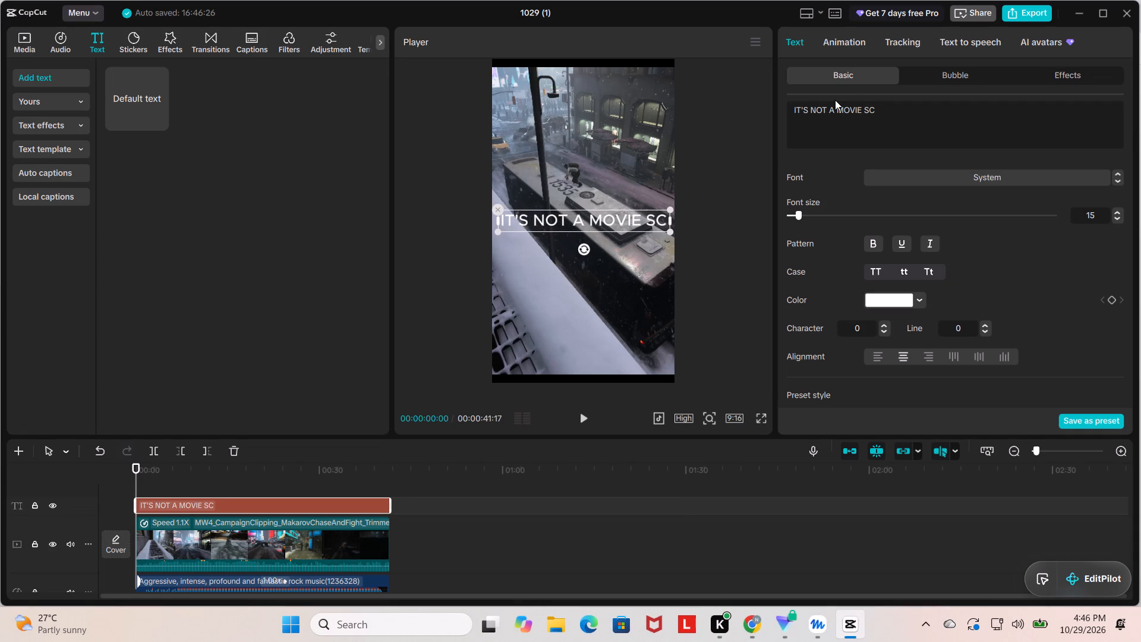
pyautogui.hotkey('shift', 'e')
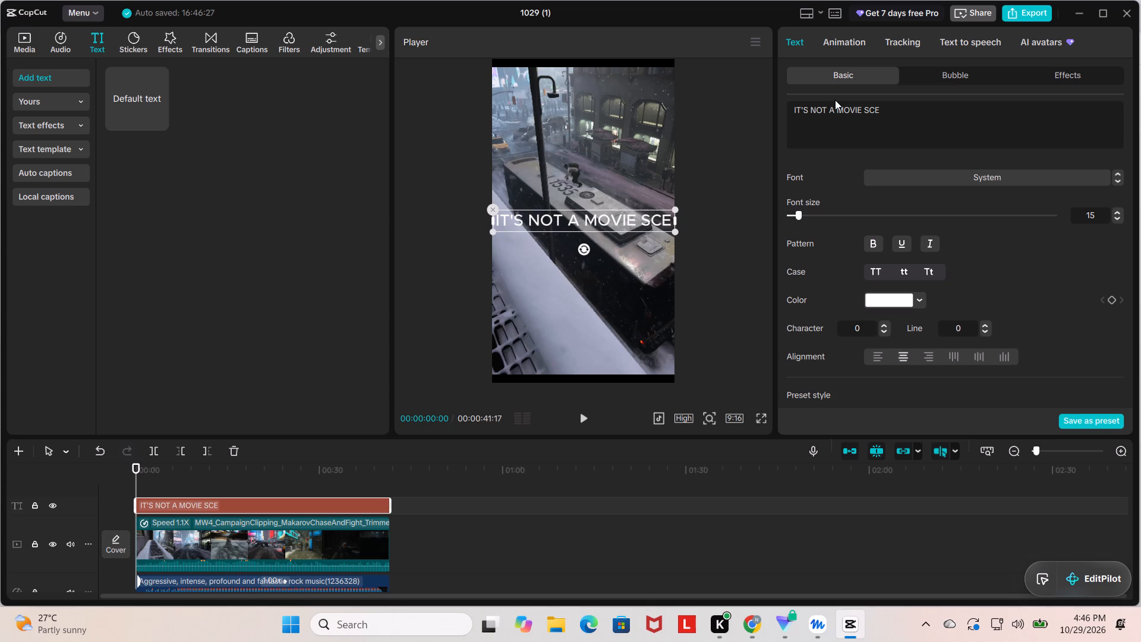
pyautogui.write('NE')
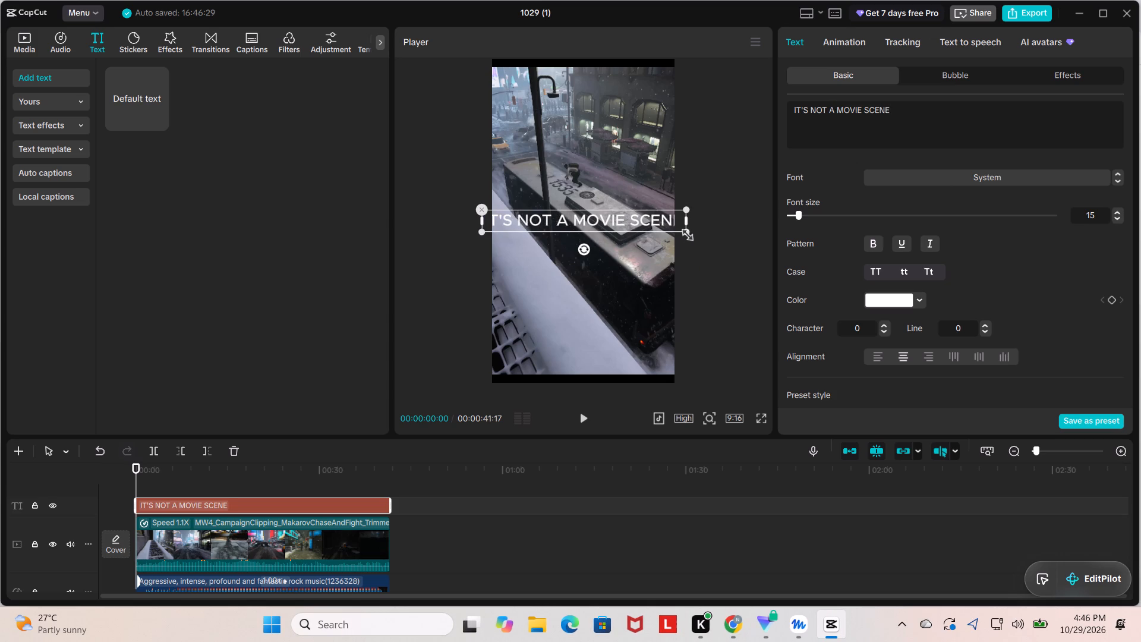
# Shrink the caption to fit within the video frame's width and move it to the top of the frame.
pyautogui.moveTo(684, 232); pyautogui.dragTo(654, 214)
pyautogui.moveTo(604, 221); pyautogui.dragTo(591, 198)
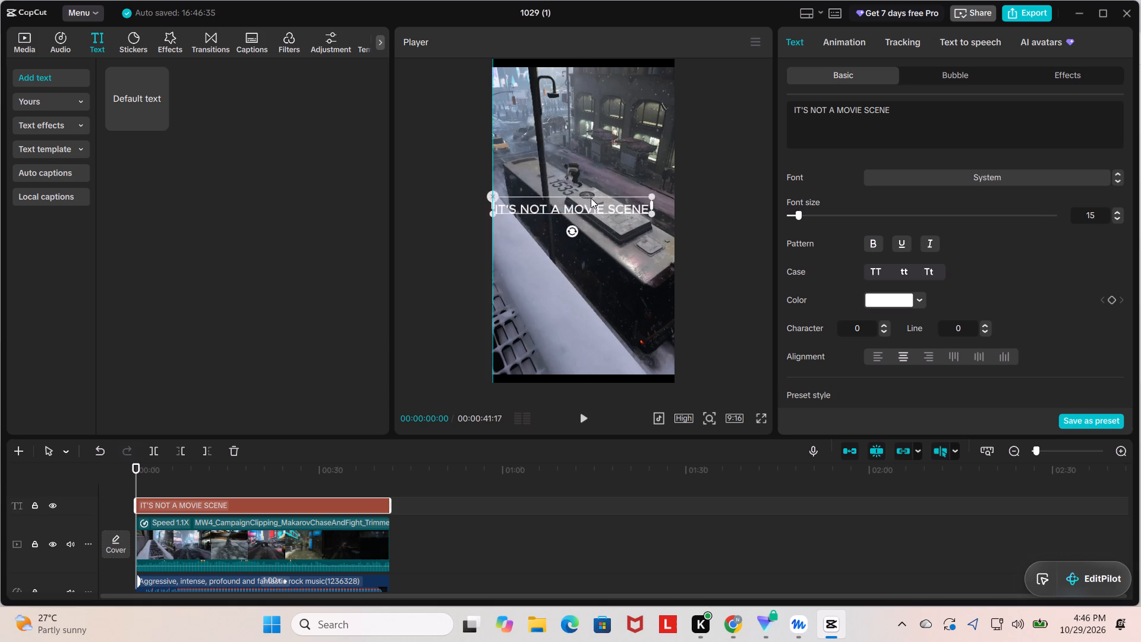
pyautogui.moveTo(591, 198); pyautogui.dragTo(592, 82)
pyautogui.click(538, 90)
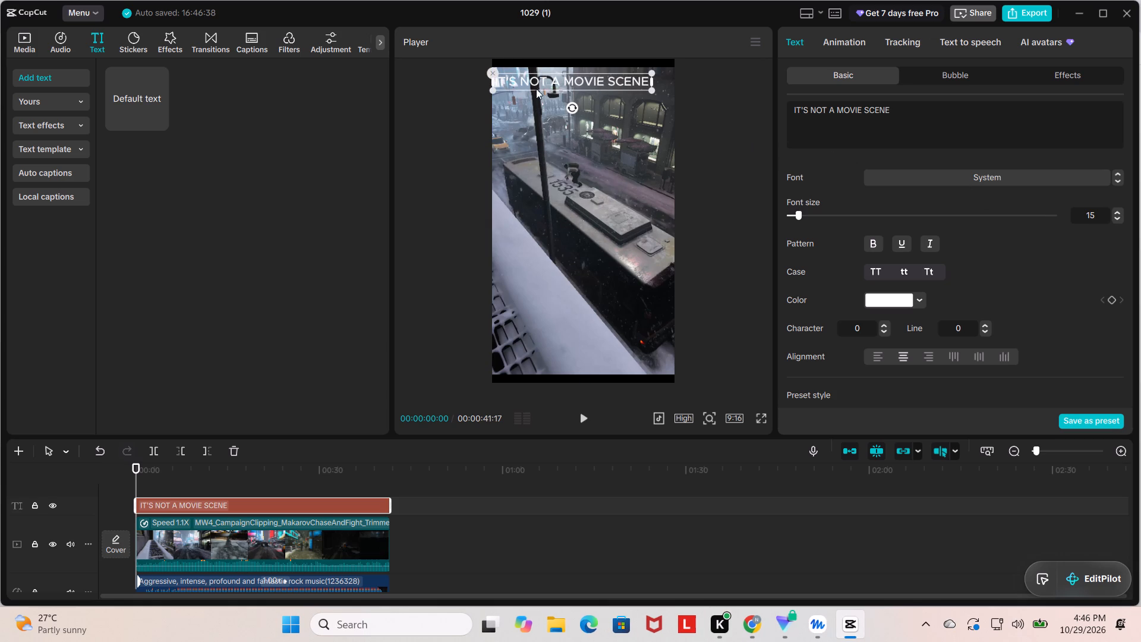
pyautogui.click(555, 78)
# Set the caption's font to Impact.
pyautogui.moveTo(931, 111); pyautogui.dragTo(755, 128)
pyautogui.click(970, 182)
pyautogui.click(918, 161)
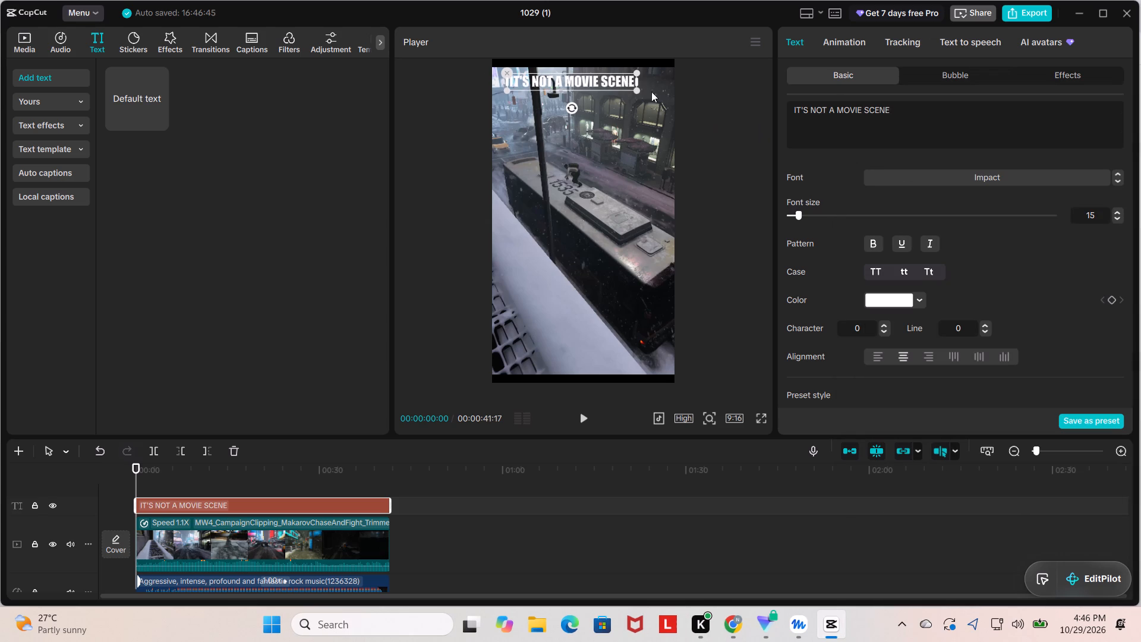
# Enlarge the caption slightly and place it near the frame's top, starting at its left edge with space after the last word.
pyautogui.moveTo(562, 74); pyautogui.dragTo(553, 85)
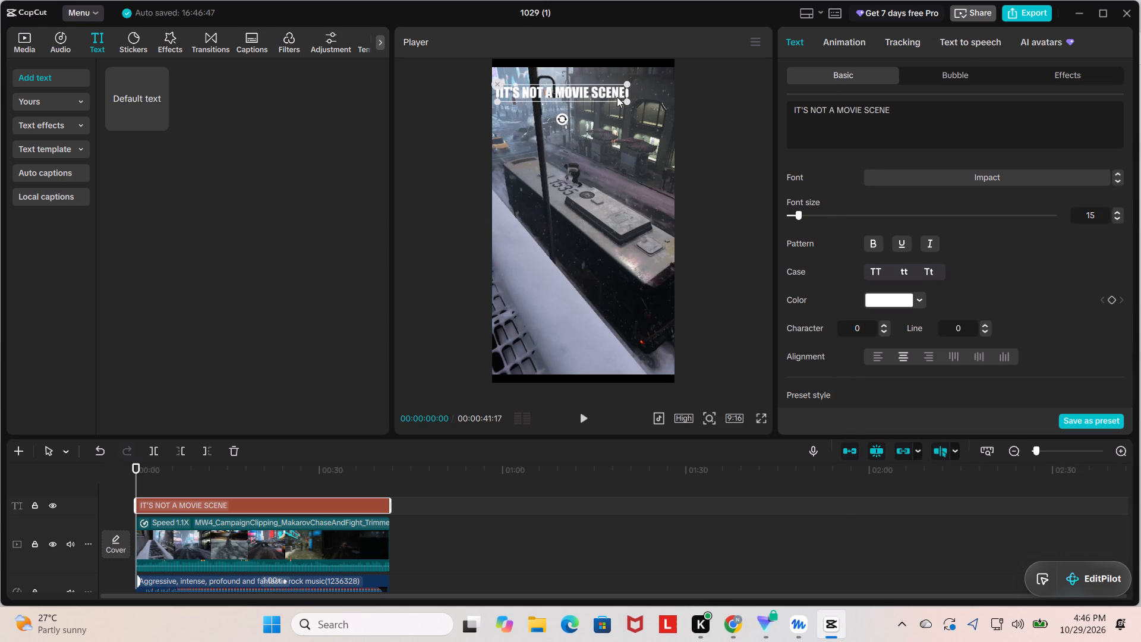
pyautogui.moveTo(625, 101); pyautogui.dragTo(636, 109)
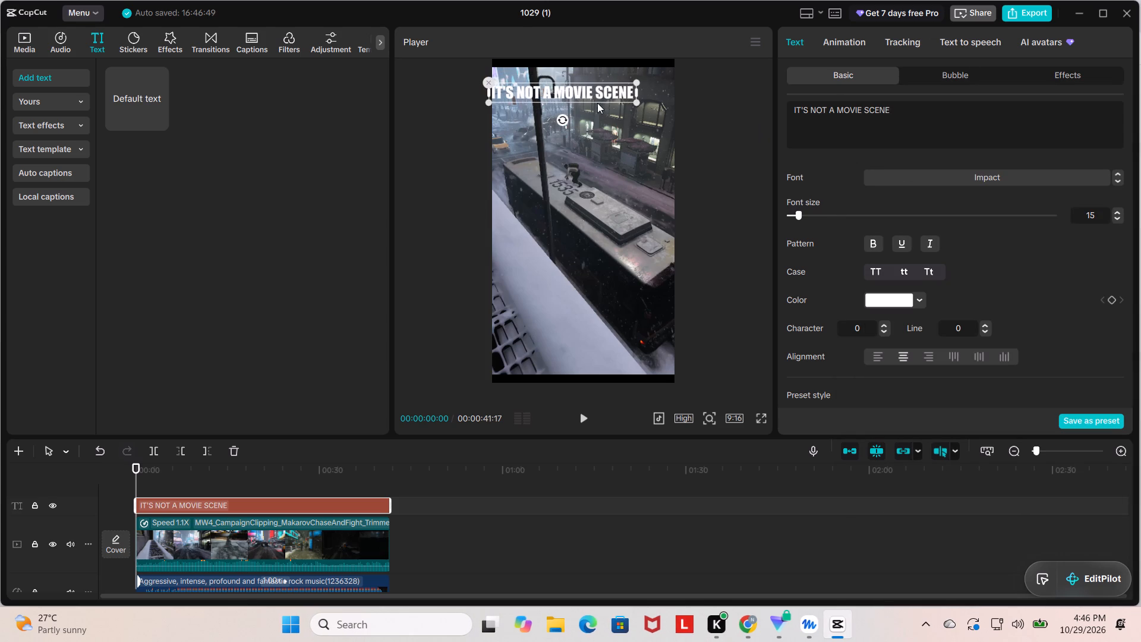
pyautogui.moveTo(582, 94); pyautogui.dragTo(597, 95)
pyautogui.moveTo(587, 88); pyautogui.dragTo(570, 87)
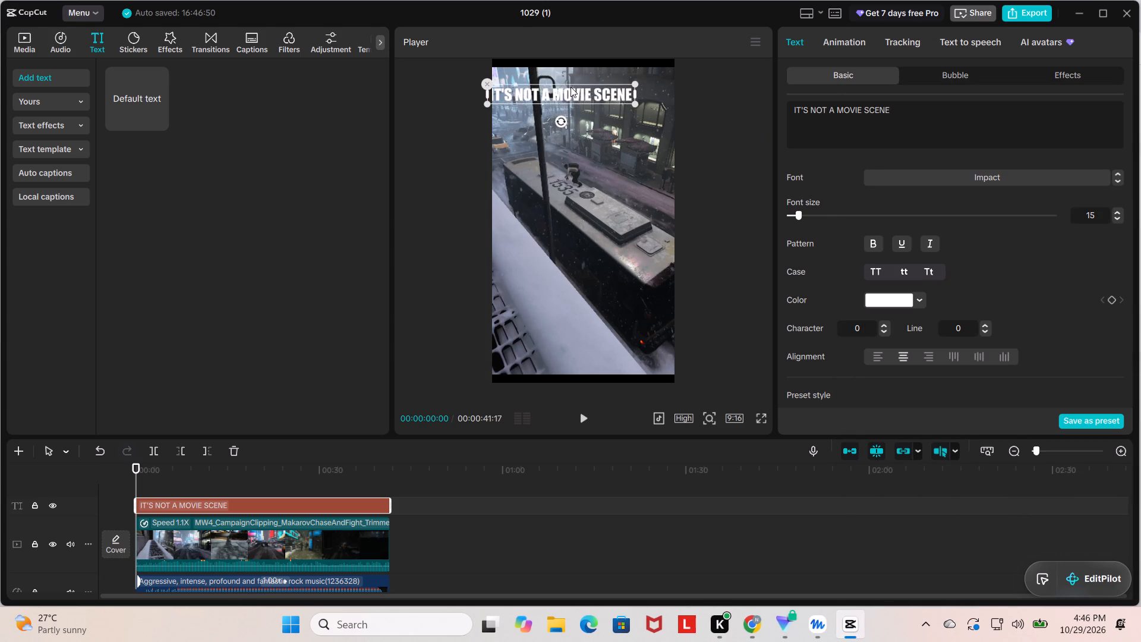
pyautogui.moveTo(570, 87); pyautogui.dragTo(575, 84)
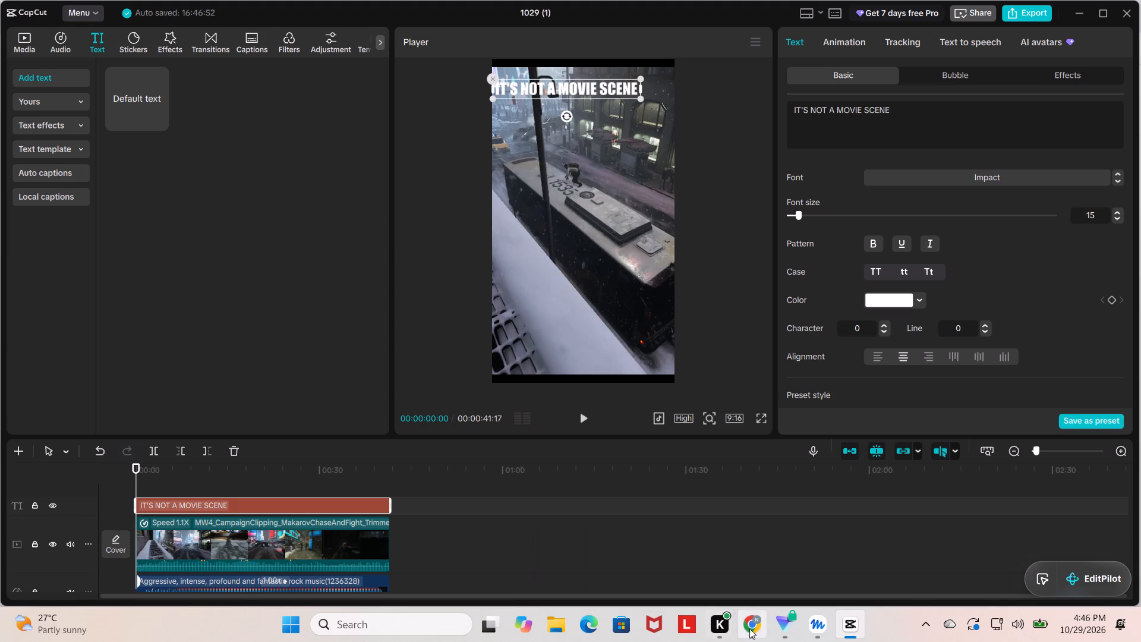
# Switch to Chrome and run a Google image search for "shocked emoji" in the tab with the iPhone smart emoji results.
pyautogui.click(751, 627)
pyautogui.click(508, 13)
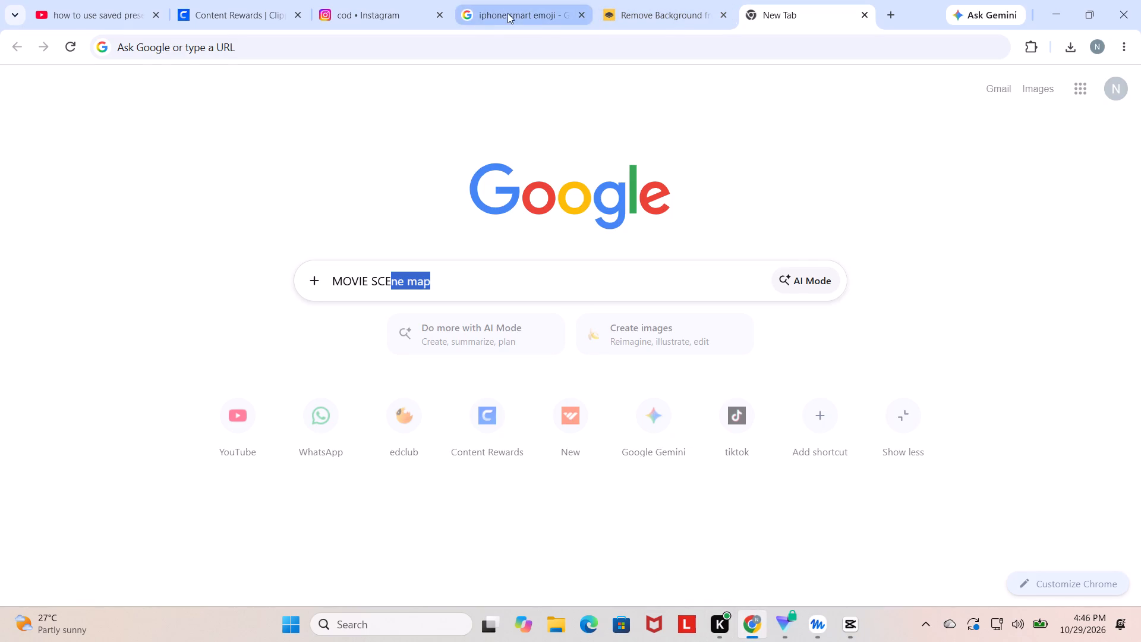
pyautogui.click(661, 90)
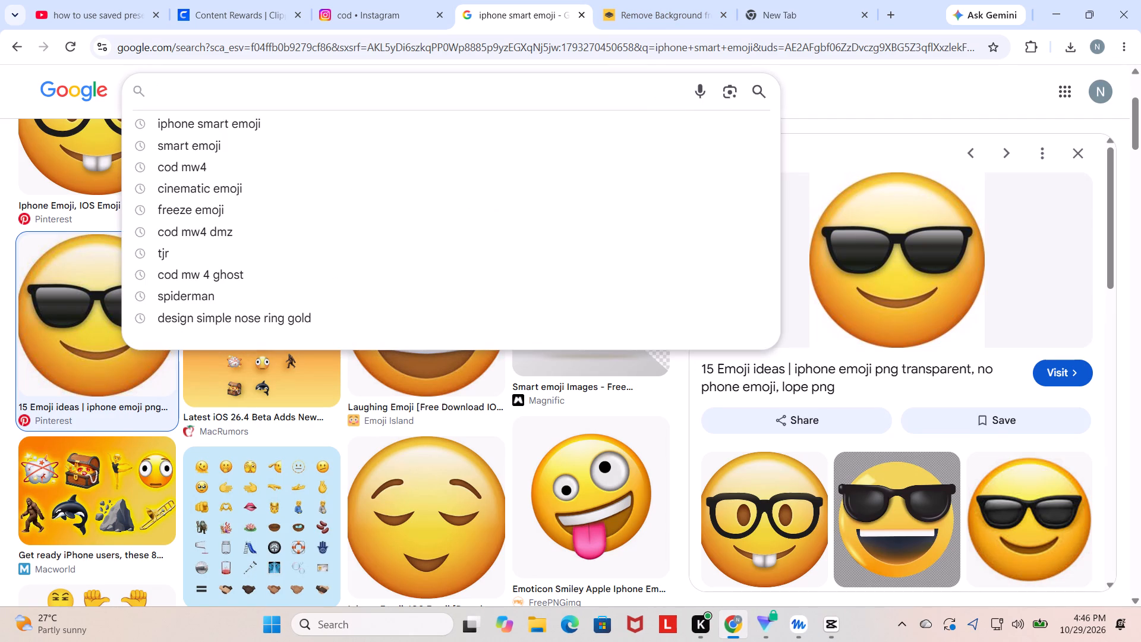
pyautogui.write('shoc')
pyautogui.press('space')
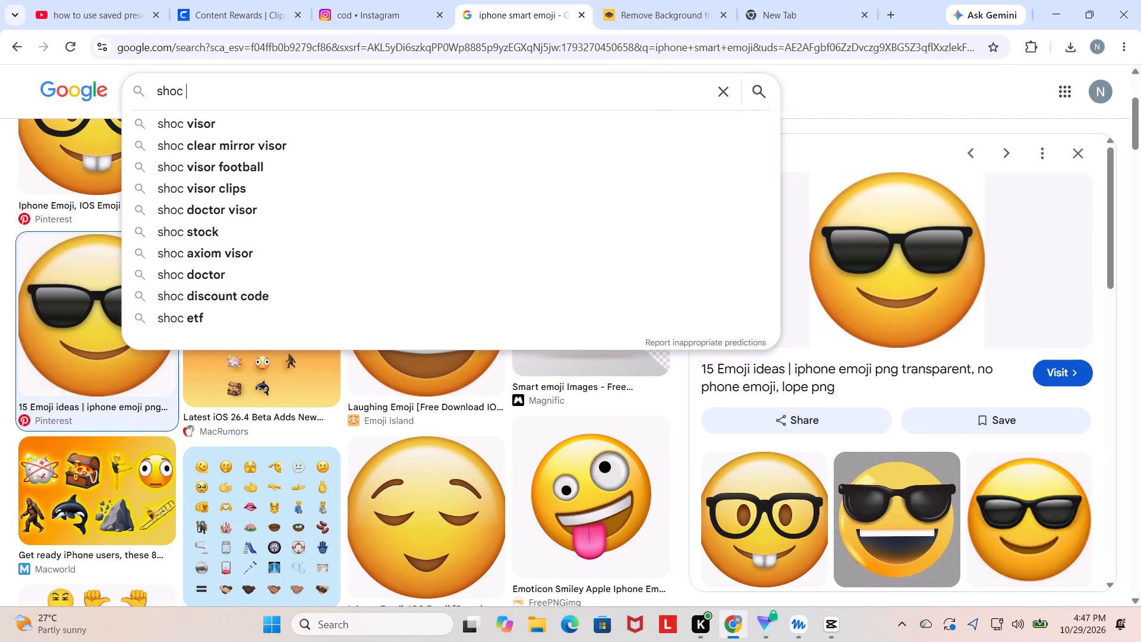
pyautogui.press('BackSpace')
pyautogui.press('Left')
pyautogui.press('Return')
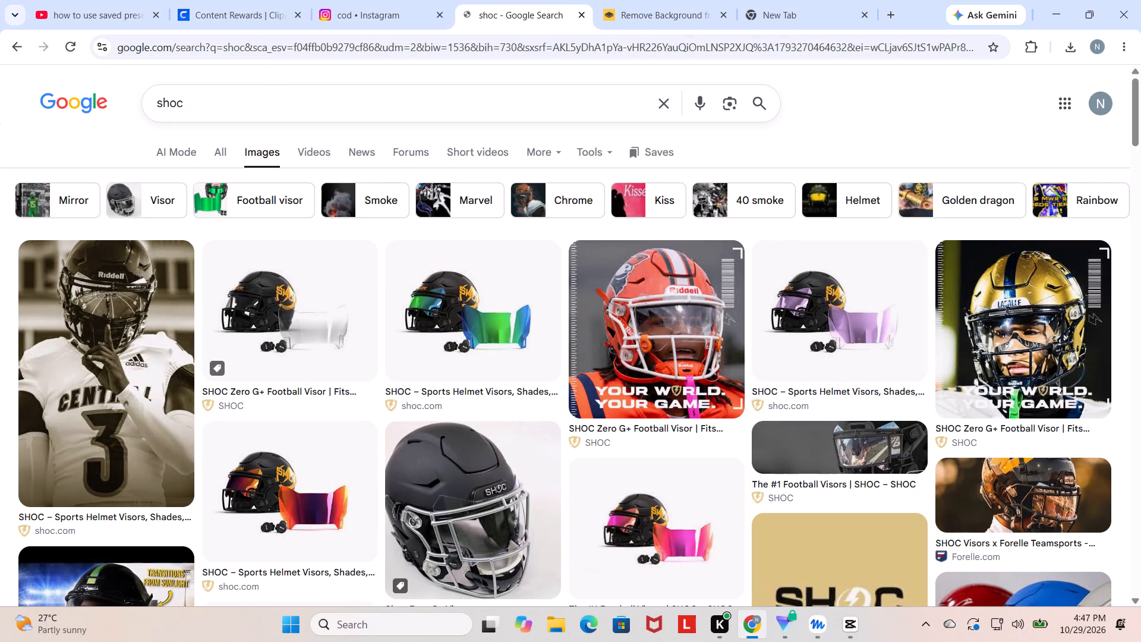
pyautogui.click(278, 93)
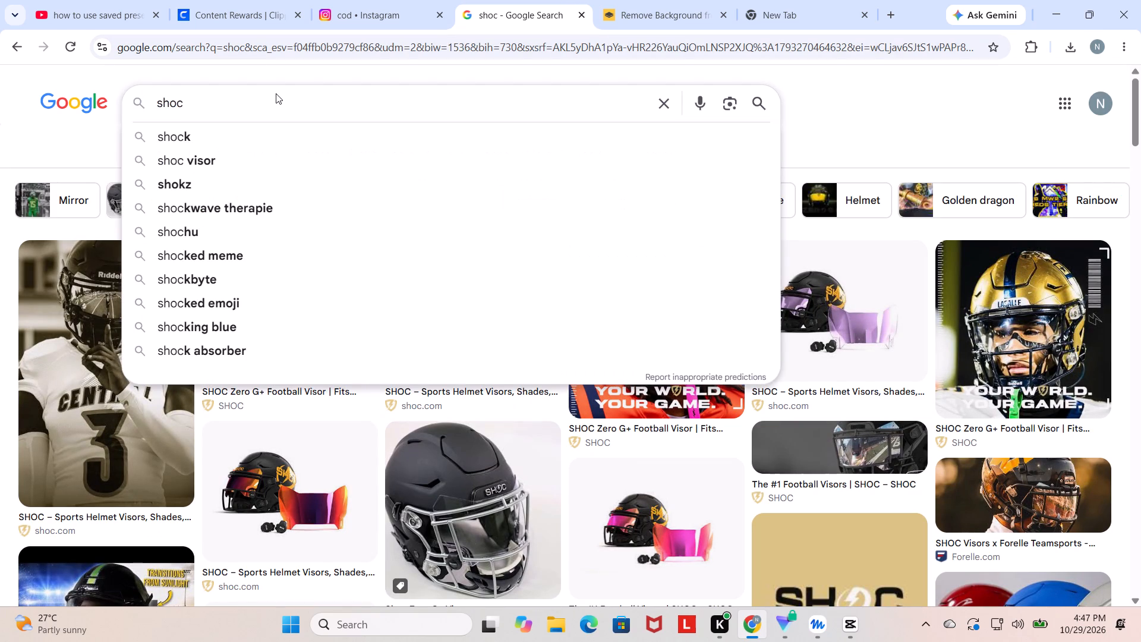
pyautogui.write('ked')
pyautogui.press('space')
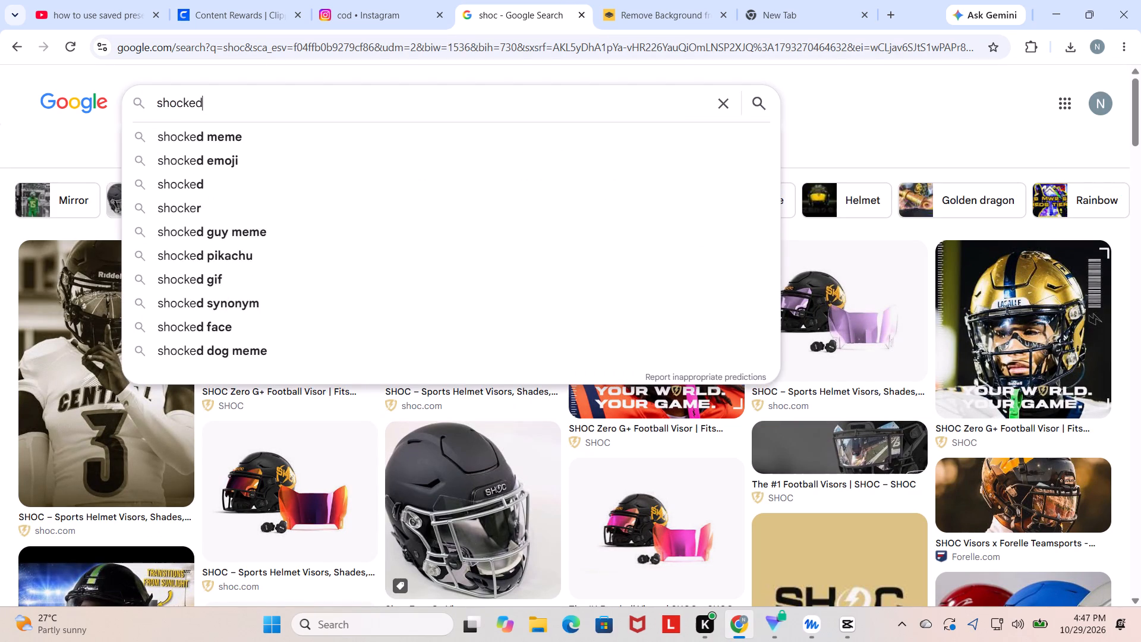
pyautogui.write('emo')
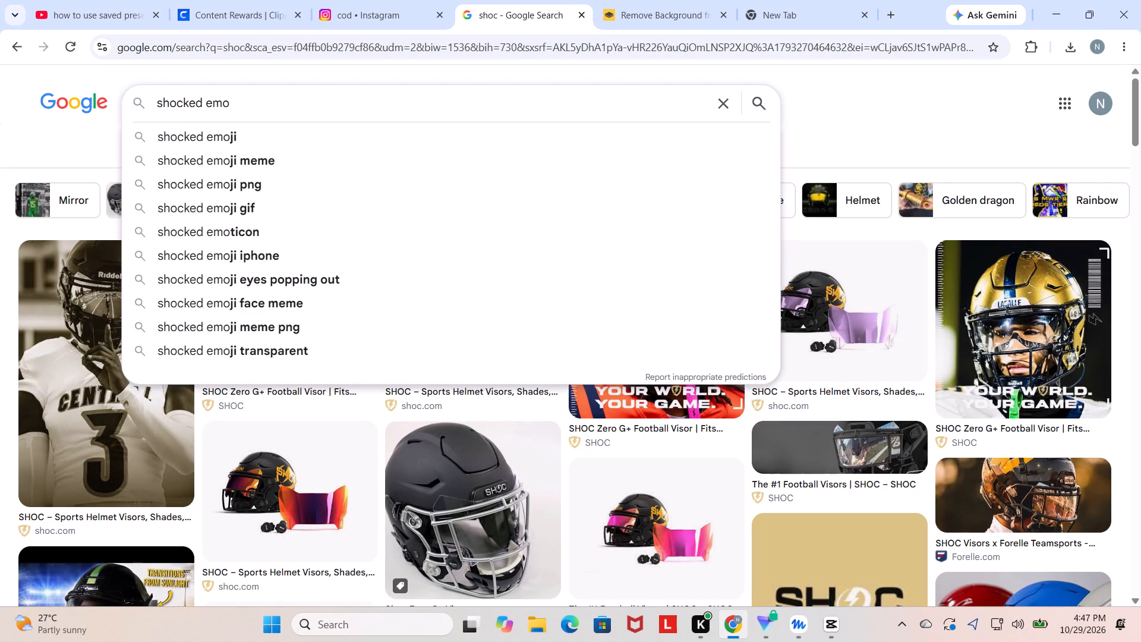
pyautogui.write('gi')
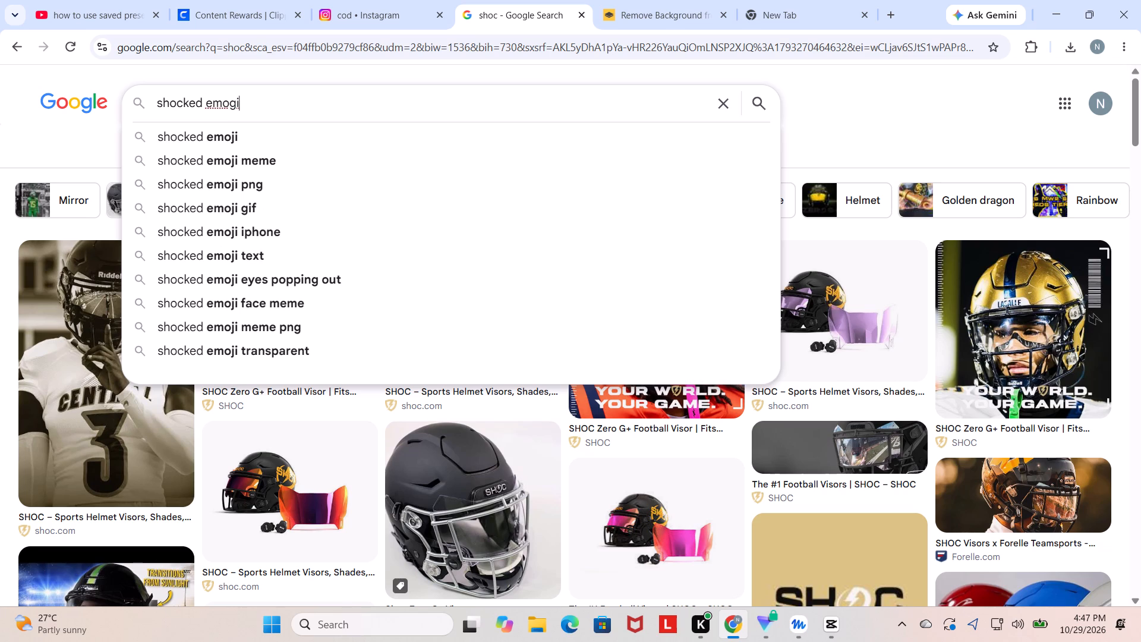
pyautogui.press('BackSpace')
pyautogui.press('BackSpace')
pyautogui.write('ji')
pyautogui.press('space')
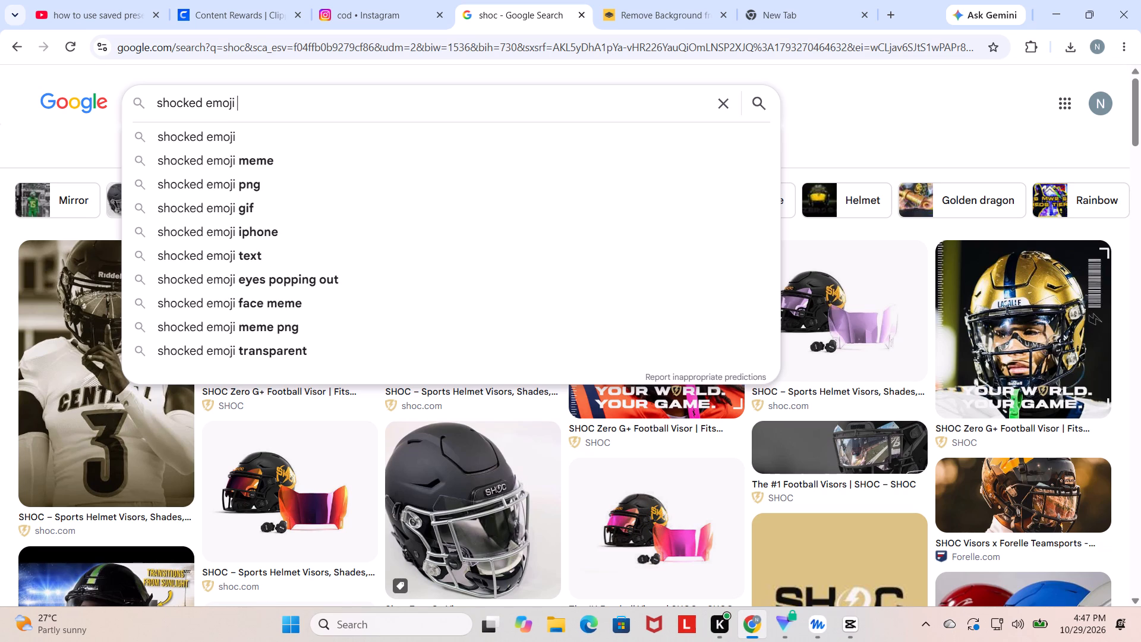
pyautogui.press('Return')
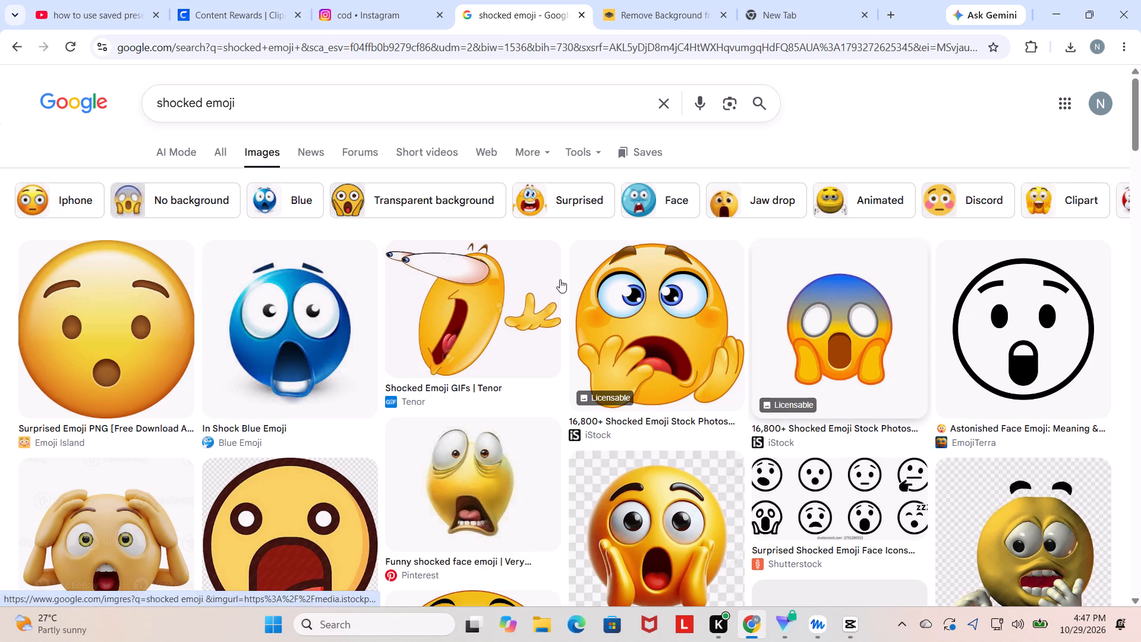
# Browse the shocked emoji images and open the preview of the Vexels "Shock Surprised Emoji Emoticon" with red cheeks.
pyautogui.scroll(-1, 314, 231)
pyautogui.scroll(-2, 1110, 308)
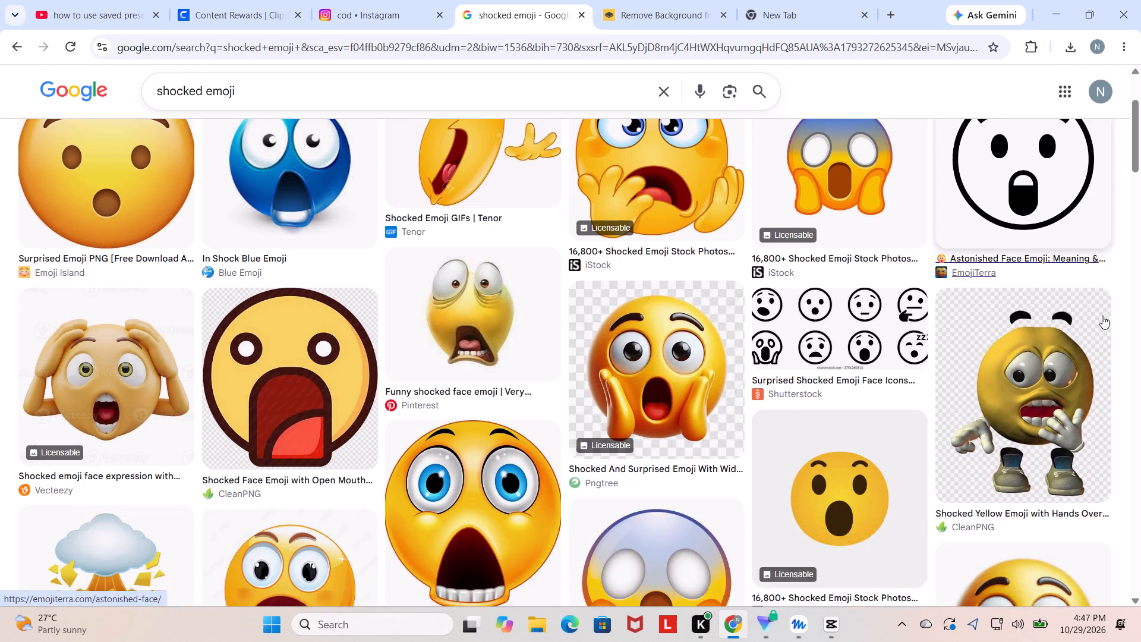
pyautogui.scroll(-3, 914, 310)
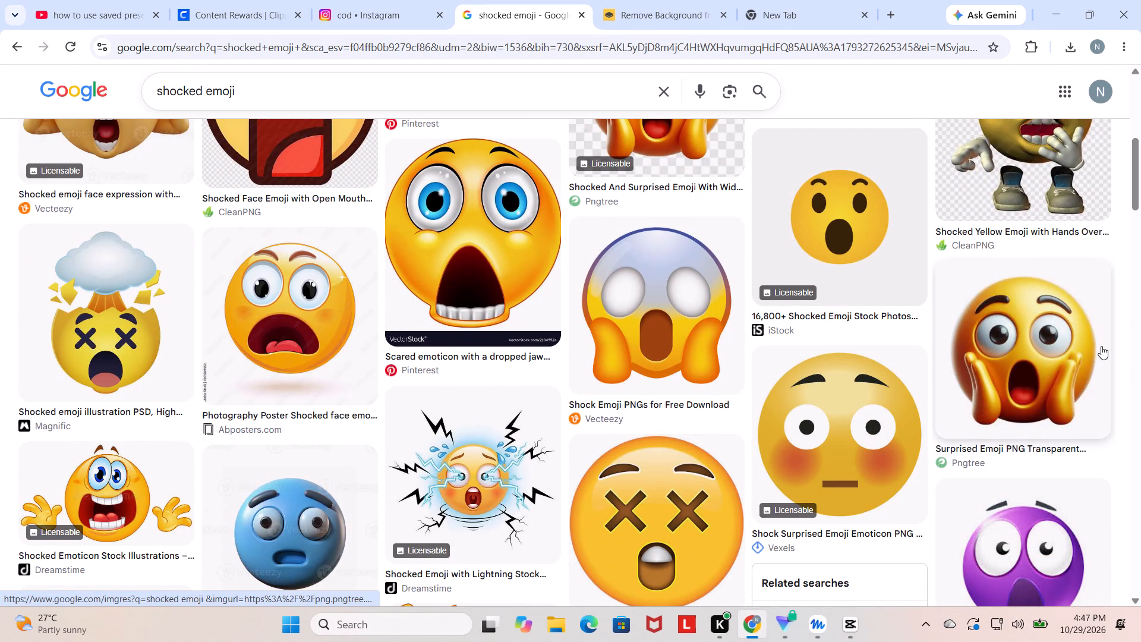
pyautogui.scroll(-3, 995, 347)
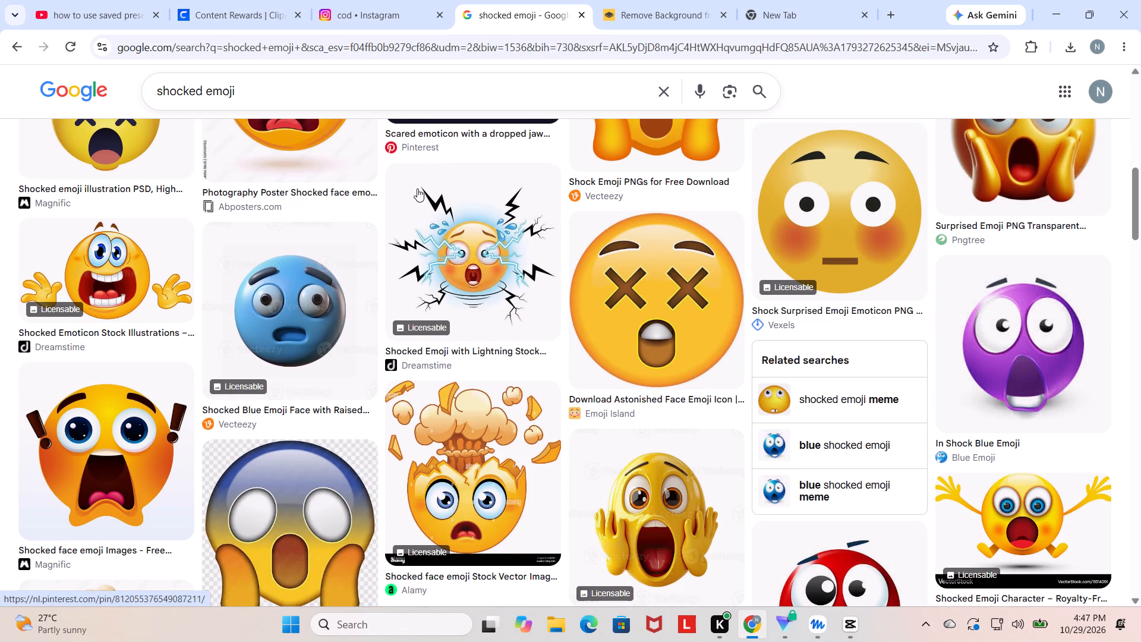
pyautogui.scroll(-3, 834, 266)
pyautogui.scroll(-4, 639, 290)
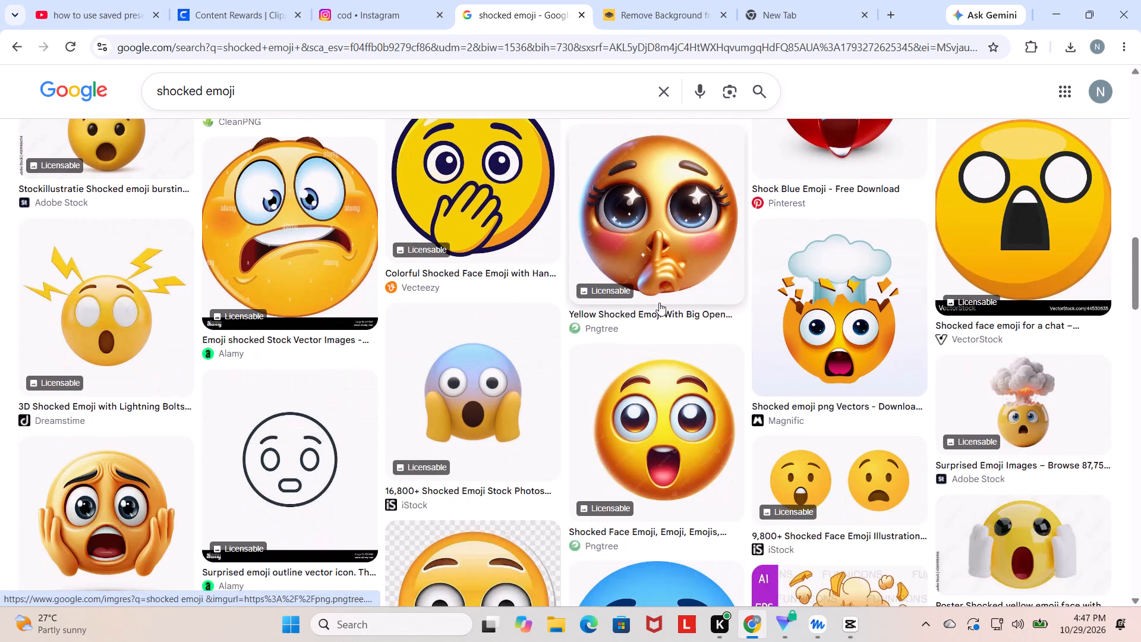
pyautogui.scroll(7, 705, 328)
pyautogui.click(857, 235)
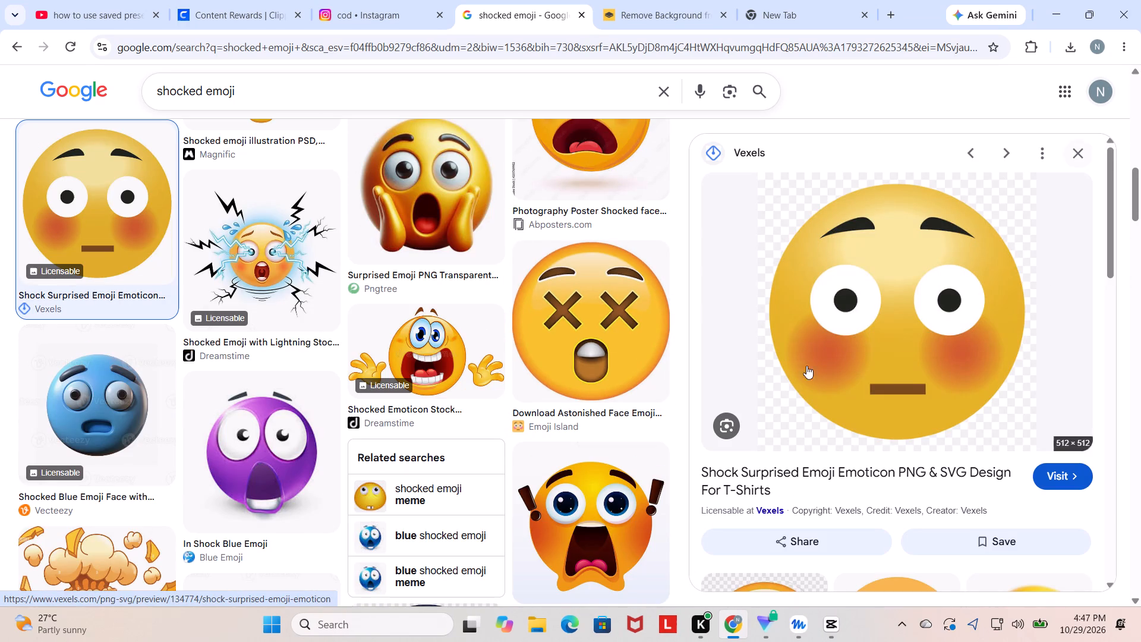
# Examine the Vexels emoji preview and its related images for a shocked emoji to use beside the caption.
pyautogui.scroll(-3, 802, 372)
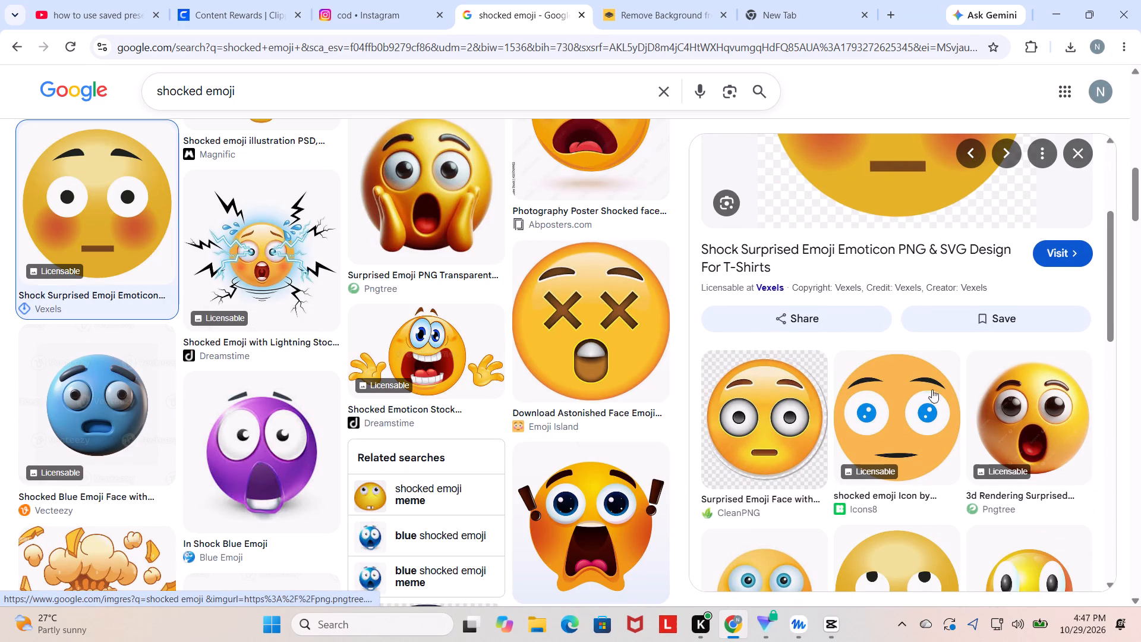
pyautogui.scroll(2, 1014, 392)
pyautogui.scroll(-4, 1006, 389)
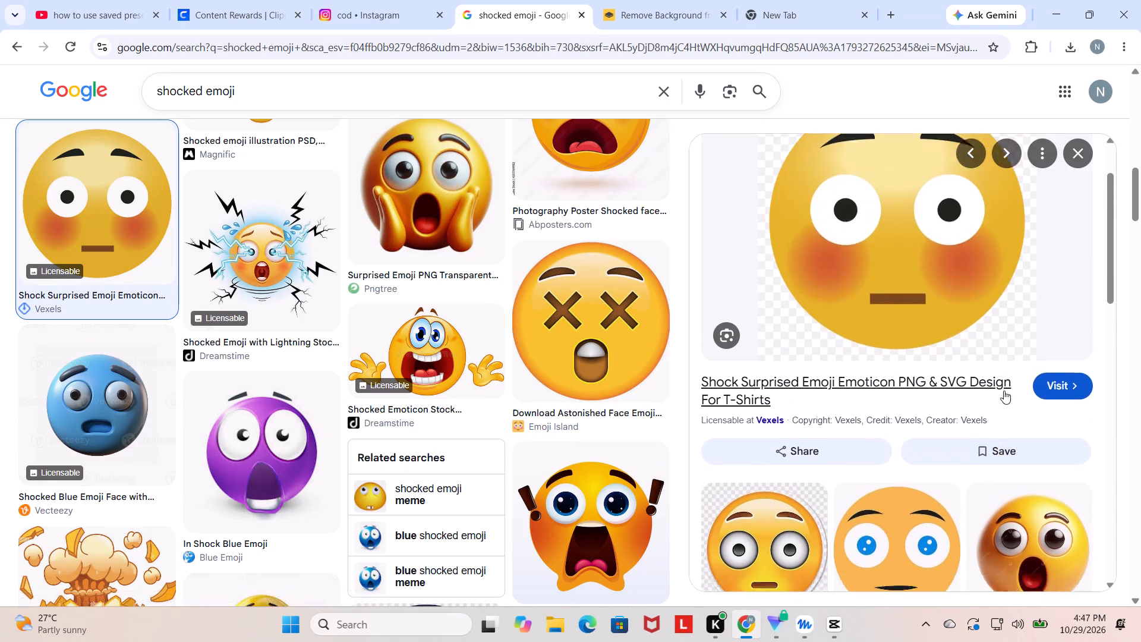
pyautogui.scroll(-8, 959, 394)
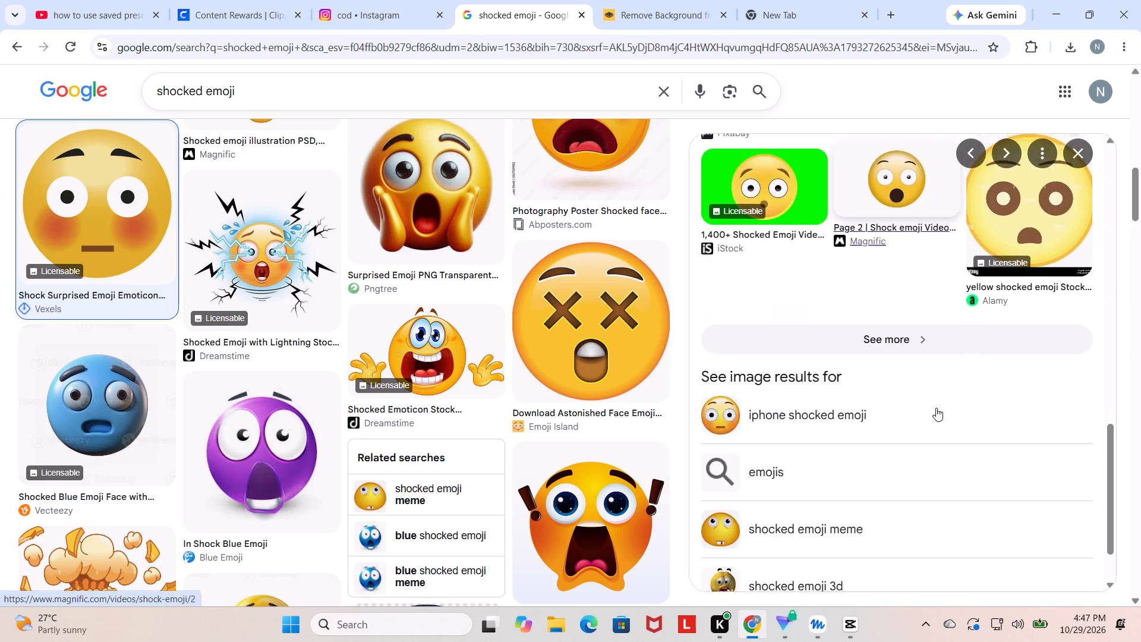
pyautogui.scroll(16, 935, 408)
pyautogui.moveTo(905, 340); pyautogui.dragTo(897, 344, button='right')
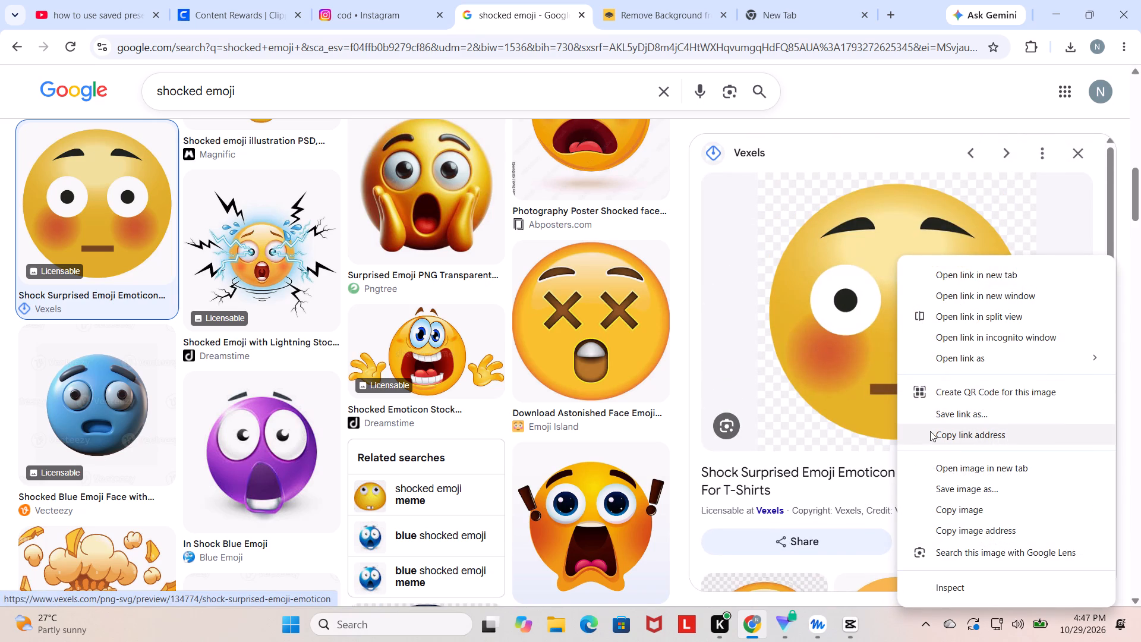
pyautogui.moveTo(666, 294); pyautogui.dragTo(687, 331)
pyautogui.scroll(-2, 882, 328)
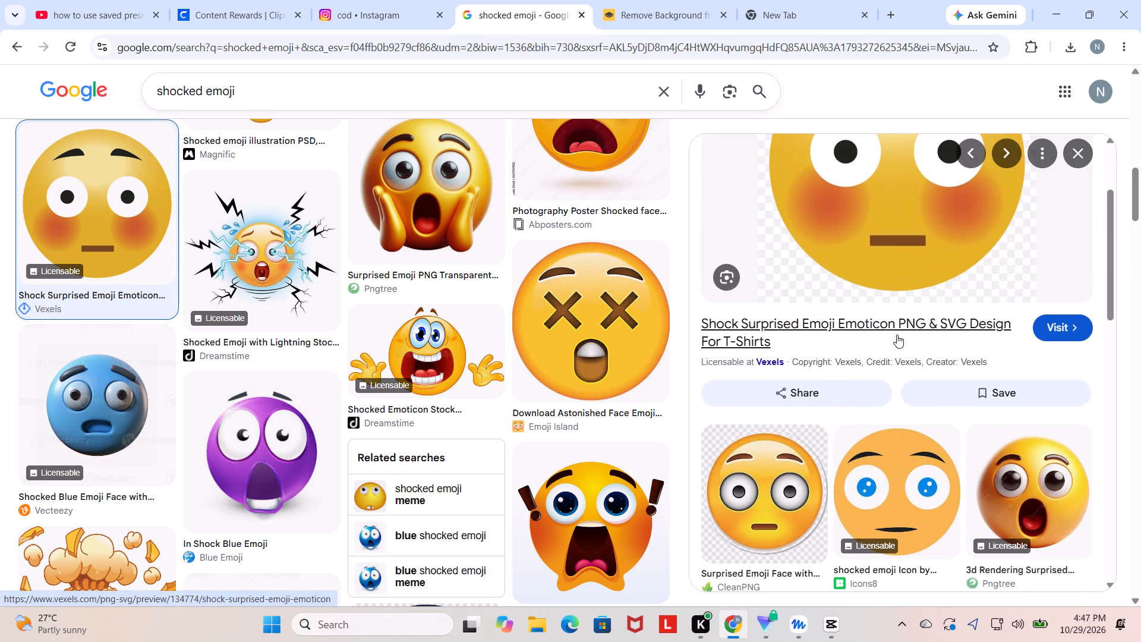
pyautogui.scroll(2, 897, 335)
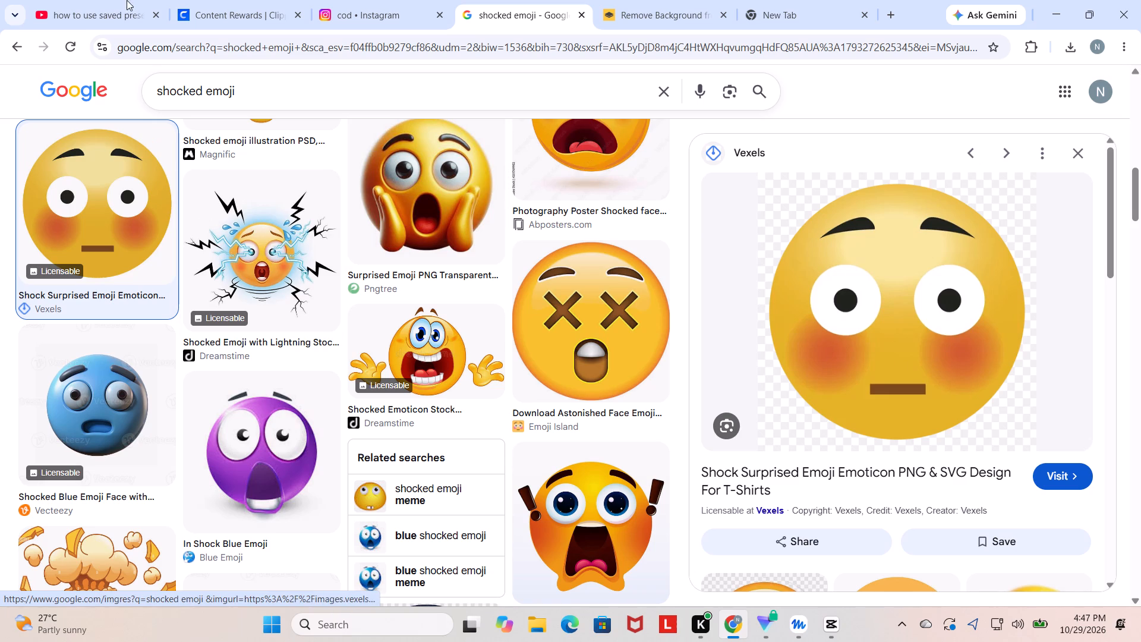
# Narrow the shocked emoji images to "Surprised" and save CleanPNG's blue-topped screaming face emoji to Downloads as images (10).
pyautogui.click(18, 53)
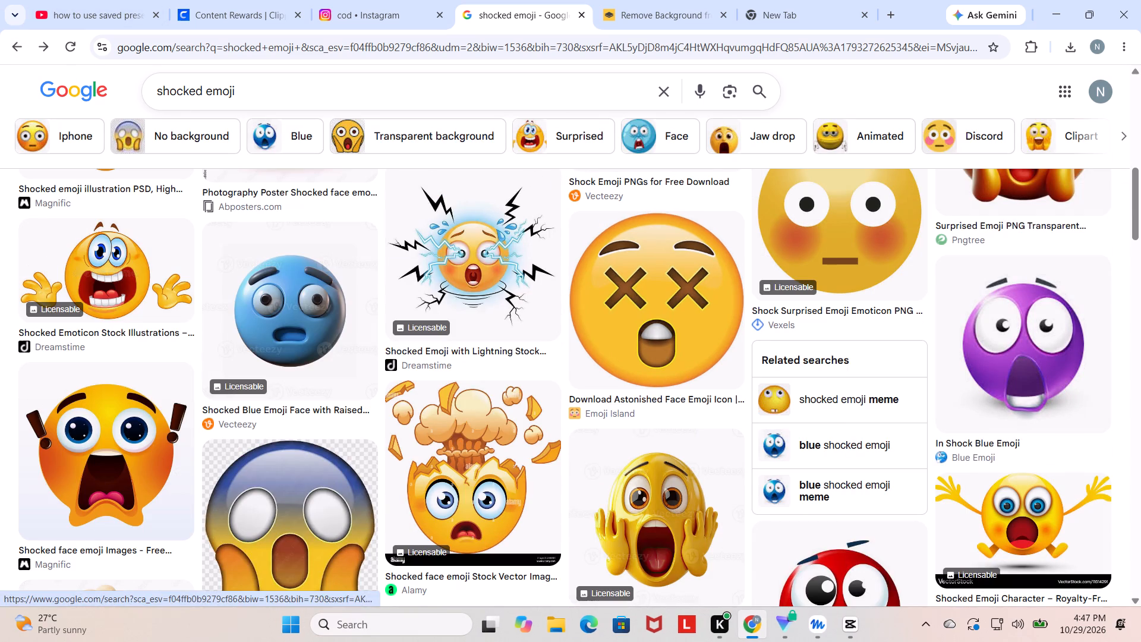
pyautogui.click(575, 144)
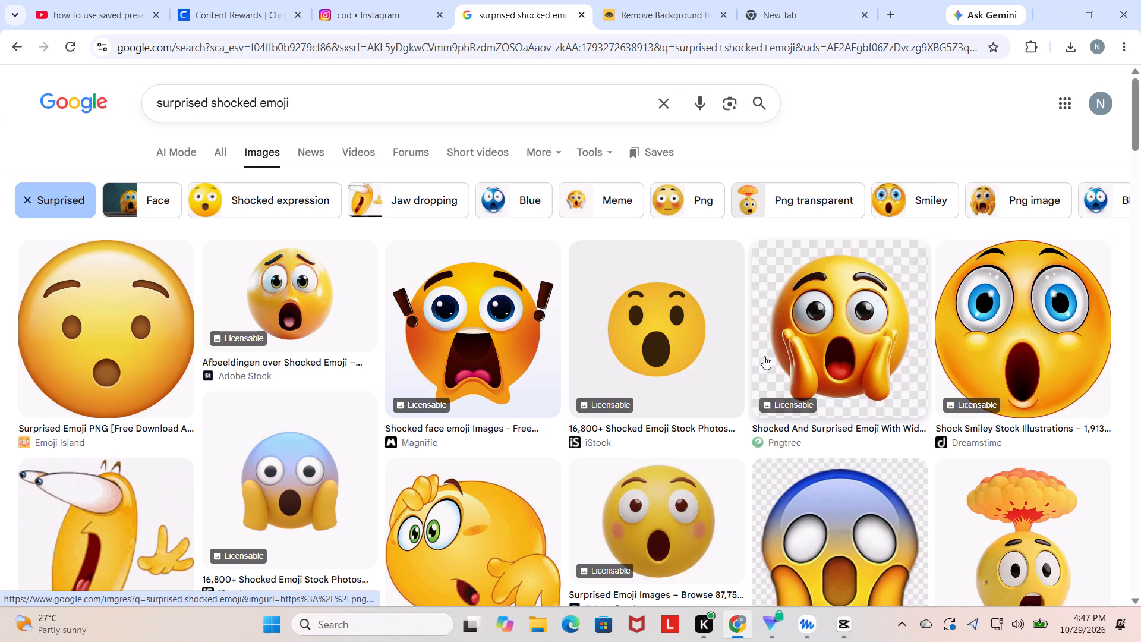
pyautogui.scroll(-1, 765, 355)
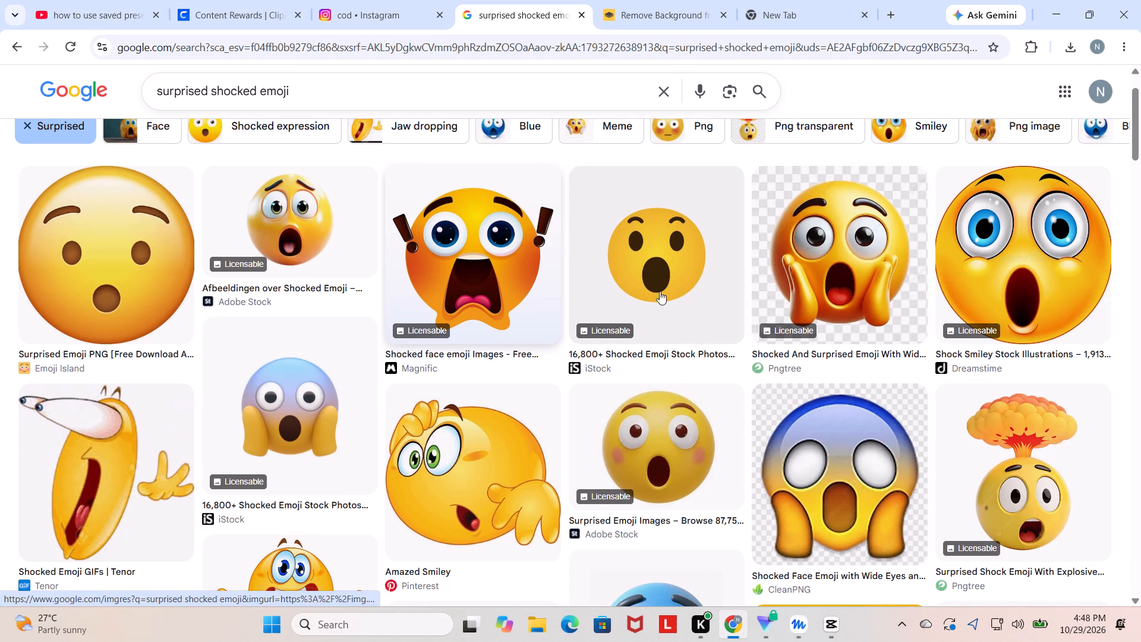
pyautogui.scroll(-3, 789, 348)
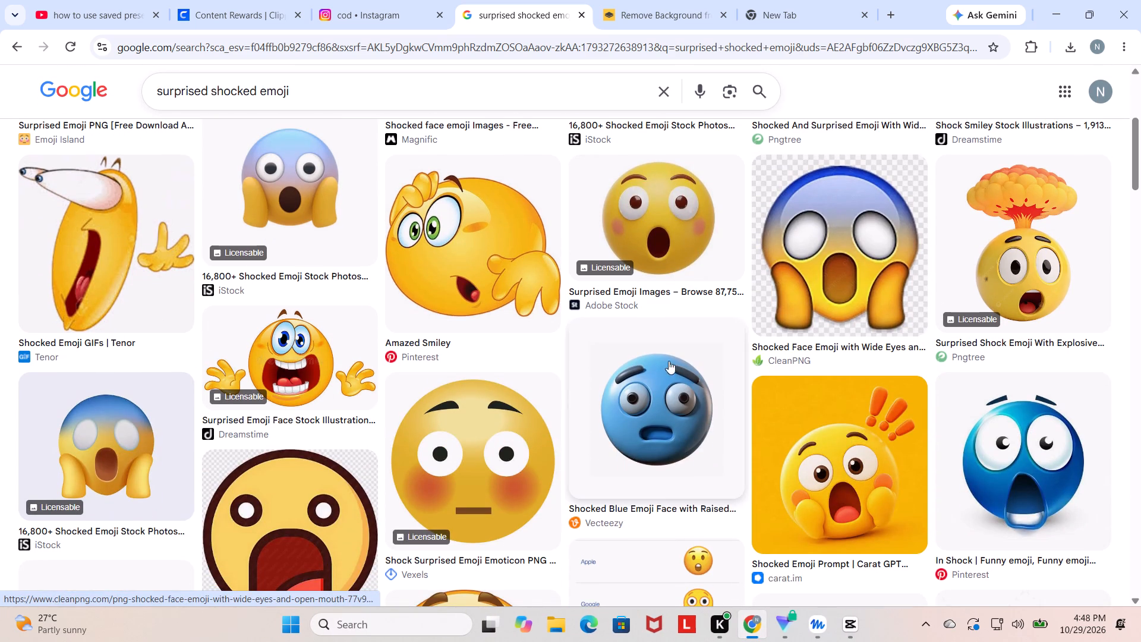
pyautogui.click(854, 251)
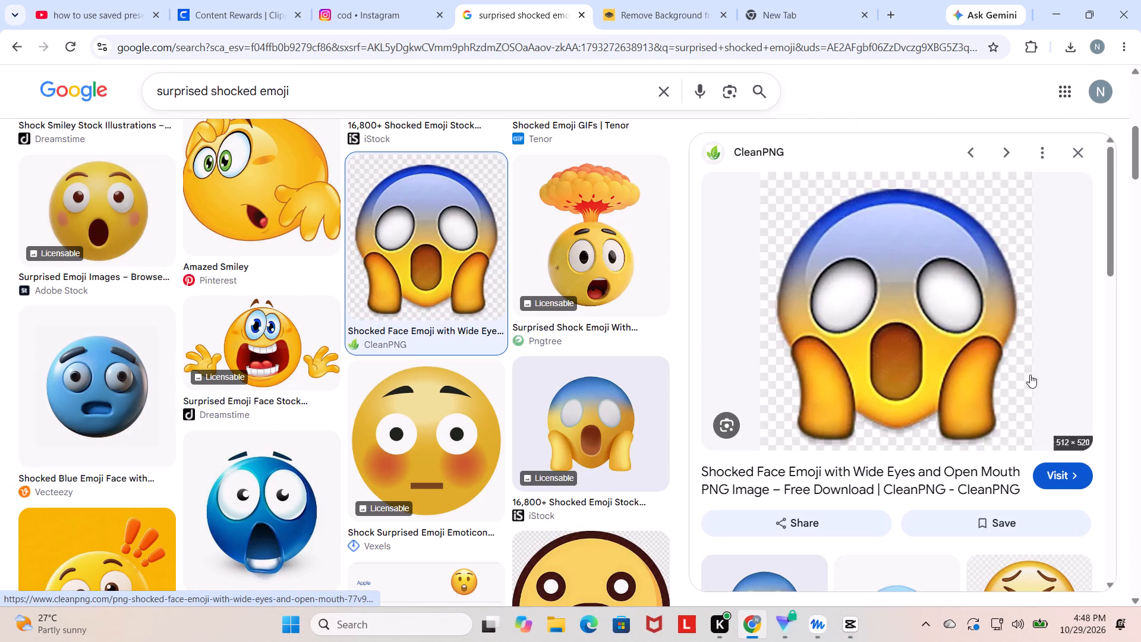
pyautogui.rightClick(955, 315)
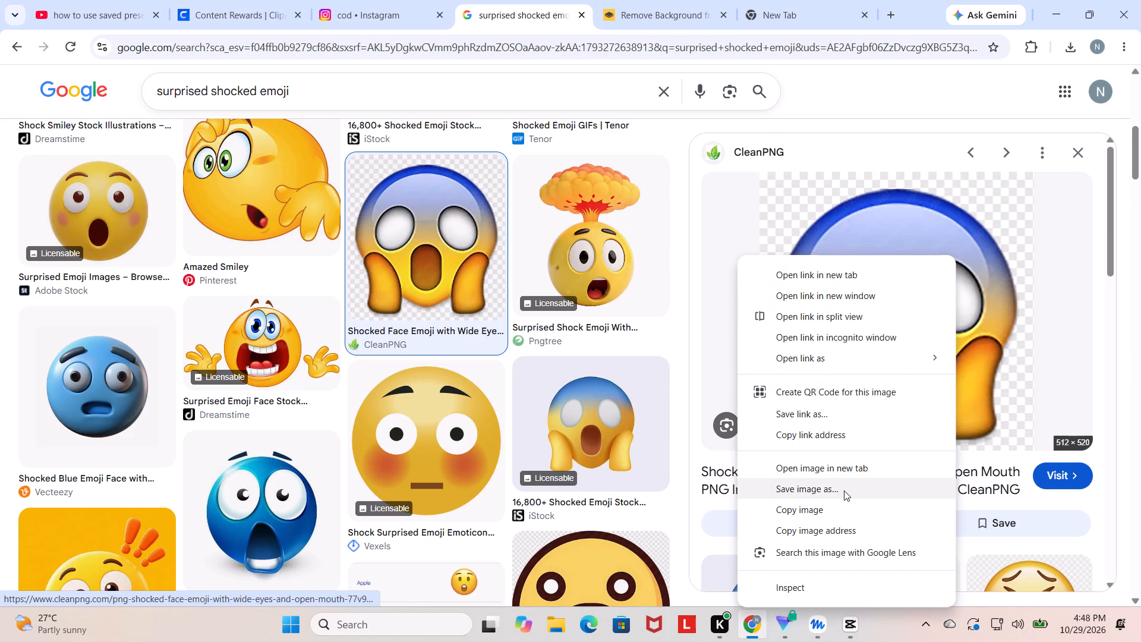
pyautogui.click(844, 490)
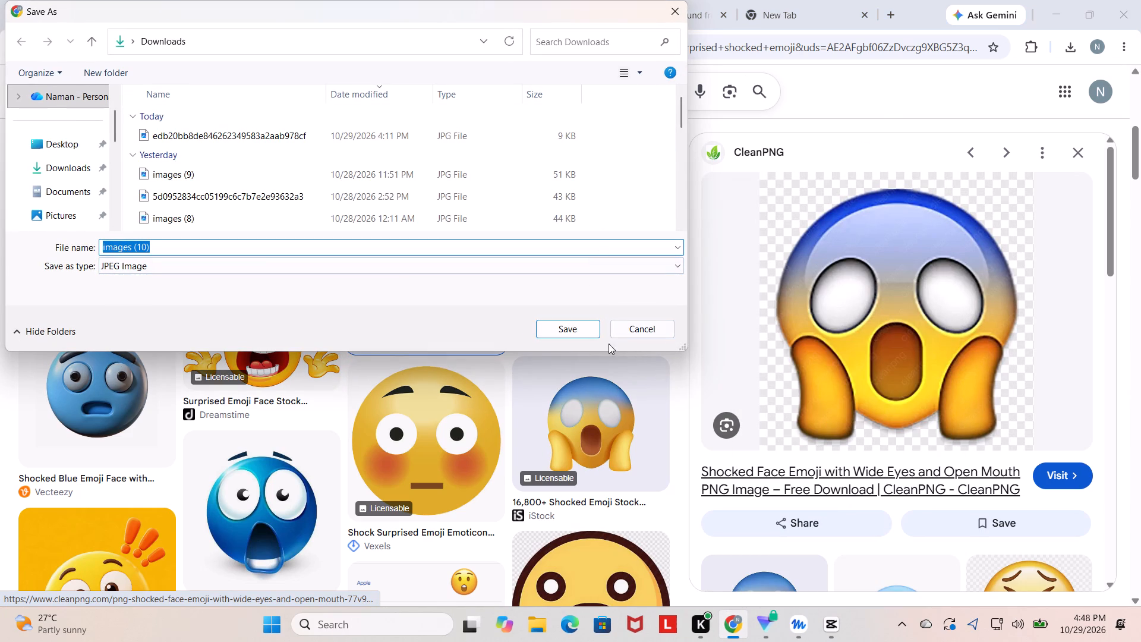
pyautogui.click(578, 333)
# Remove the background from images (10) in the remove.bg tab and download the free 443 x 451 preview.
pyautogui.click(699, 5)
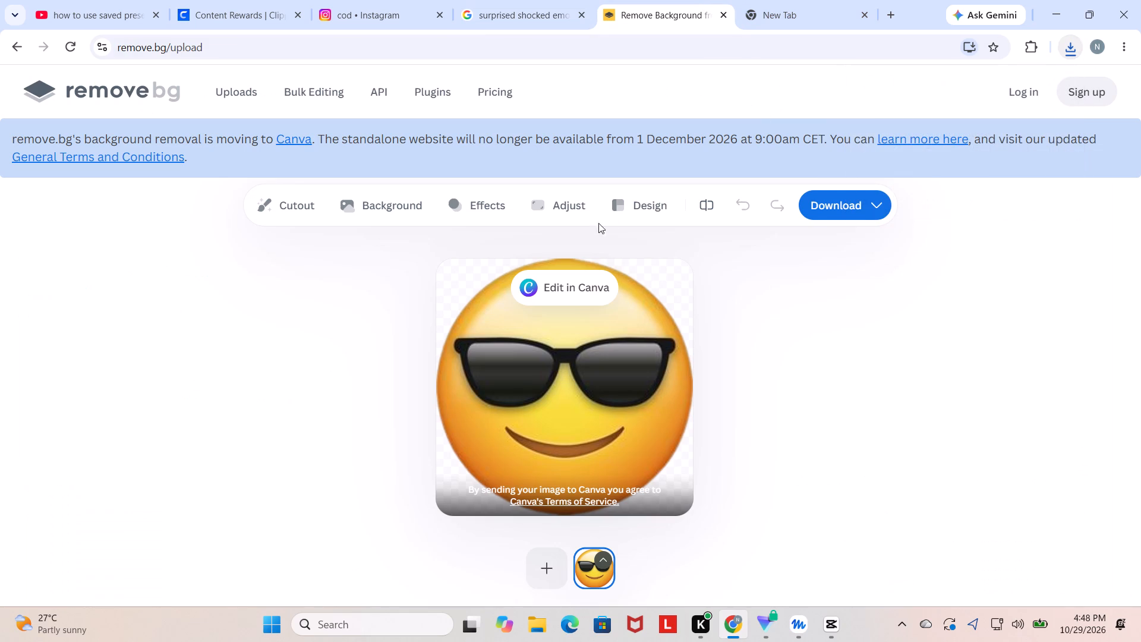
pyautogui.click(573, 299)
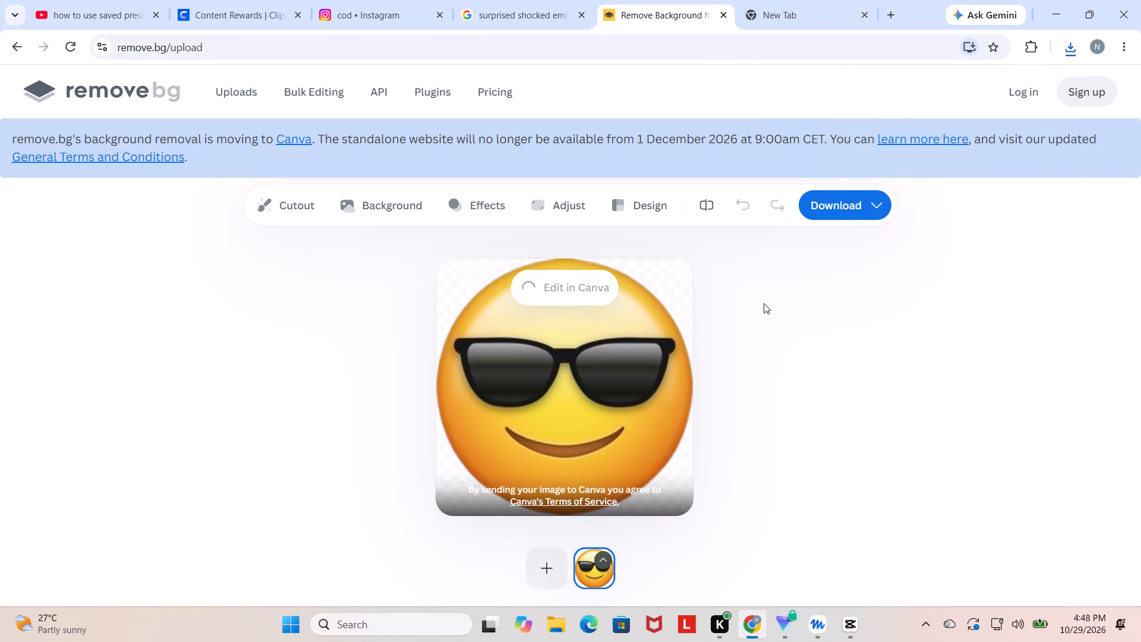
pyautogui.click(792, 331)
pyautogui.click(14, 46)
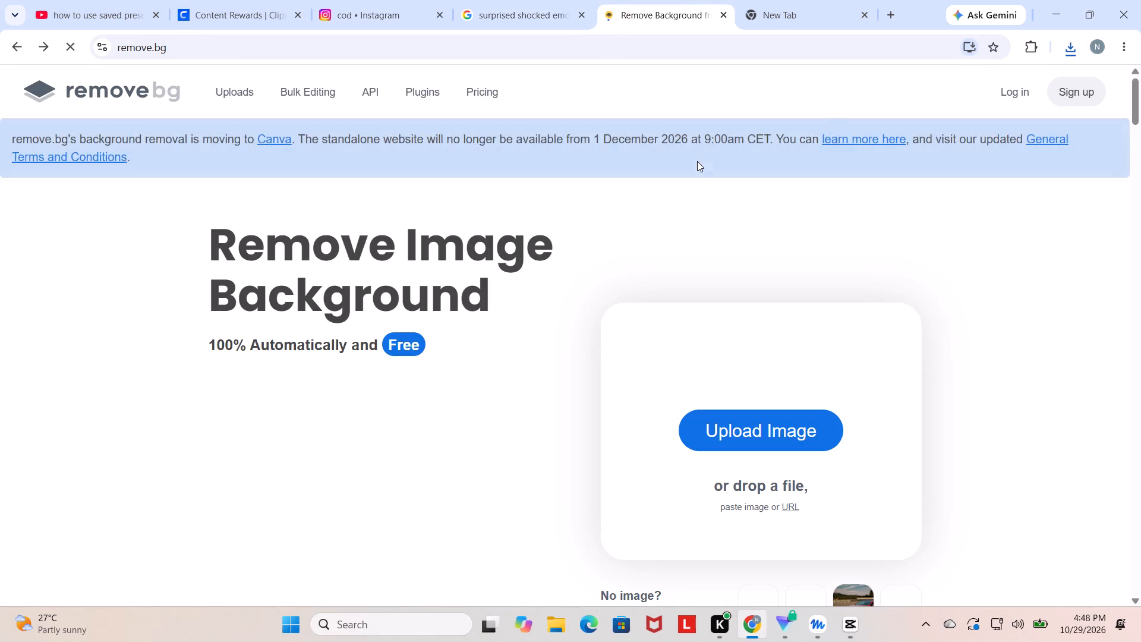
pyautogui.click(748, 436)
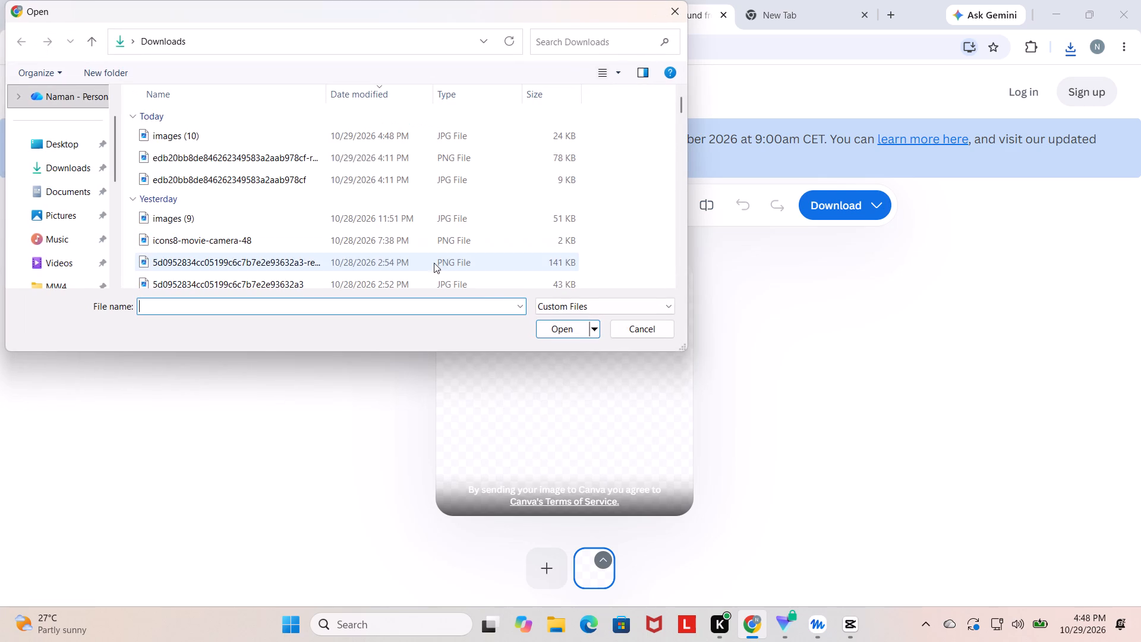
pyautogui.doubleClick(334, 128)
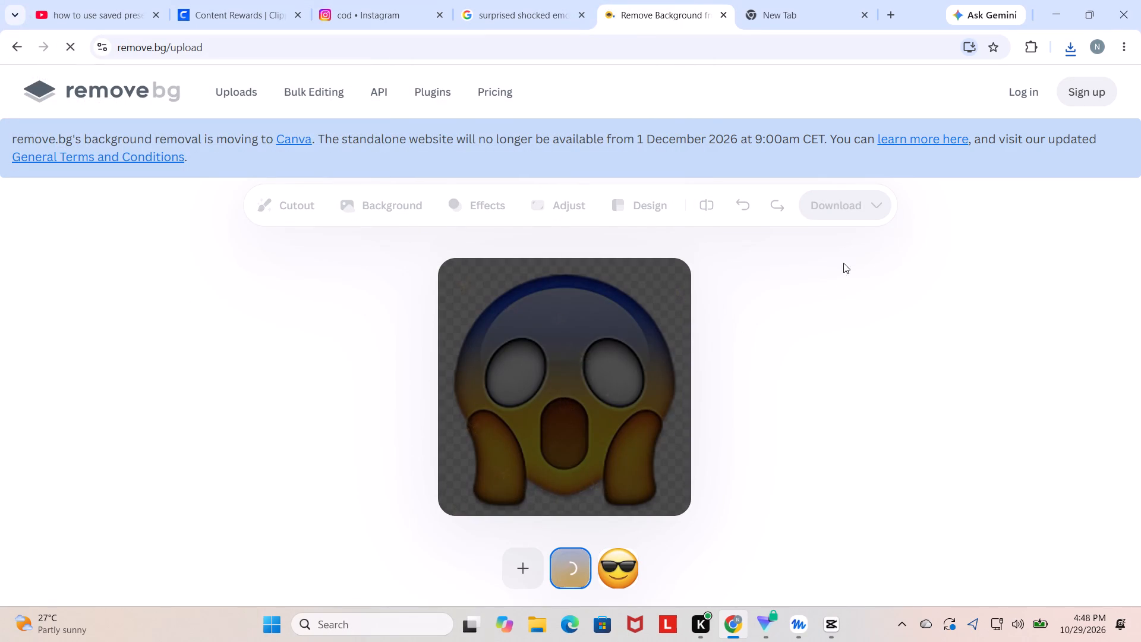
pyautogui.click(837, 14)
pyautogui.click(695, 10)
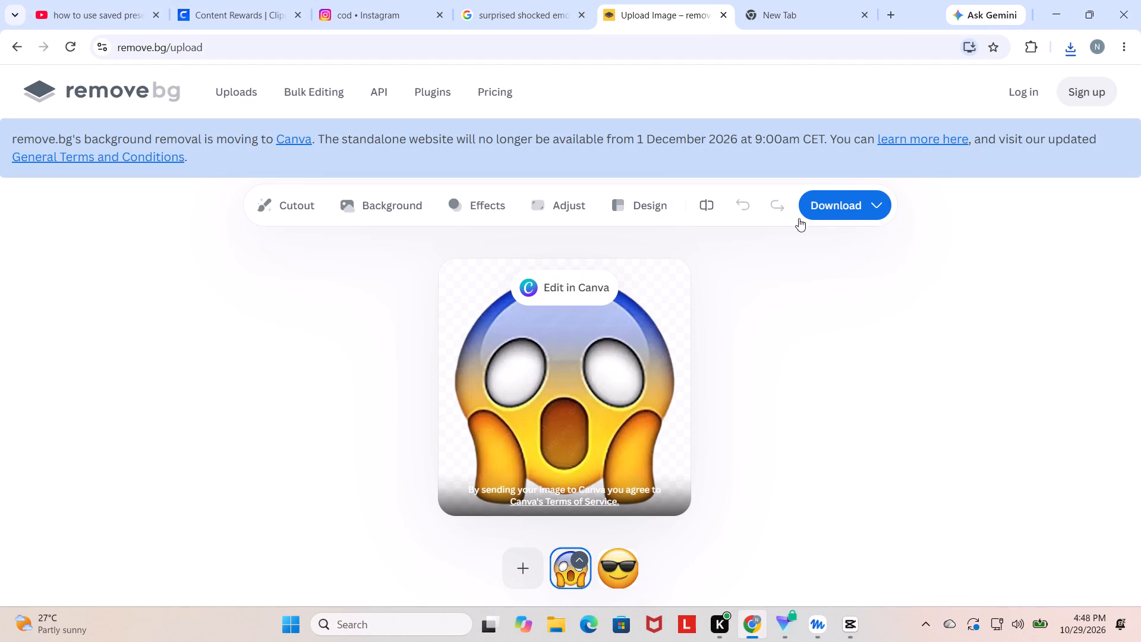
pyautogui.click(821, 207)
pyautogui.click(892, 251)
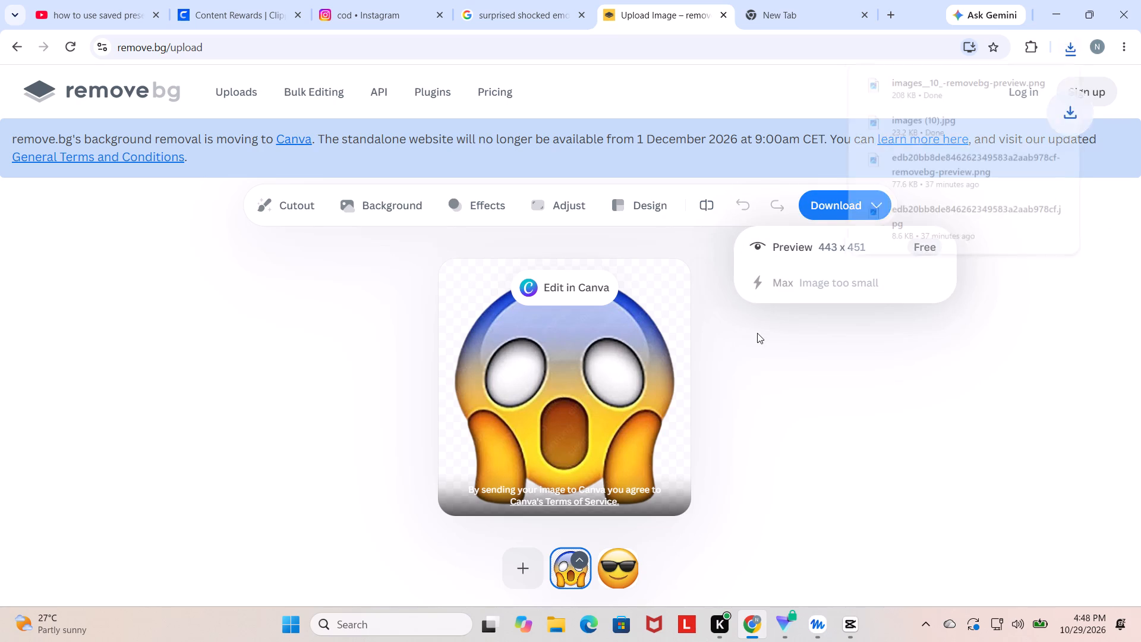
pyautogui.click(1092, 344)
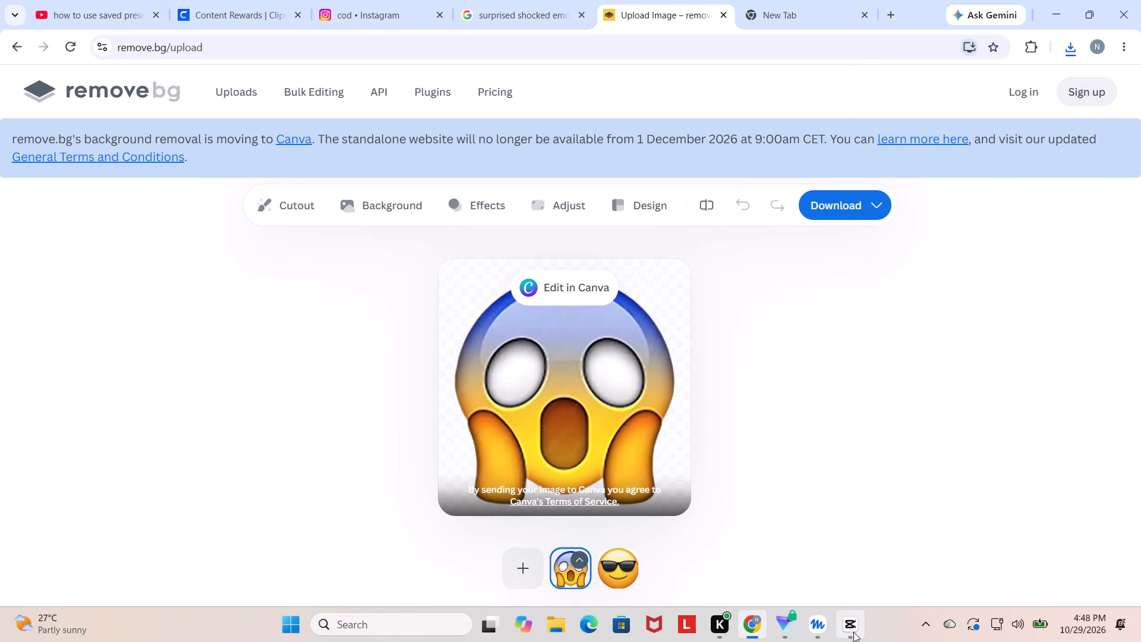
# Switch to CapCut and search the music library for "camera shutter" in place of "intense music".
pyautogui.click(853, 632)
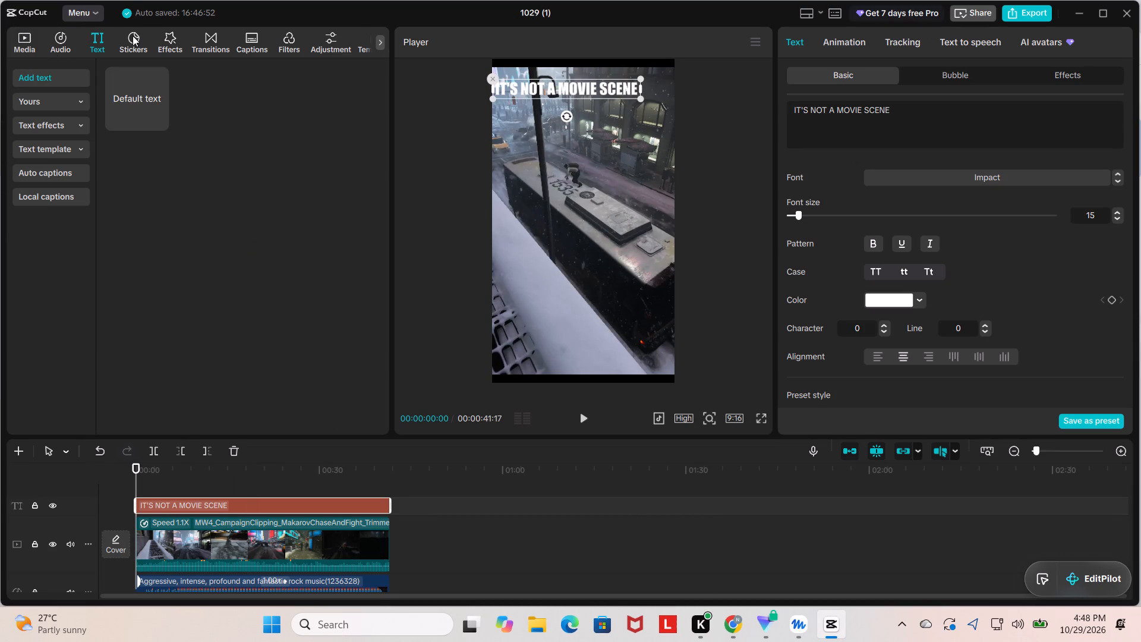
pyautogui.click(67, 52)
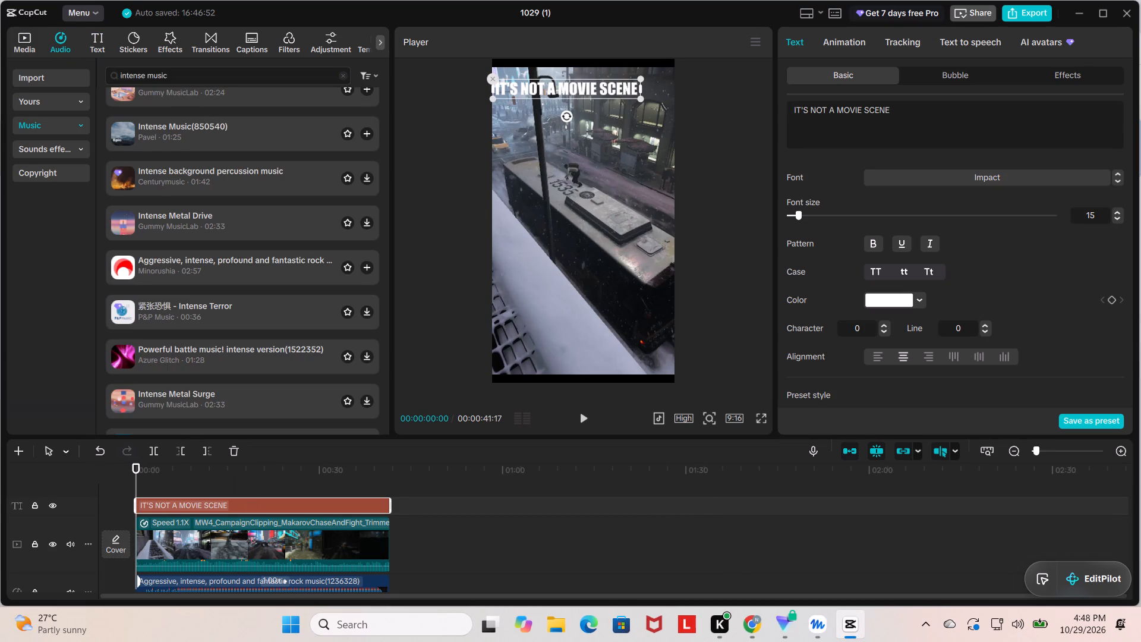
pyautogui.click(228, 81)
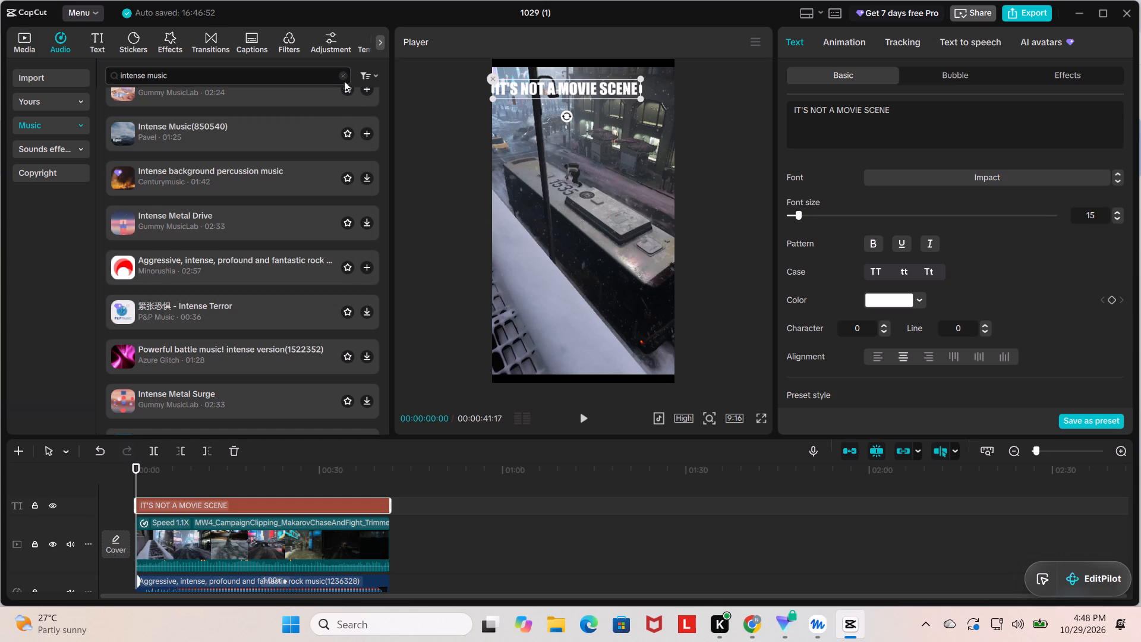
pyautogui.click(344, 81)
pyautogui.click(235, 78)
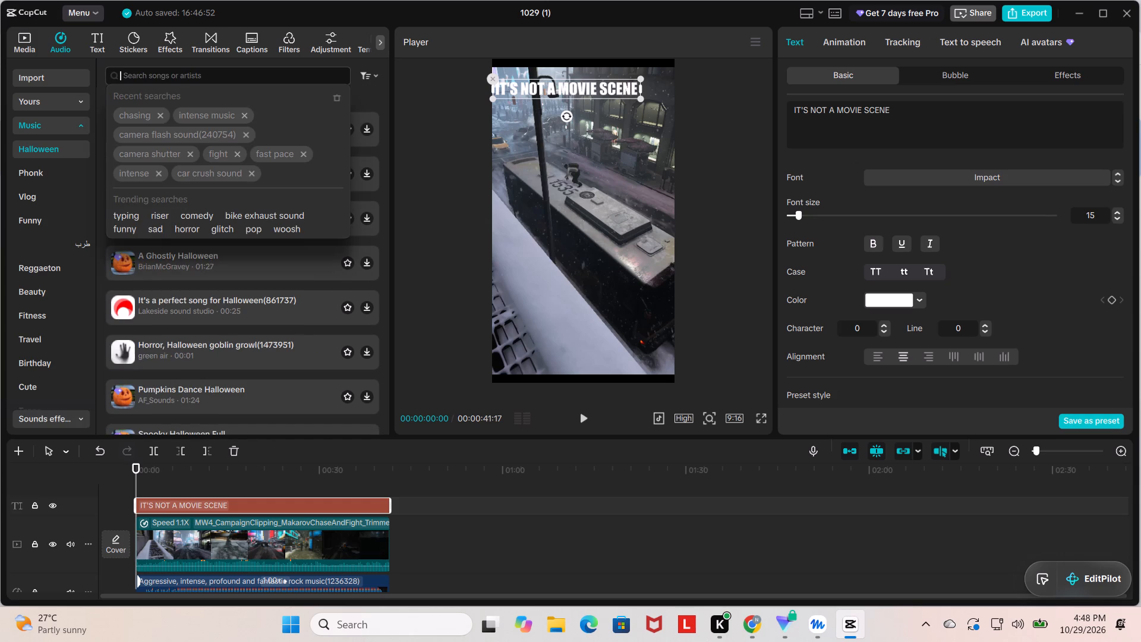
pyautogui.click(155, 152)
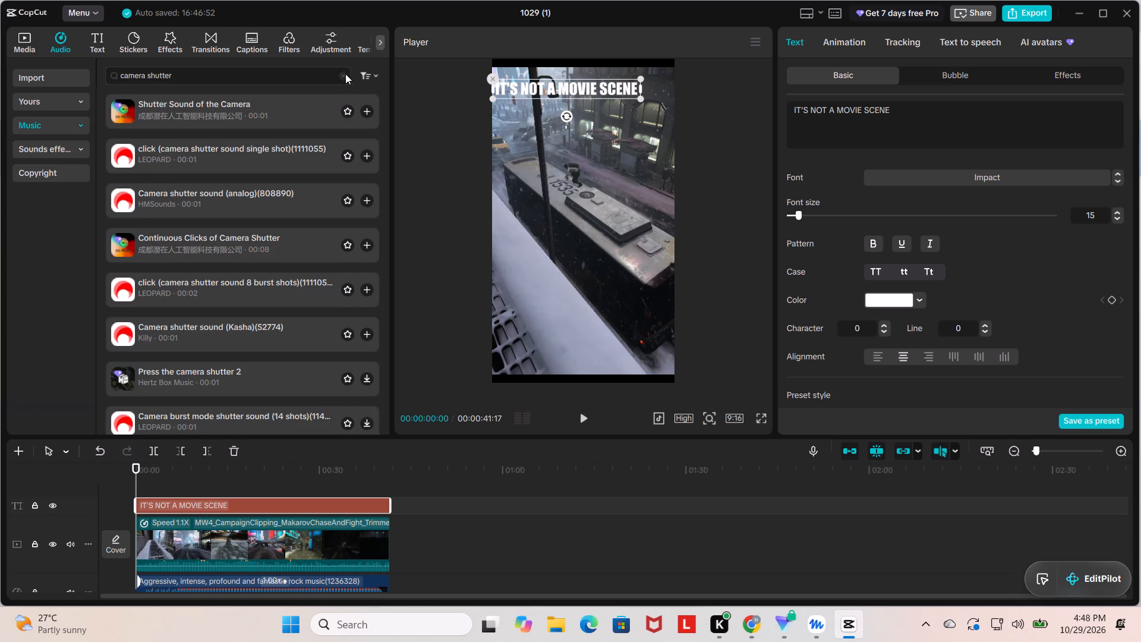
# Search the music library for "jump on floor".
pyautogui.click(344, 76)
pyautogui.click(244, 63)
pyautogui.click(235, 73)
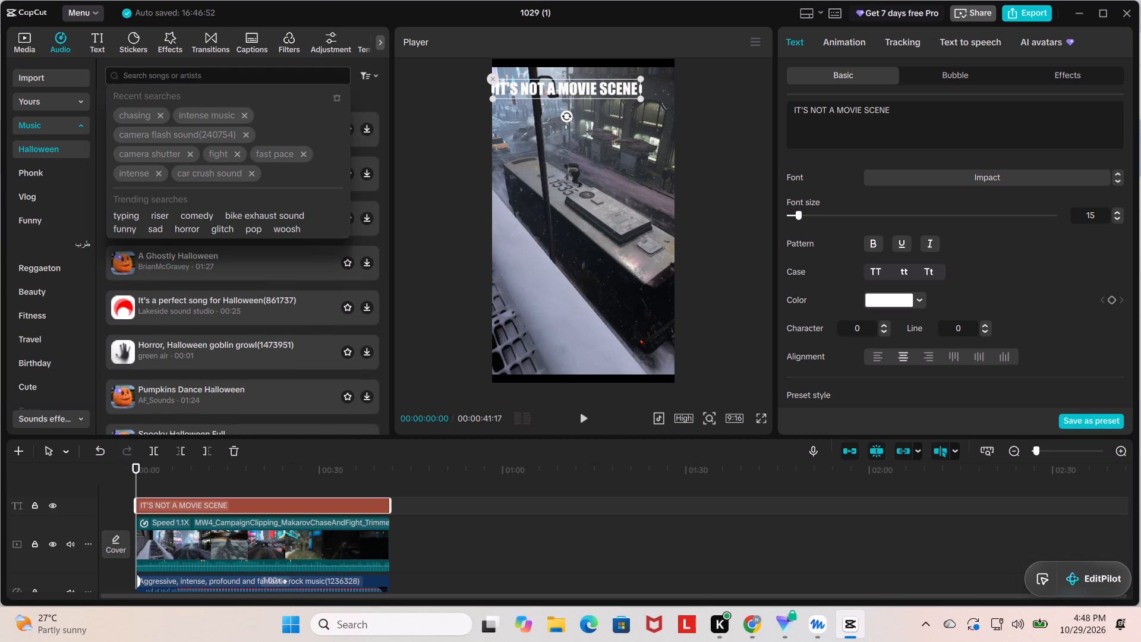
pyautogui.write('jump')
pyautogui.press('space')
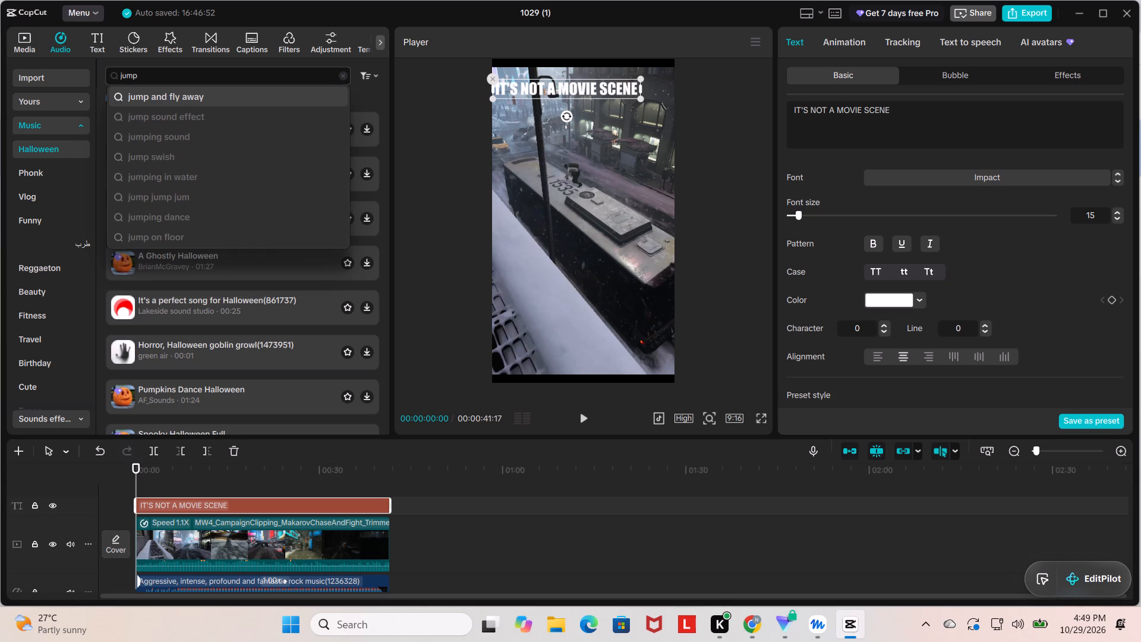
pyautogui.write('of')
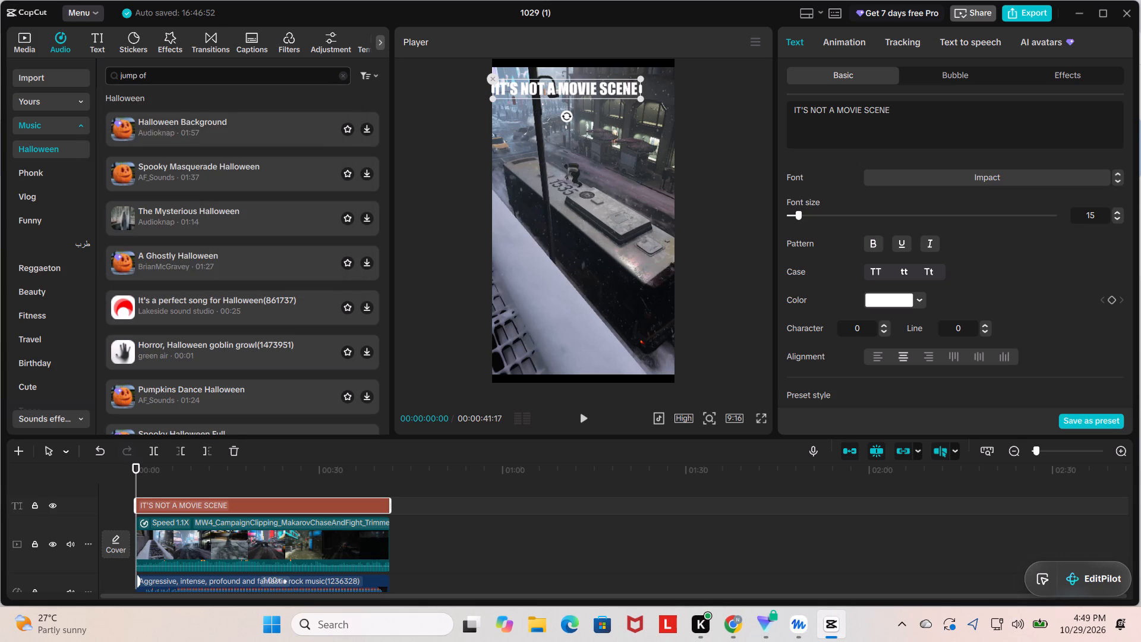
pyautogui.press('BackSpace')
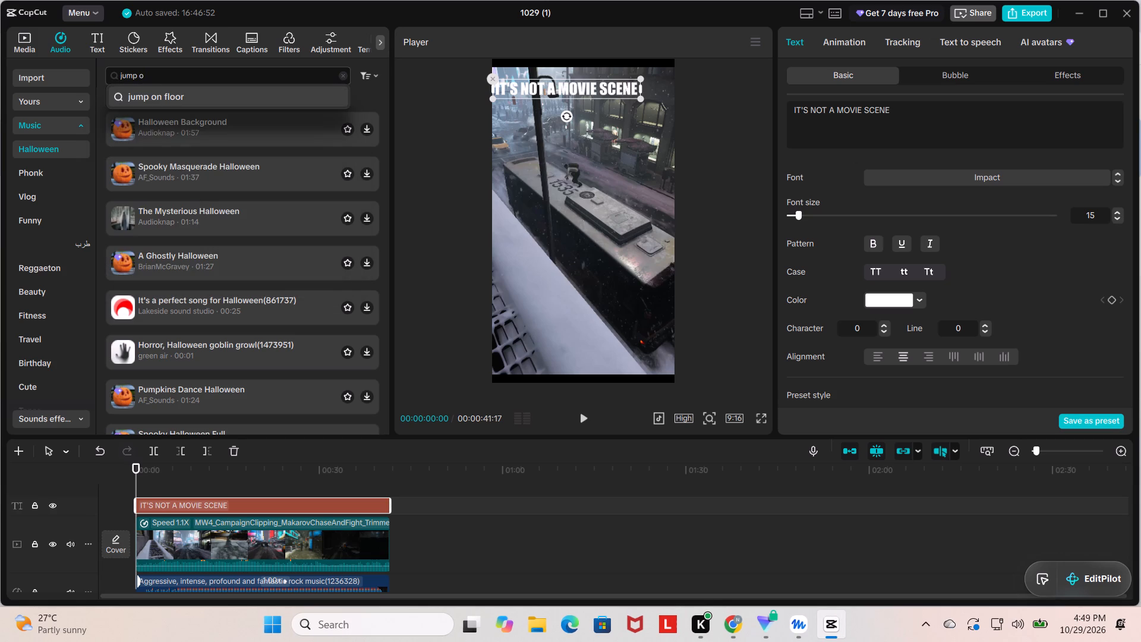
pyautogui.click(237, 98)
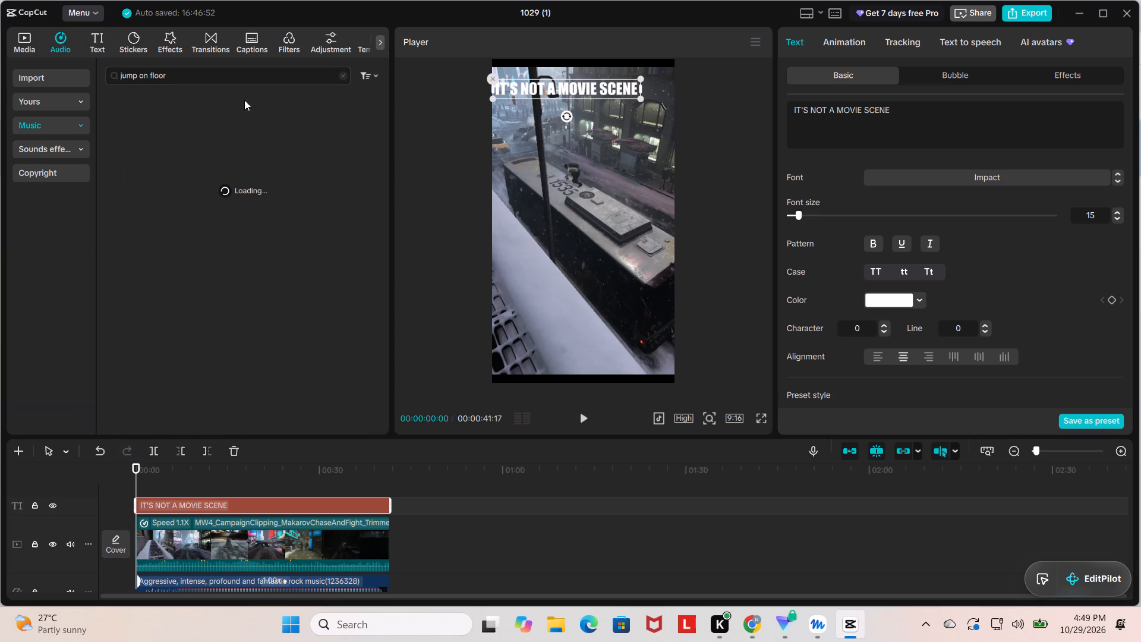
# Audition both "Hammer On The Floor" versions and "On the Floor With Me", and look through the remaining tracks.
pyautogui.scroll(-2, 264, 135)
pyautogui.scroll(-3, 266, 208)
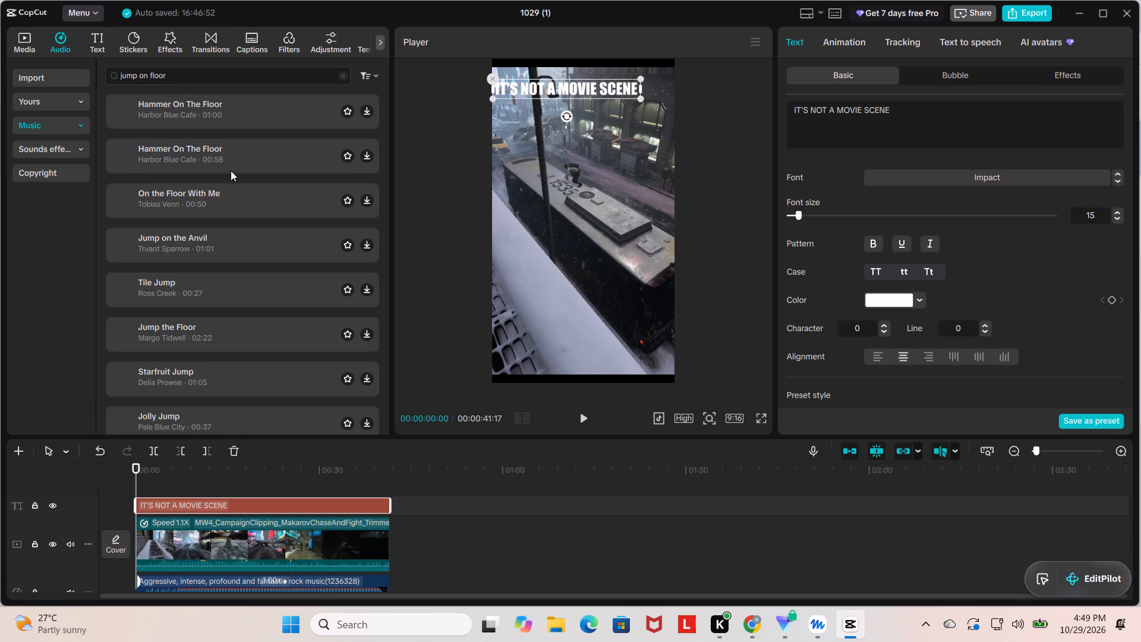
pyautogui.click(220, 109)
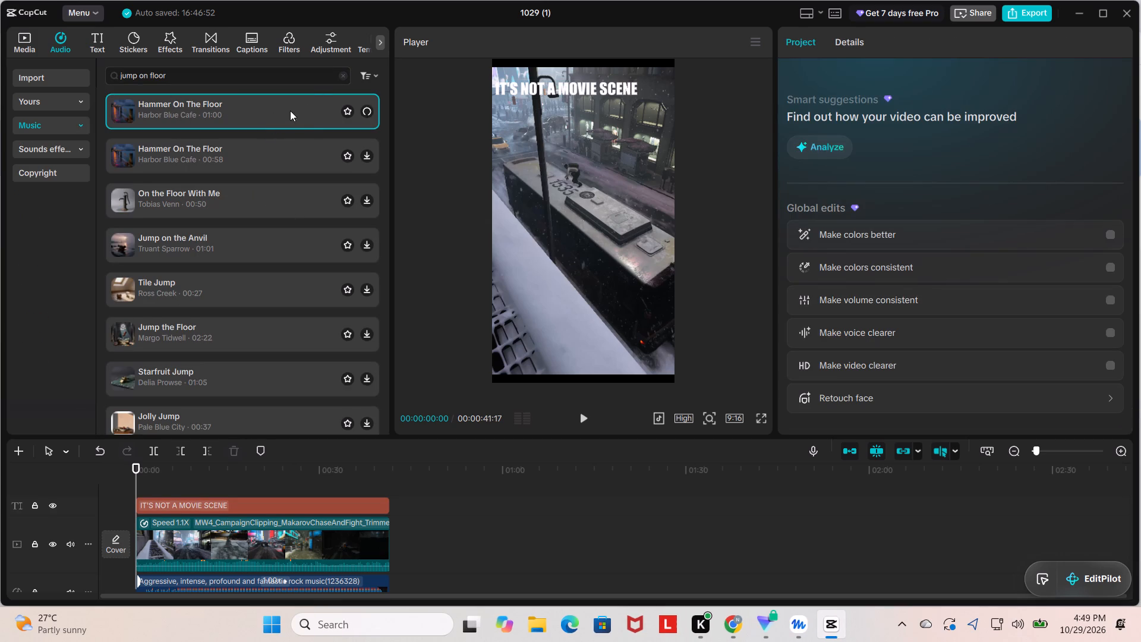
pyautogui.click(296, 160)
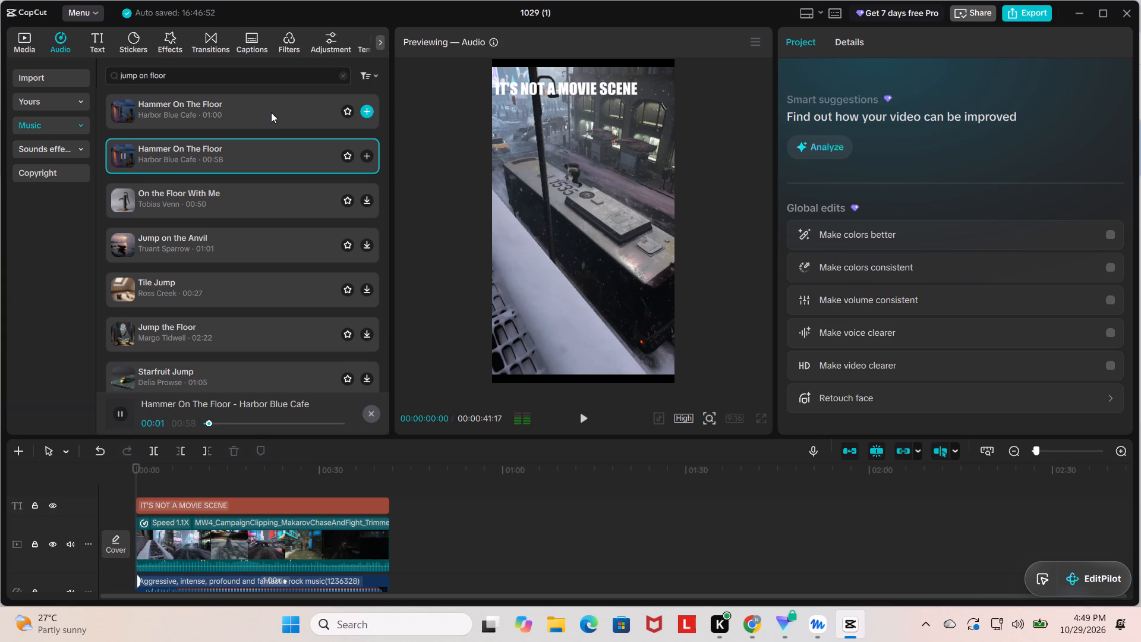
pyautogui.click(271, 112)
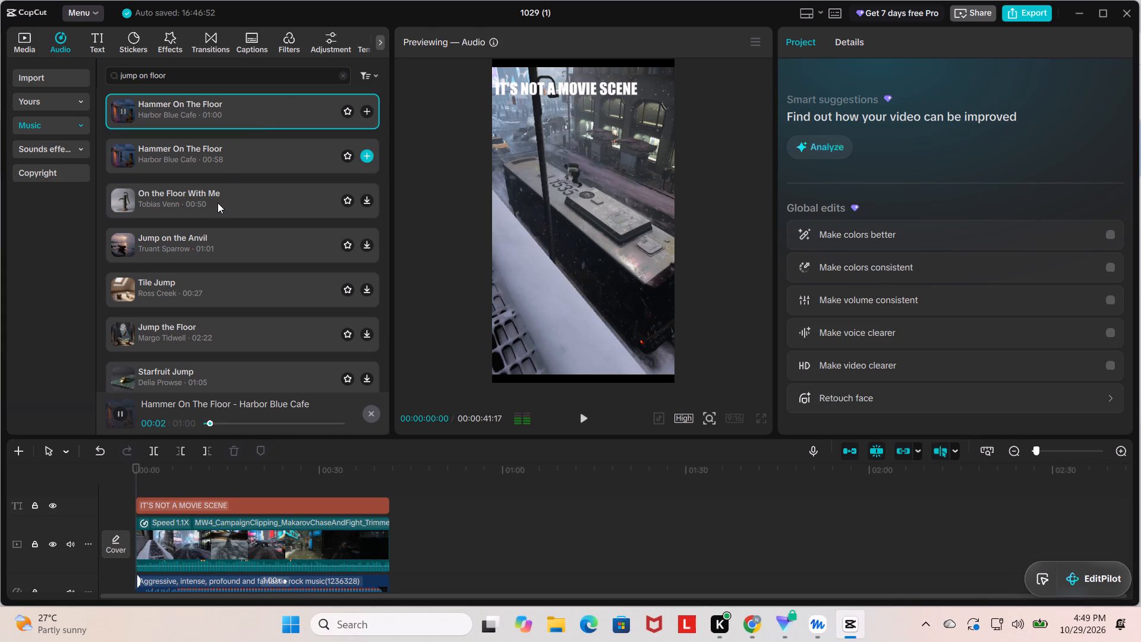
pyautogui.click(212, 208)
pyautogui.scroll(-1, 234, 213)
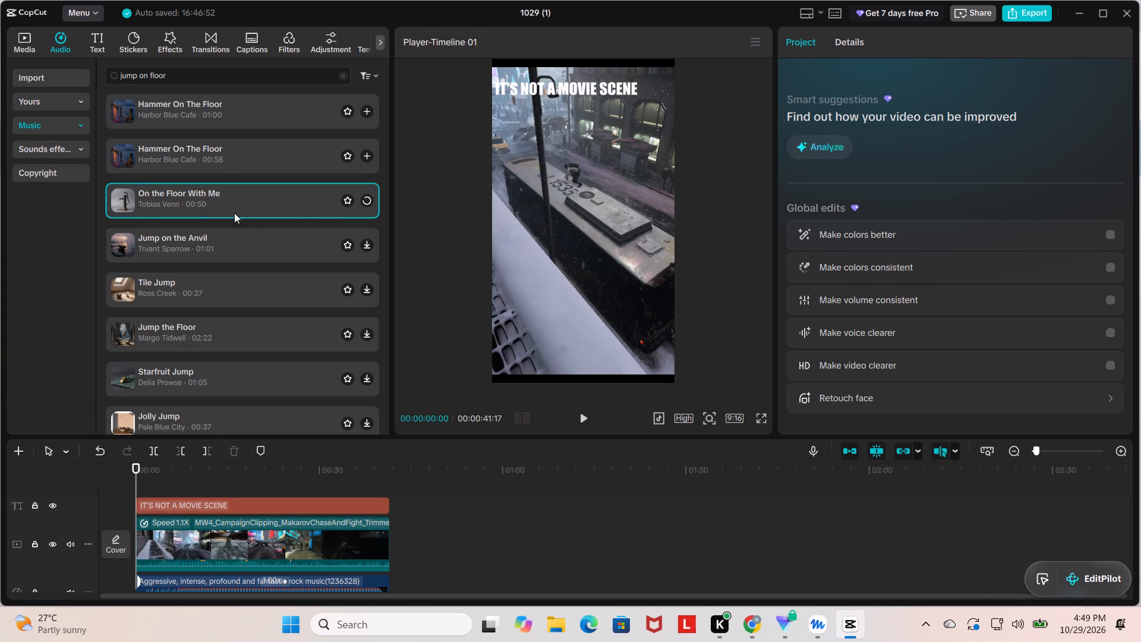
pyautogui.scroll(-1, 236, 210)
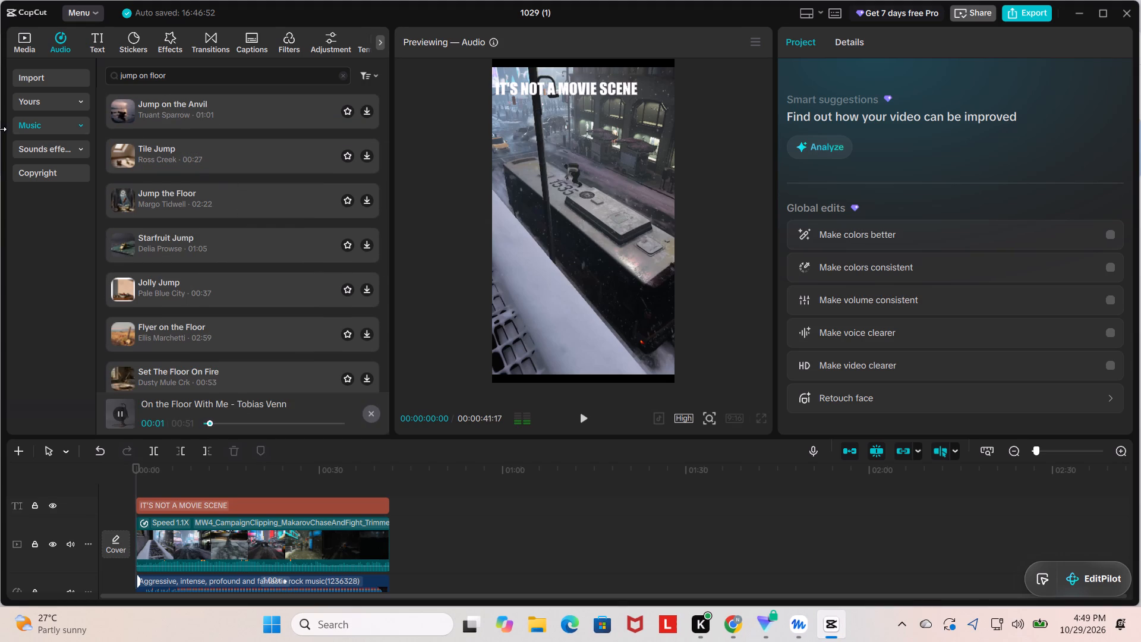
# Browse the trending sound effects, auditioning the mouse click, camera shutter, swish_whoosh, keyboard typing and small button sounds.
pyautogui.click(56, 151)
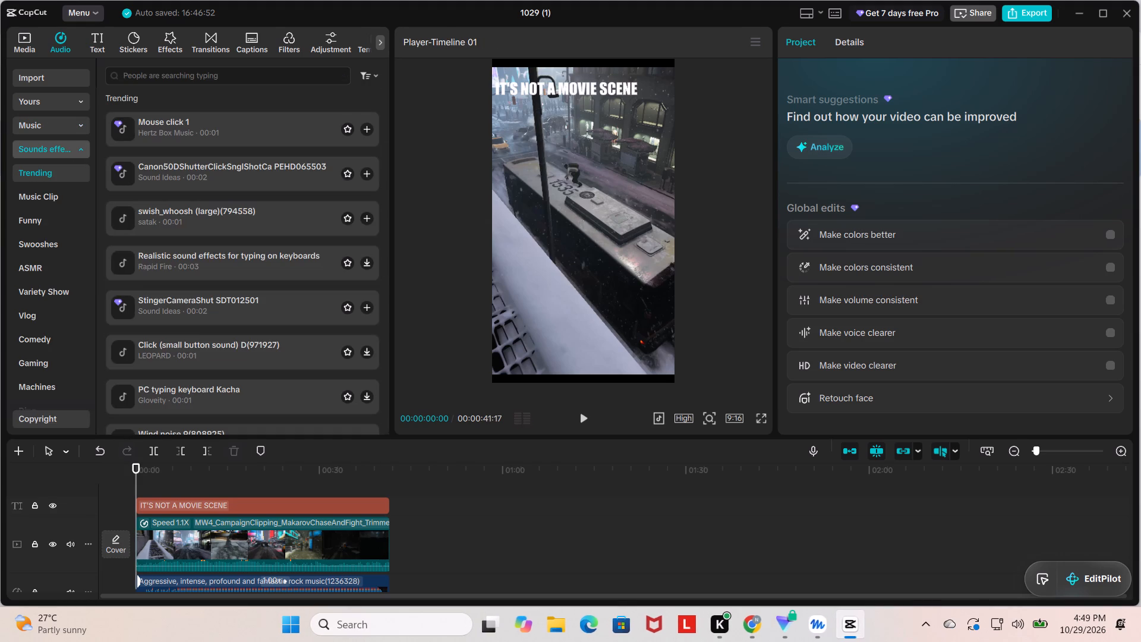
pyautogui.click(202, 136)
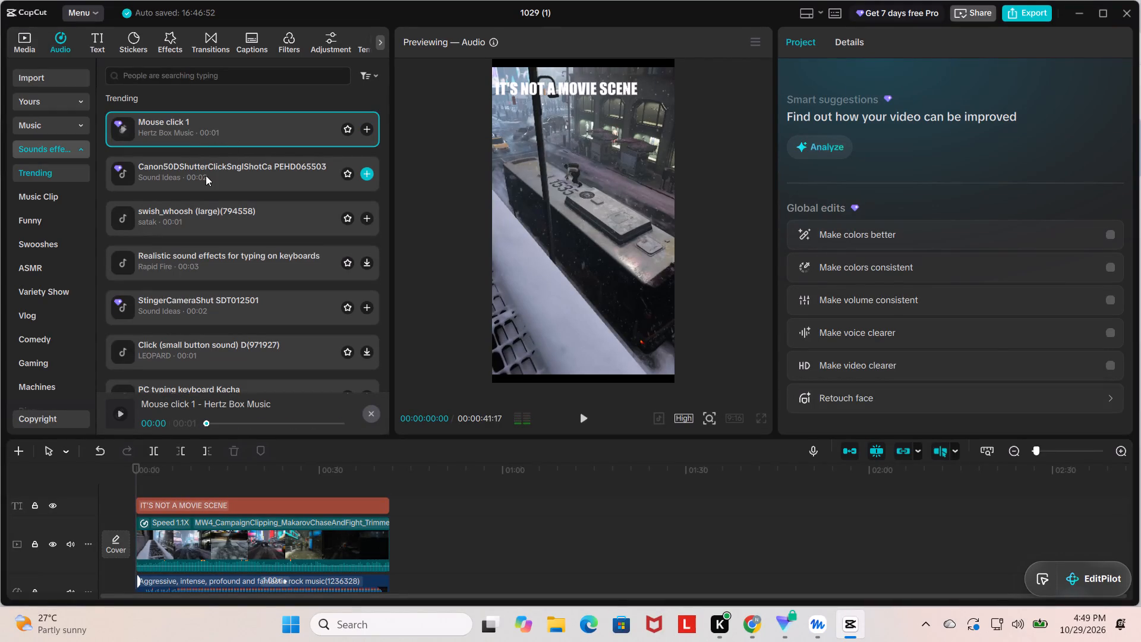
pyautogui.click(206, 177)
pyautogui.click(216, 214)
pyautogui.scroll(-1, 222, 191)
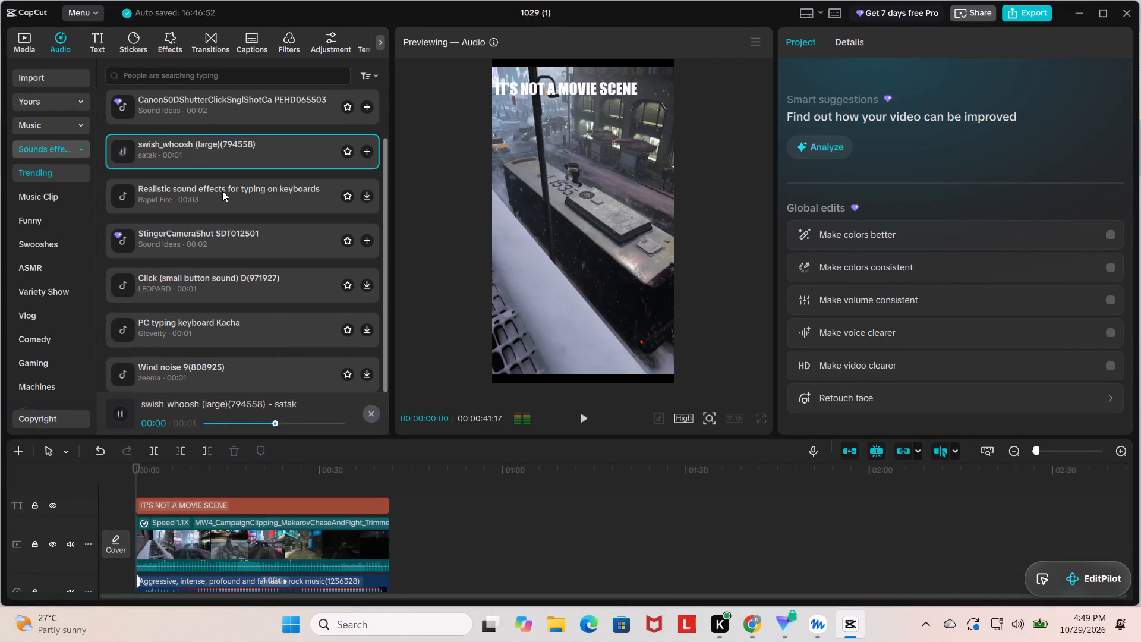
pyautogui.click(197, 198)
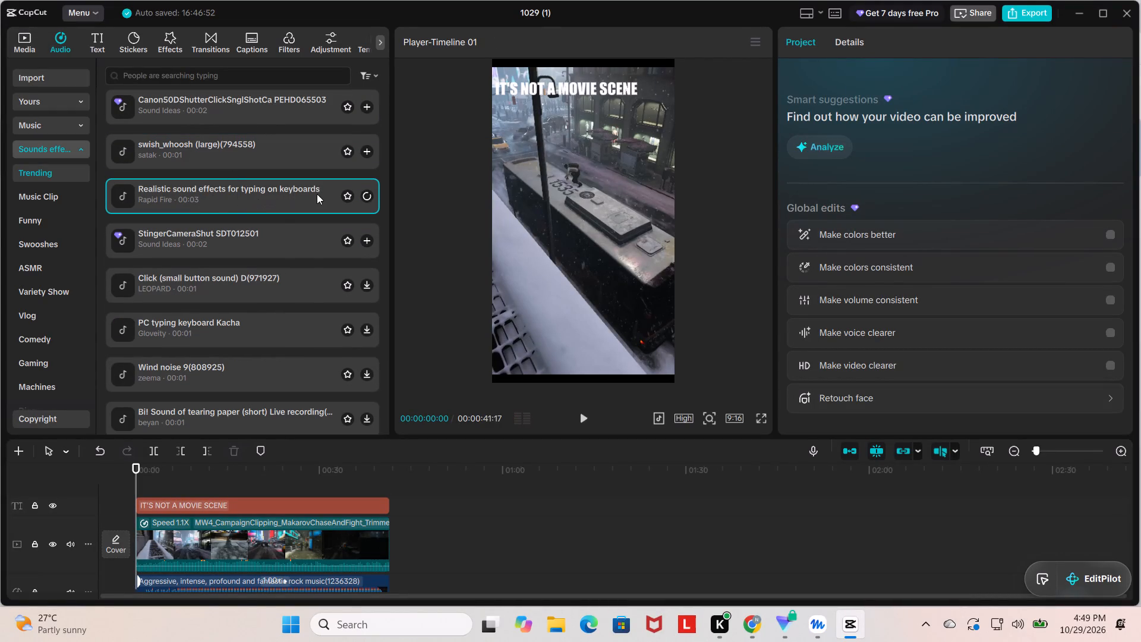
pyautogui.click(242, 232)
pyautogui.scroll(-1, 220, 215)
pyautogui.click(207, 222)
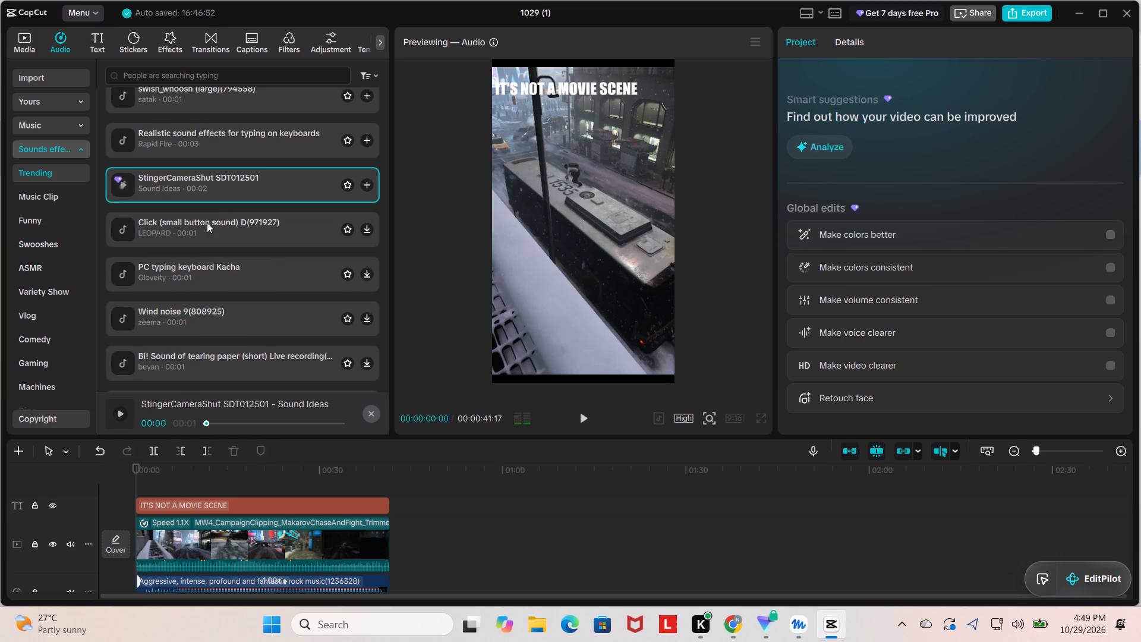
pyautogui.click(206, 272)
pyautogui.scroll(-2, 253, 221)
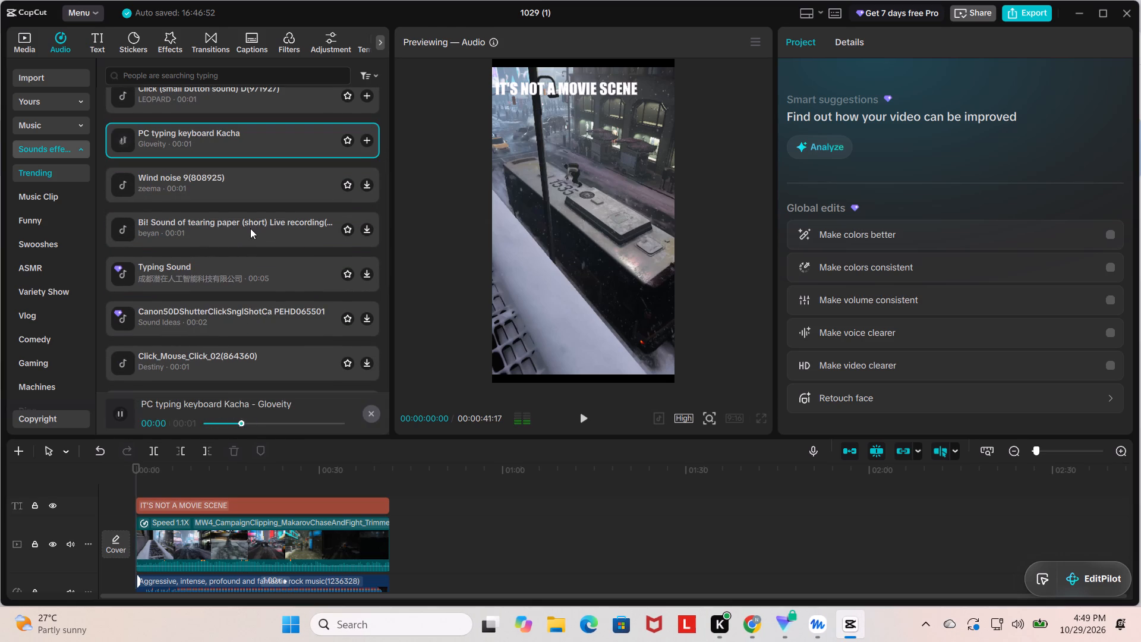
pyautogui.scroll(-3, 140, 265)
pyautogui.scroll(-3, 184, 227)
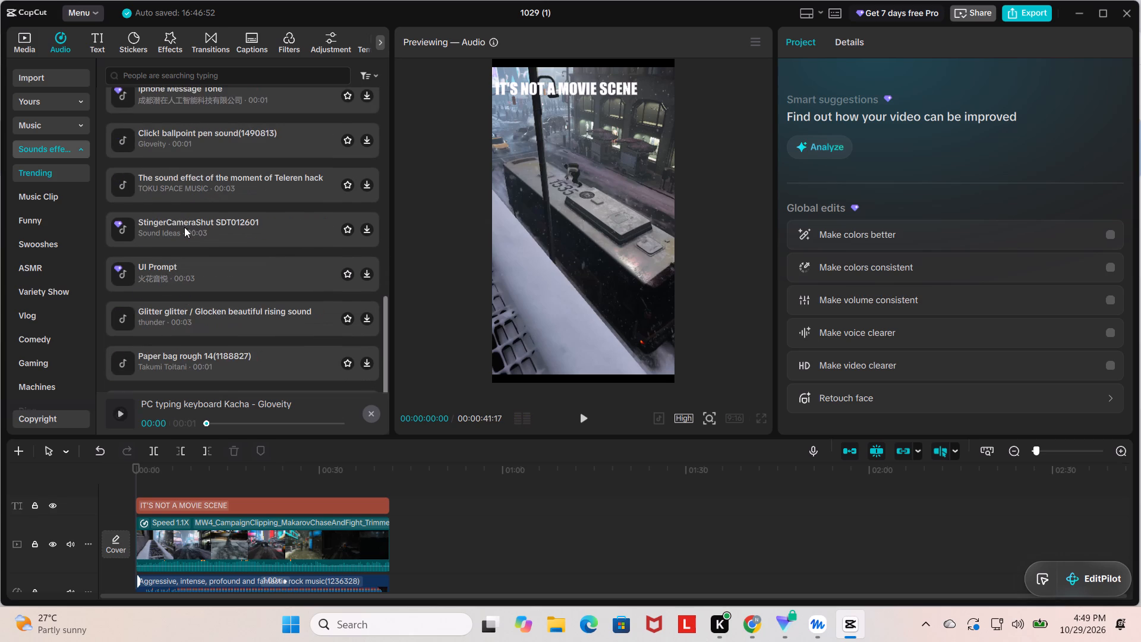
pyautogui.scroll(-2, 197, 220)
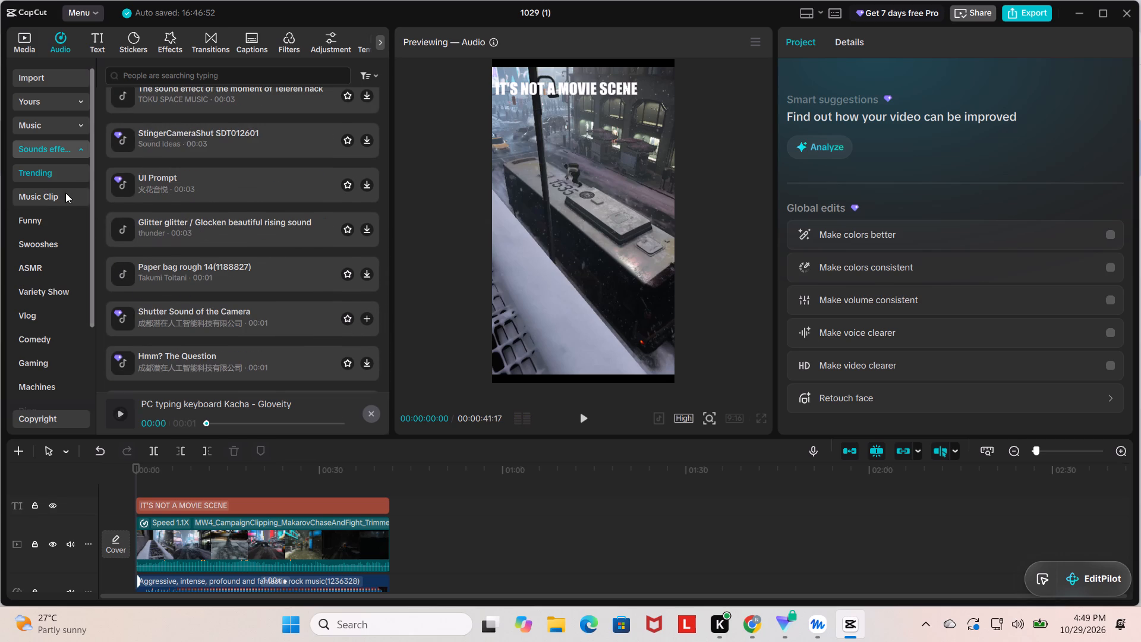
# Search the sound effects library for "jump landing".
pyautogui.click(202, 81)
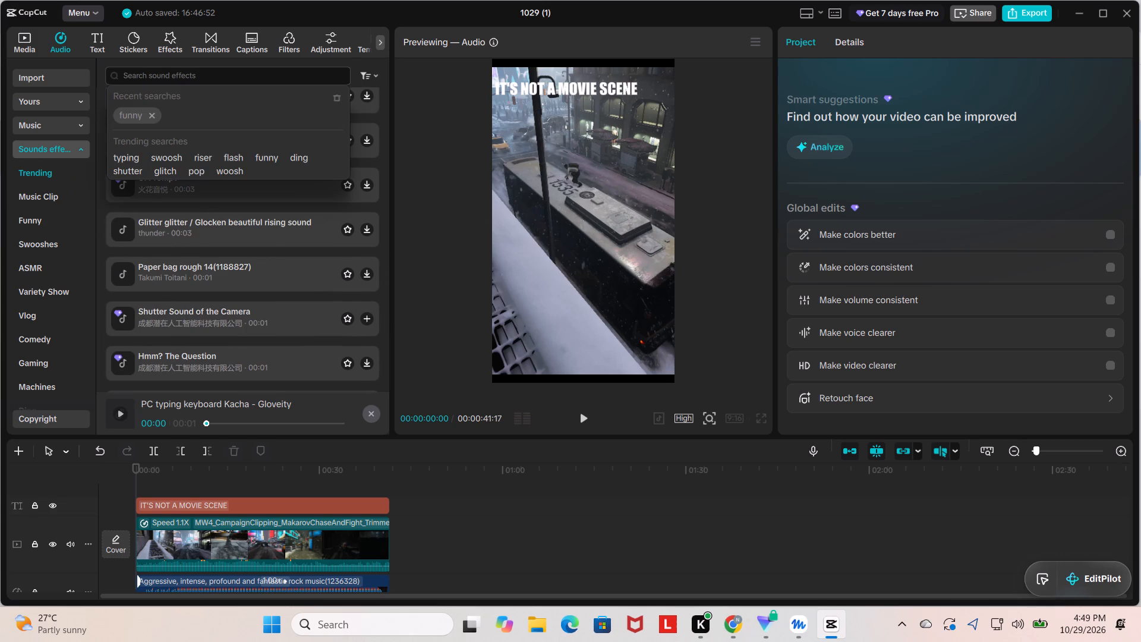
pyautogui.write('ju')
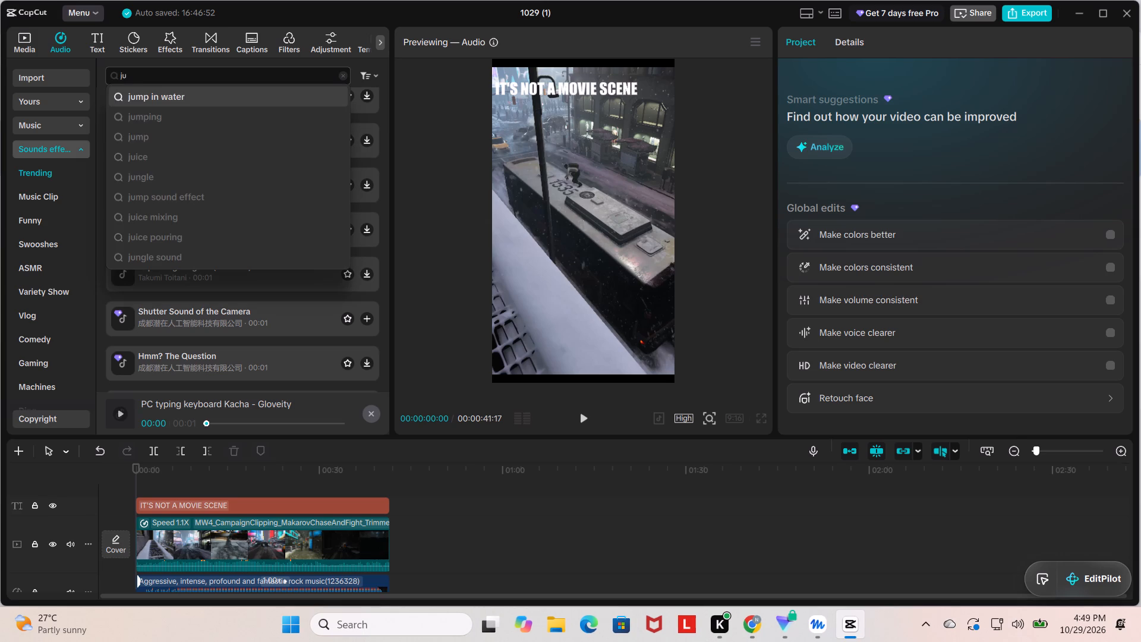
pyautogui.write('mp')
pyautogui.press('space')
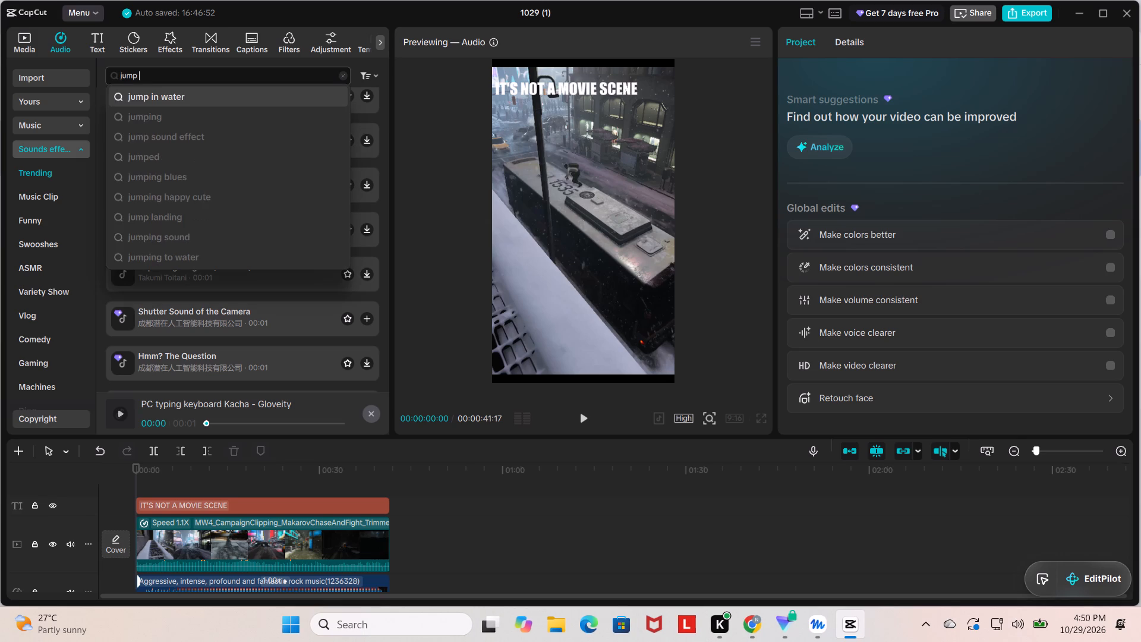
pyautogui.write('on')
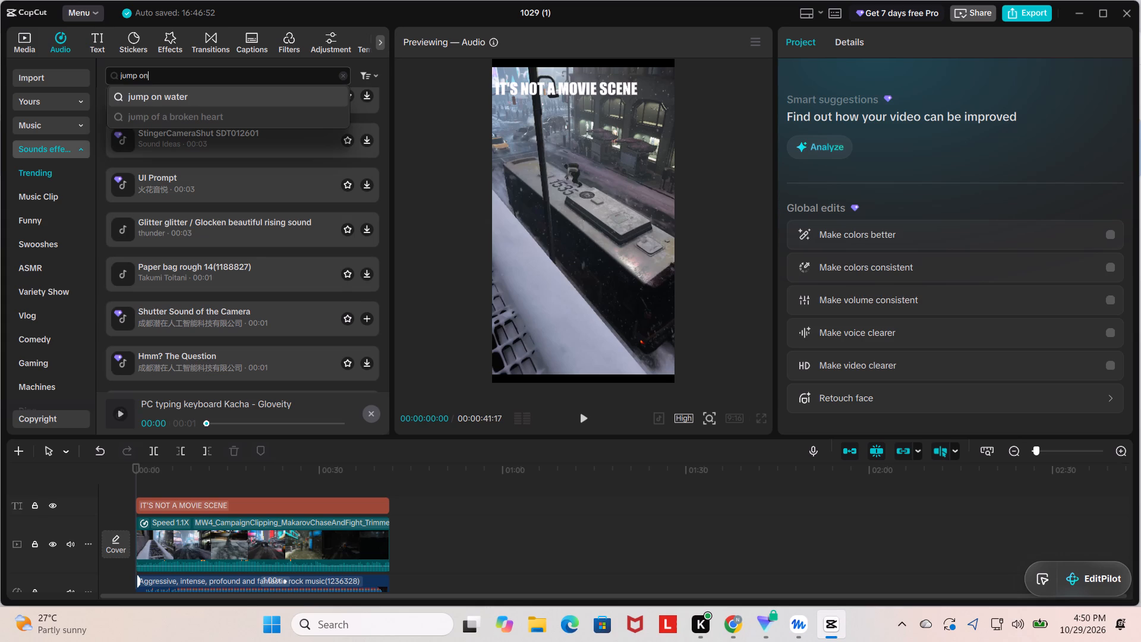
pyautogui.press('BackSpace')
pyautogui.press('BackSpace')
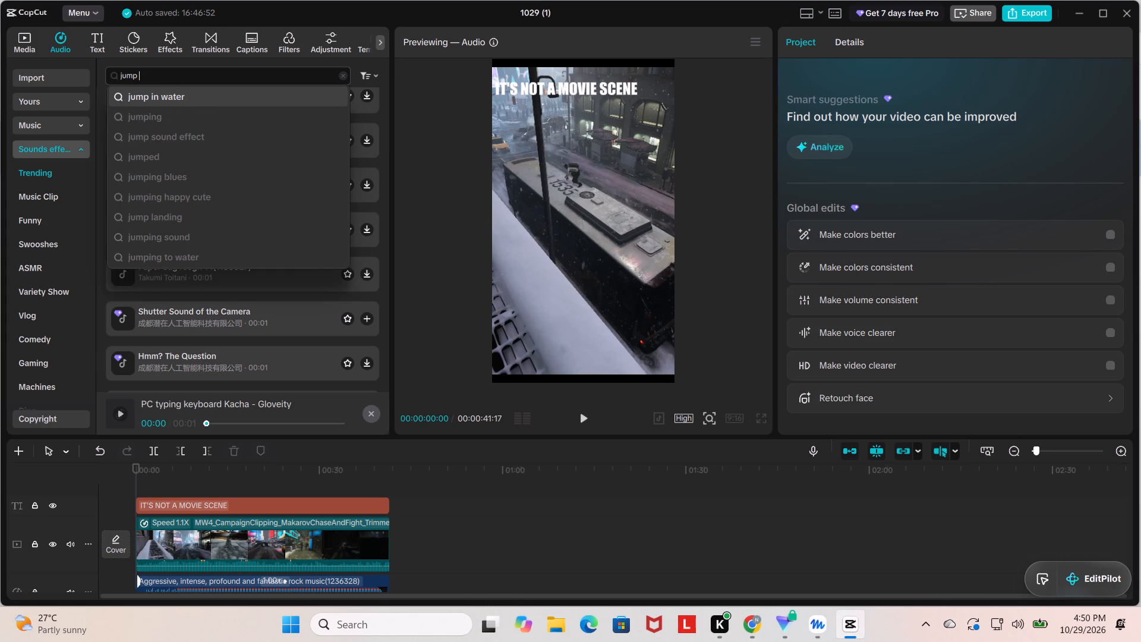
pyautogui.click(163, 224)
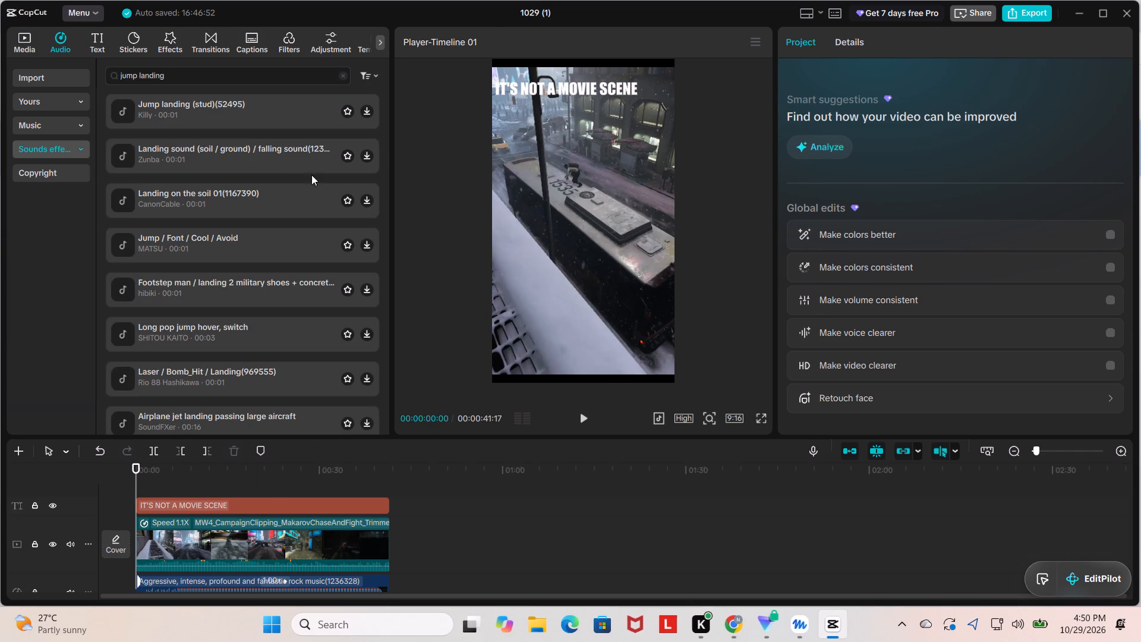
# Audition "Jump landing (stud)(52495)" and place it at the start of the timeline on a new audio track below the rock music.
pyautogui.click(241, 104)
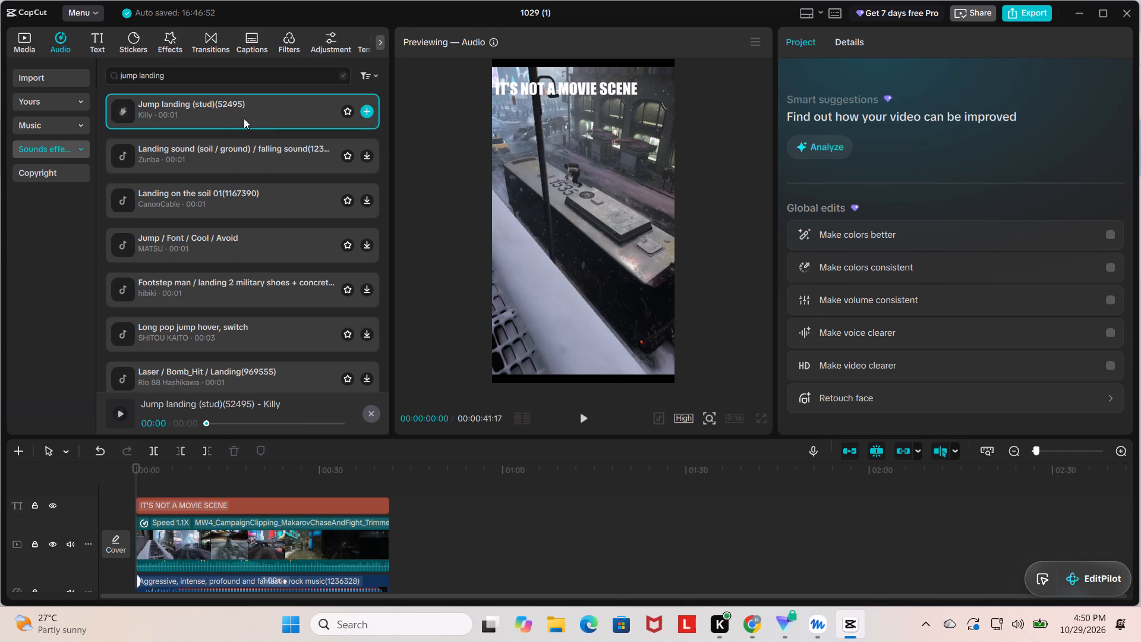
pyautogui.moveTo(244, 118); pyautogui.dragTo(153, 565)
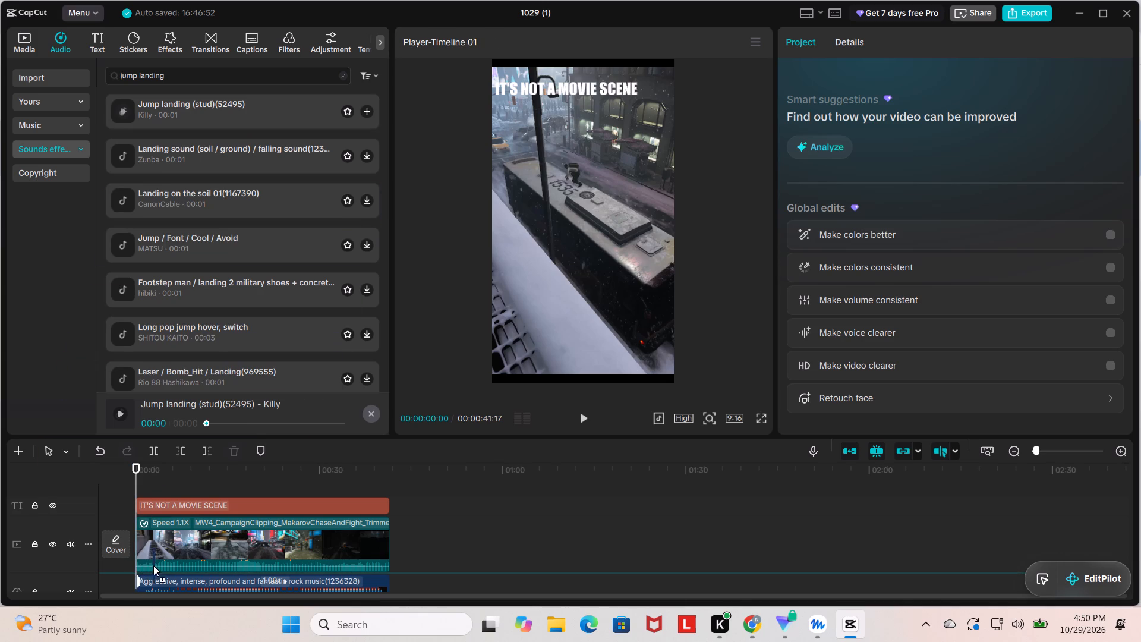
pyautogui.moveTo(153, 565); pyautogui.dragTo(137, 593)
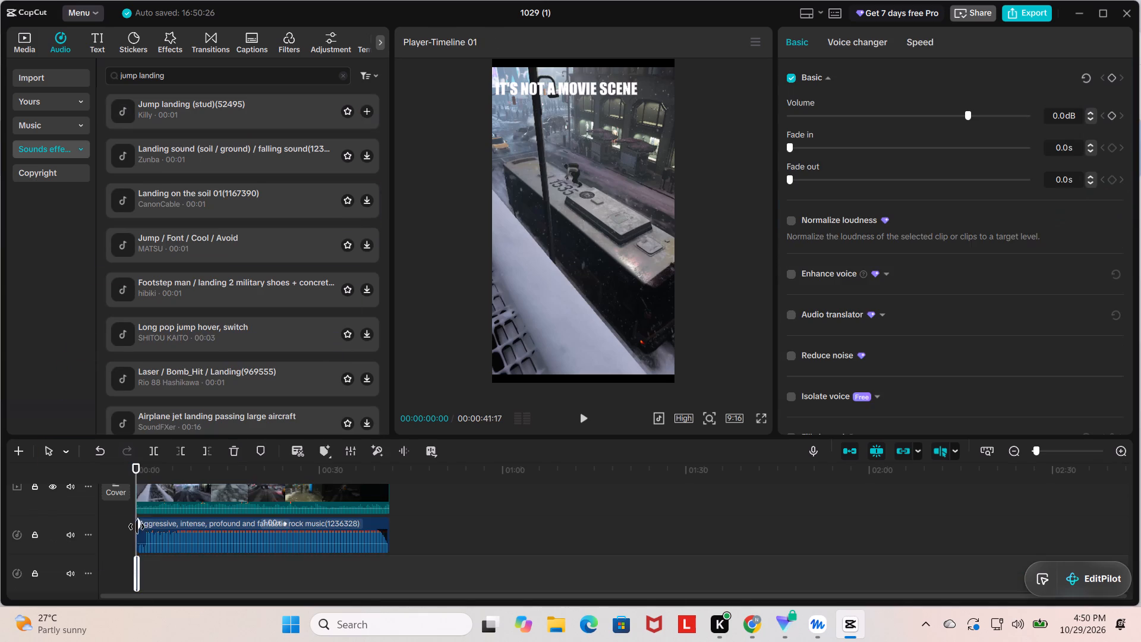
# Add the "Landing sound (soil / ground) / falling sound" effect below the rock music at about 00:00:01:07, where the character lands on the vehicle roof.
pyautogui.press('space')
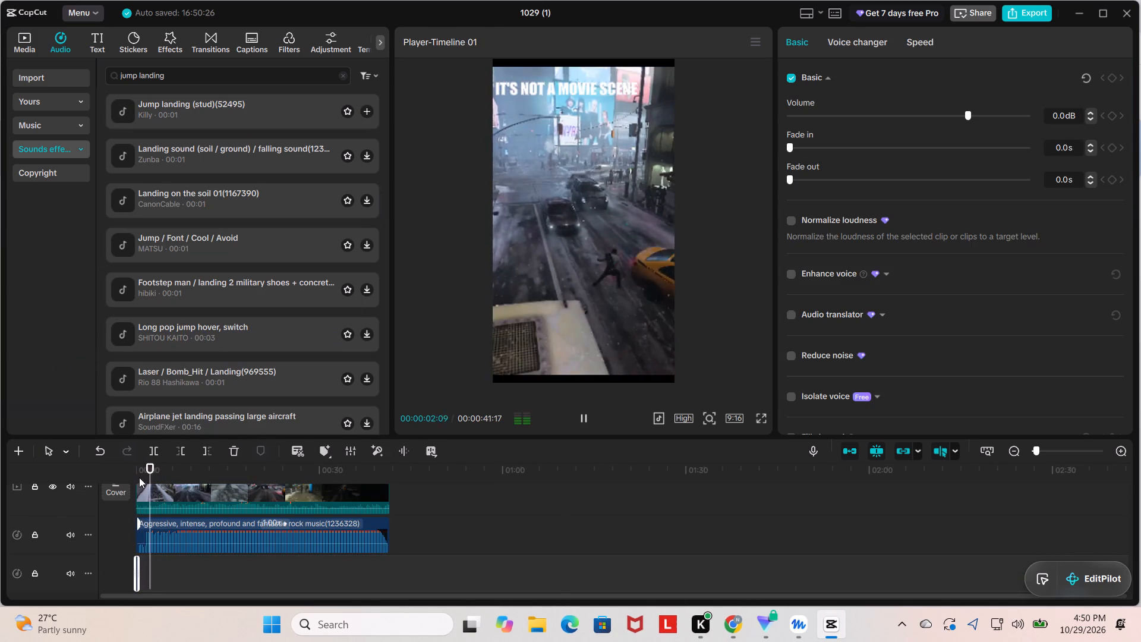
pyautogui.moveTo(156, 466); pyautogui.dragTo(118, 473)
pyautogui.press('space')
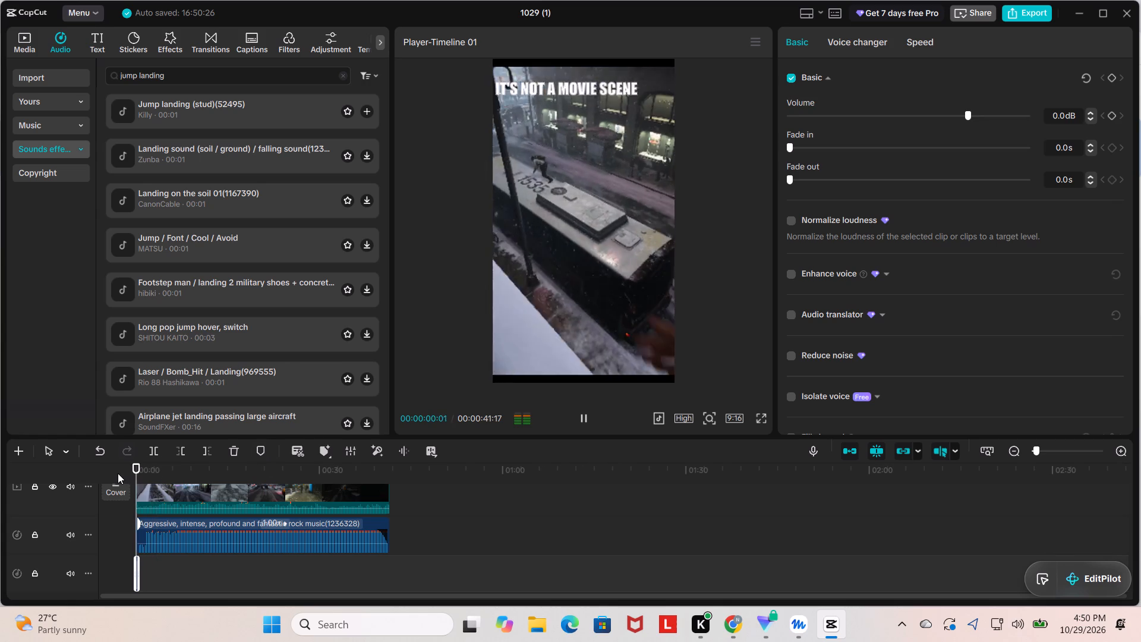
pyautogui.press('space')
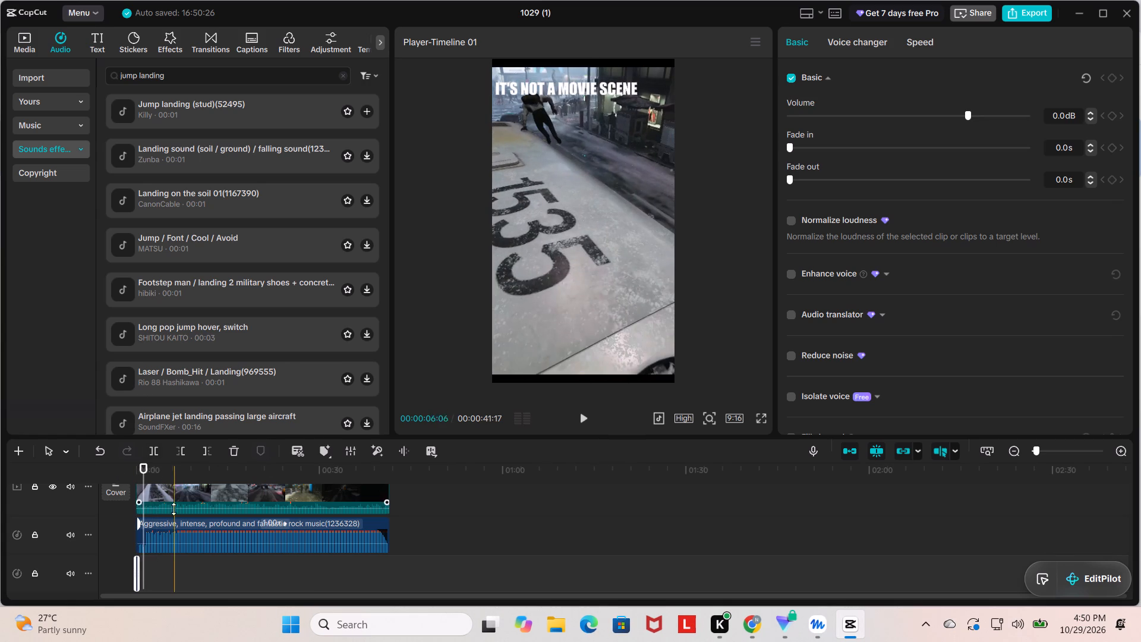
pyautogui.click(134, 578)
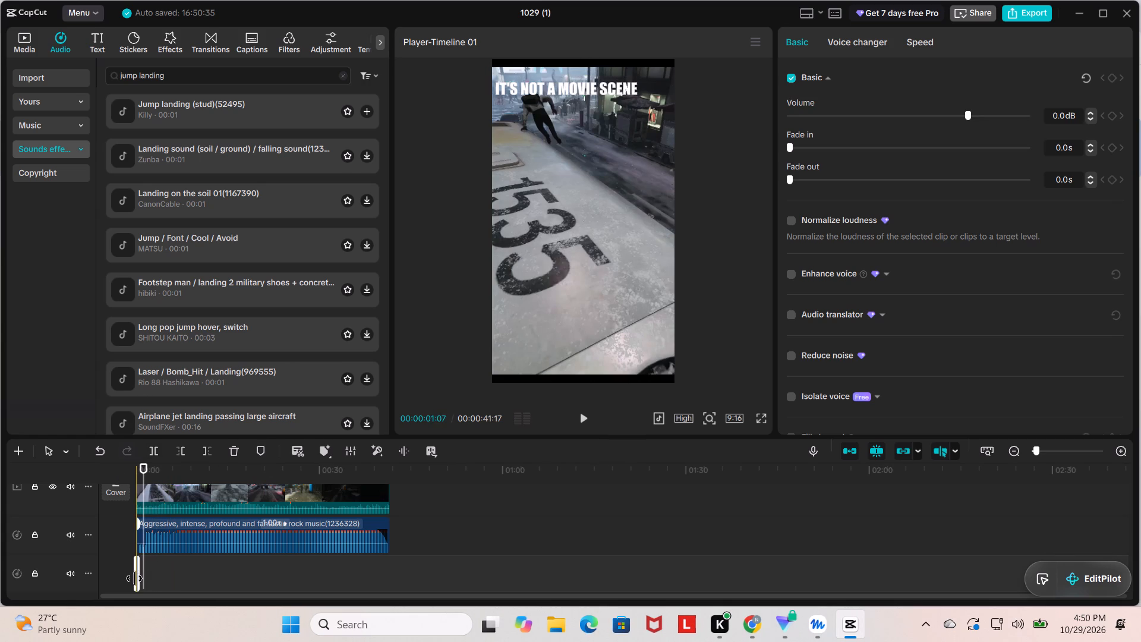
pyautogui.click(277, 158)
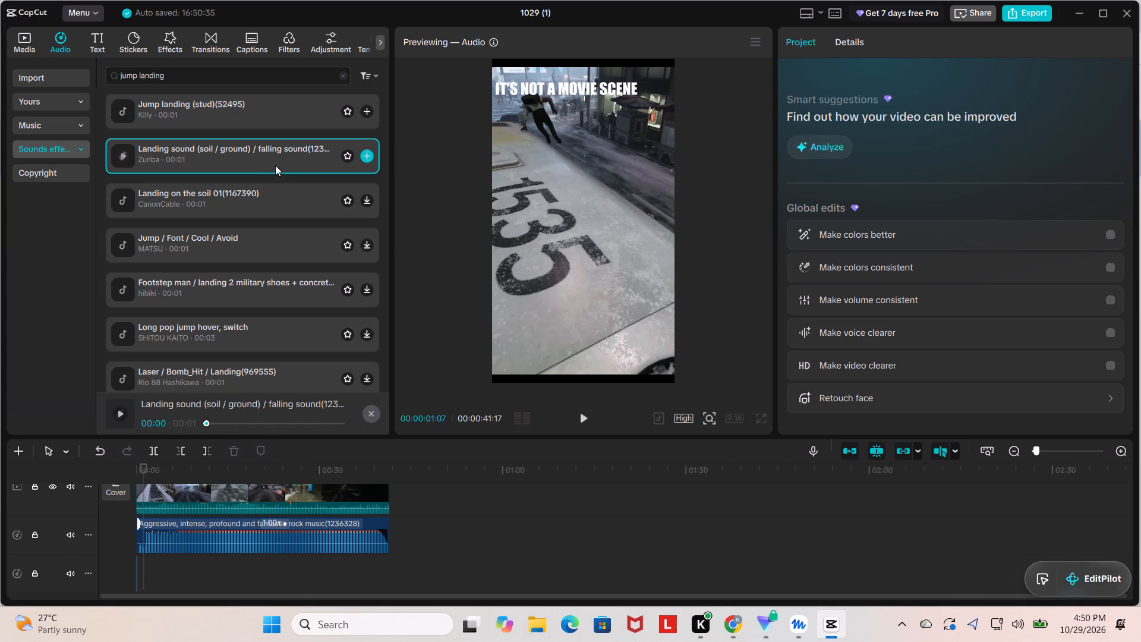
pyautogui.press('space')
pyautogui.moveTo(256, 160); pyautogui.dragTo(176, 545)
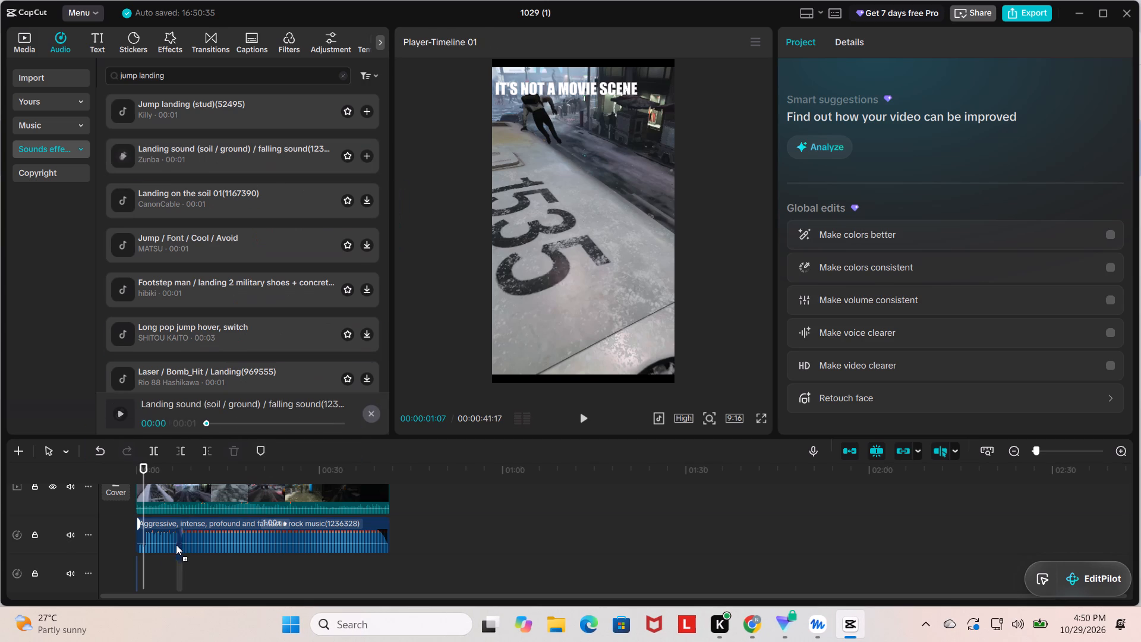
pyautogui.moveTo(176, 545); pyautogui.dragTo(143, 567)
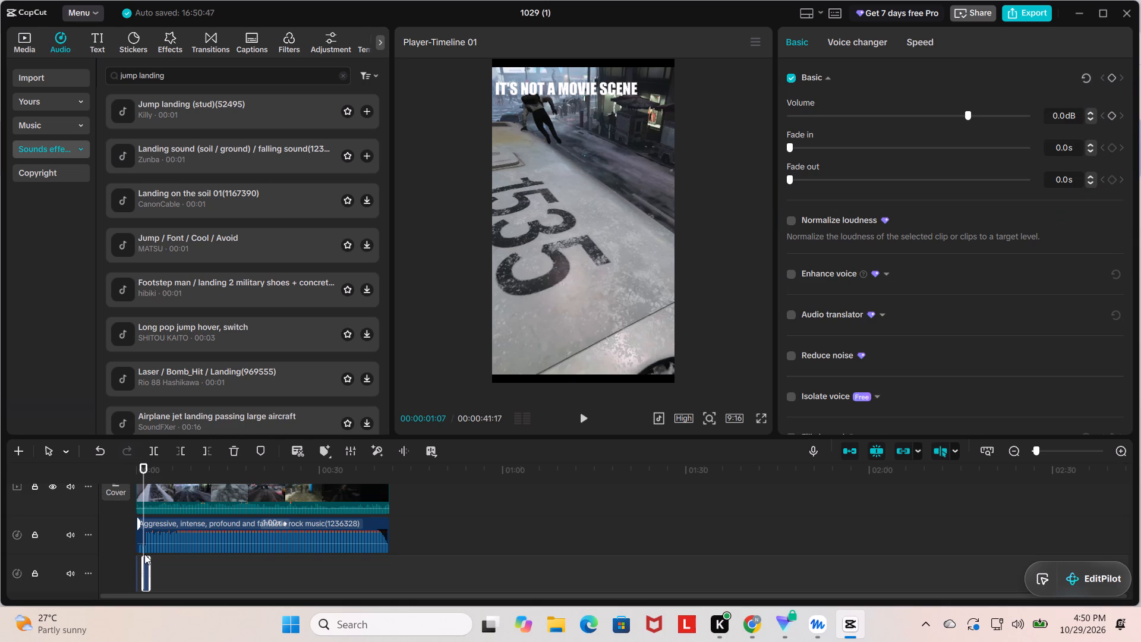
# Play the whole video from the start to check the landing sound against the footage.
pyautogui.press('space')
pyautogui.press('space')
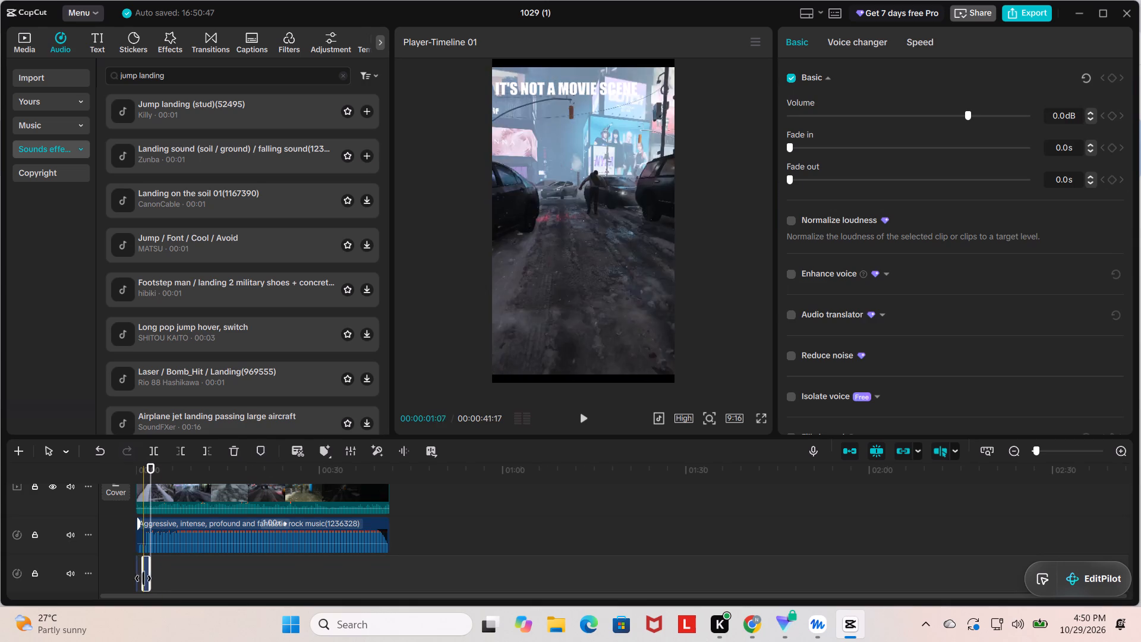
pyautogui.moveTo(149, 466); pyautogui.dragTo(90, 475)
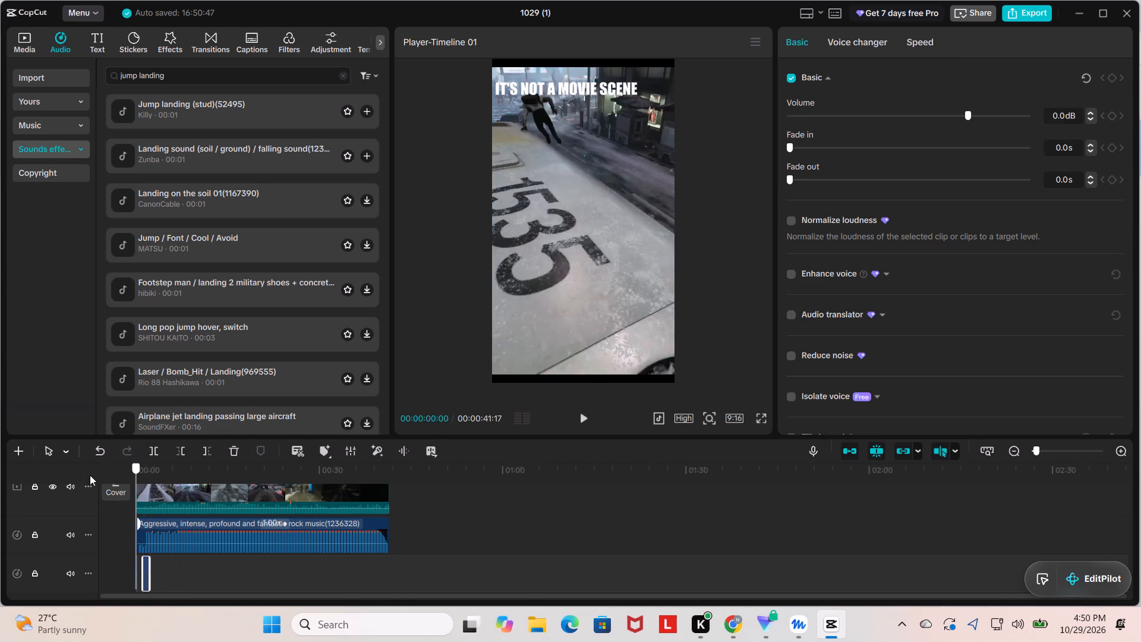
pyautogui.moveTo(90, 475); pyautogui.dragTo(79, 474)
pyautogui.press('space')
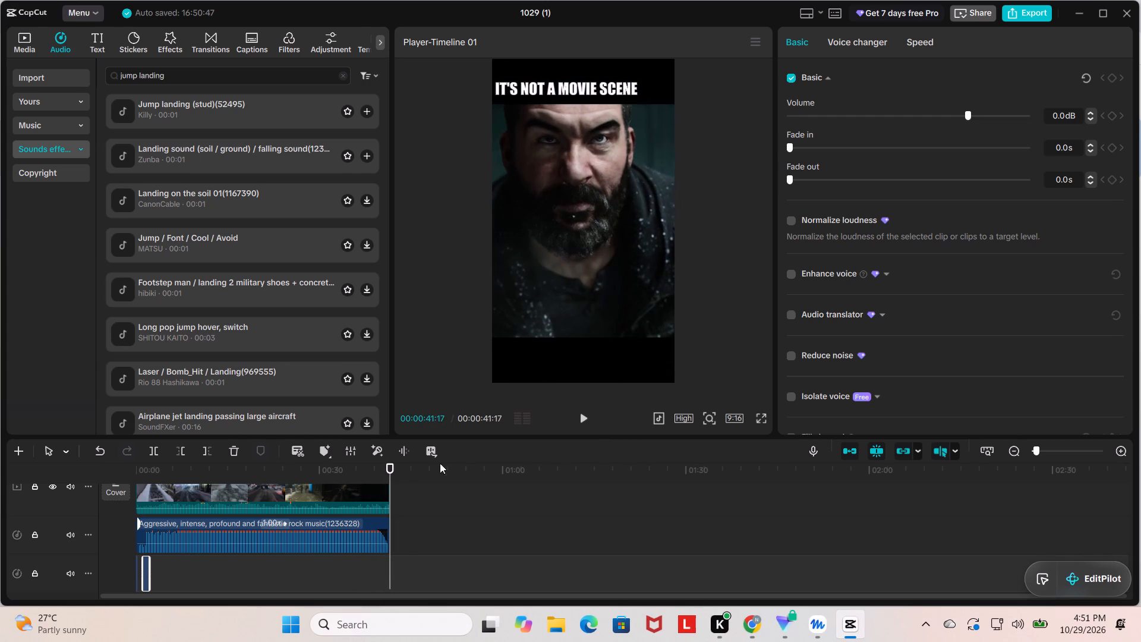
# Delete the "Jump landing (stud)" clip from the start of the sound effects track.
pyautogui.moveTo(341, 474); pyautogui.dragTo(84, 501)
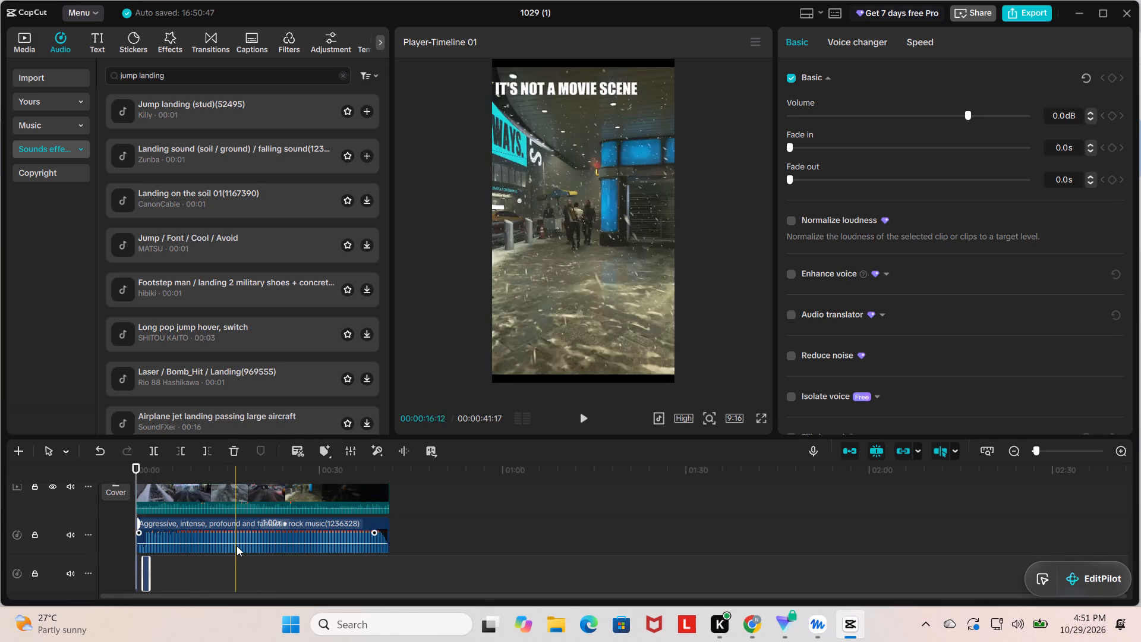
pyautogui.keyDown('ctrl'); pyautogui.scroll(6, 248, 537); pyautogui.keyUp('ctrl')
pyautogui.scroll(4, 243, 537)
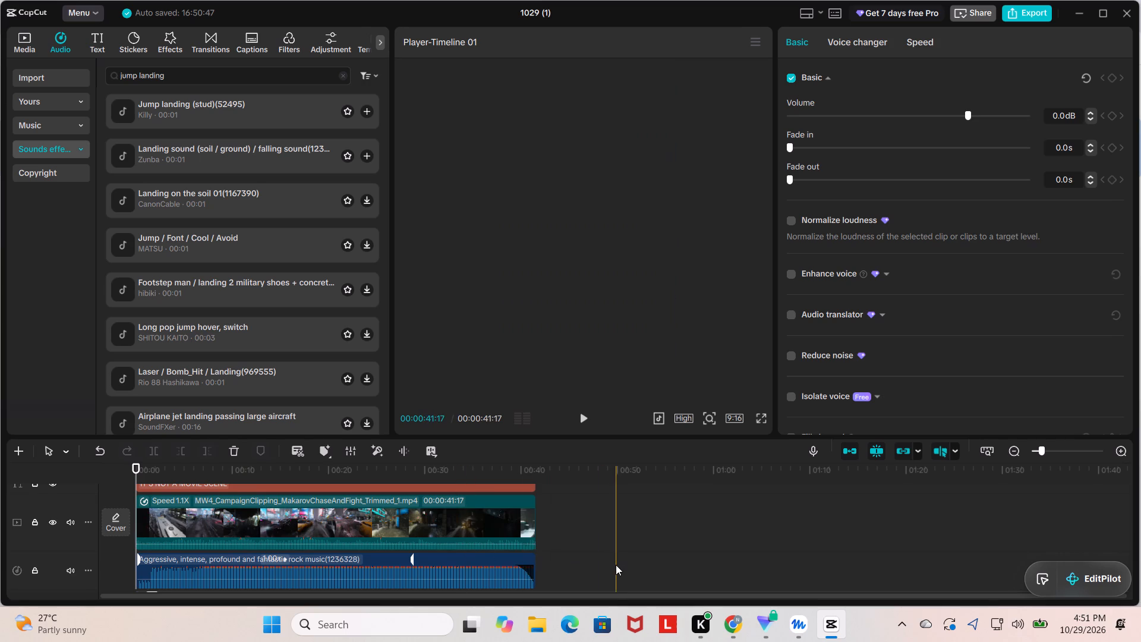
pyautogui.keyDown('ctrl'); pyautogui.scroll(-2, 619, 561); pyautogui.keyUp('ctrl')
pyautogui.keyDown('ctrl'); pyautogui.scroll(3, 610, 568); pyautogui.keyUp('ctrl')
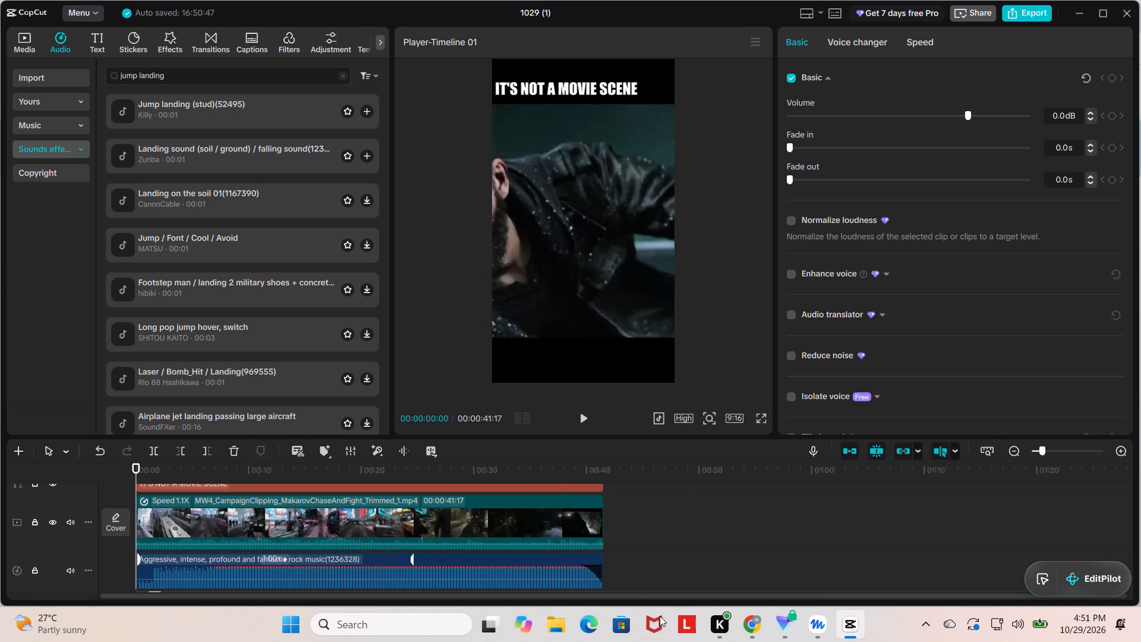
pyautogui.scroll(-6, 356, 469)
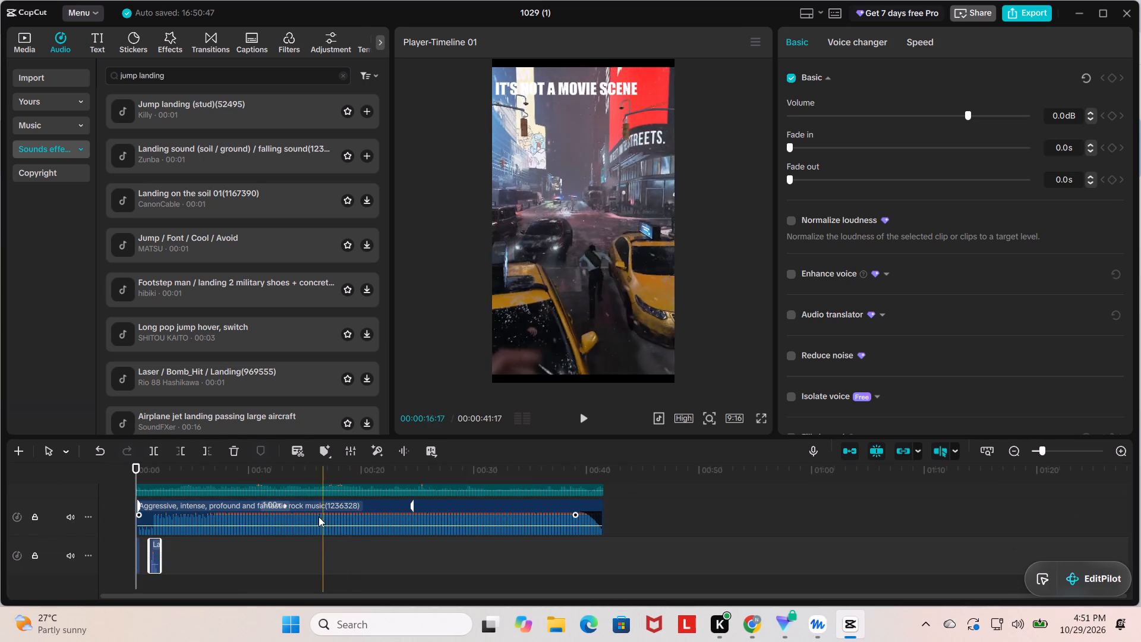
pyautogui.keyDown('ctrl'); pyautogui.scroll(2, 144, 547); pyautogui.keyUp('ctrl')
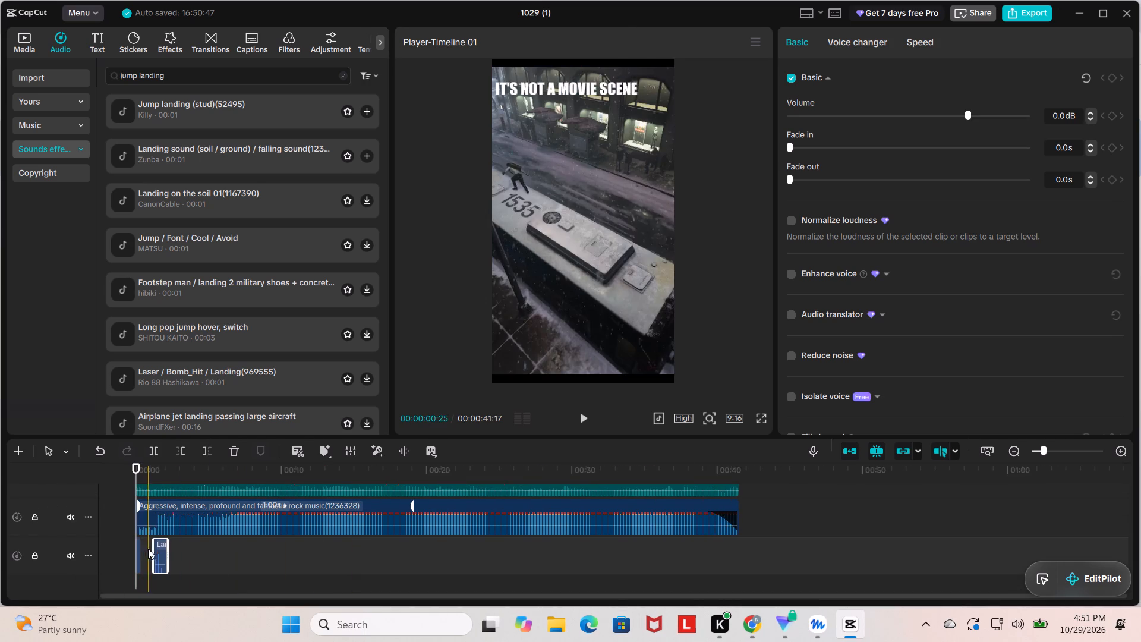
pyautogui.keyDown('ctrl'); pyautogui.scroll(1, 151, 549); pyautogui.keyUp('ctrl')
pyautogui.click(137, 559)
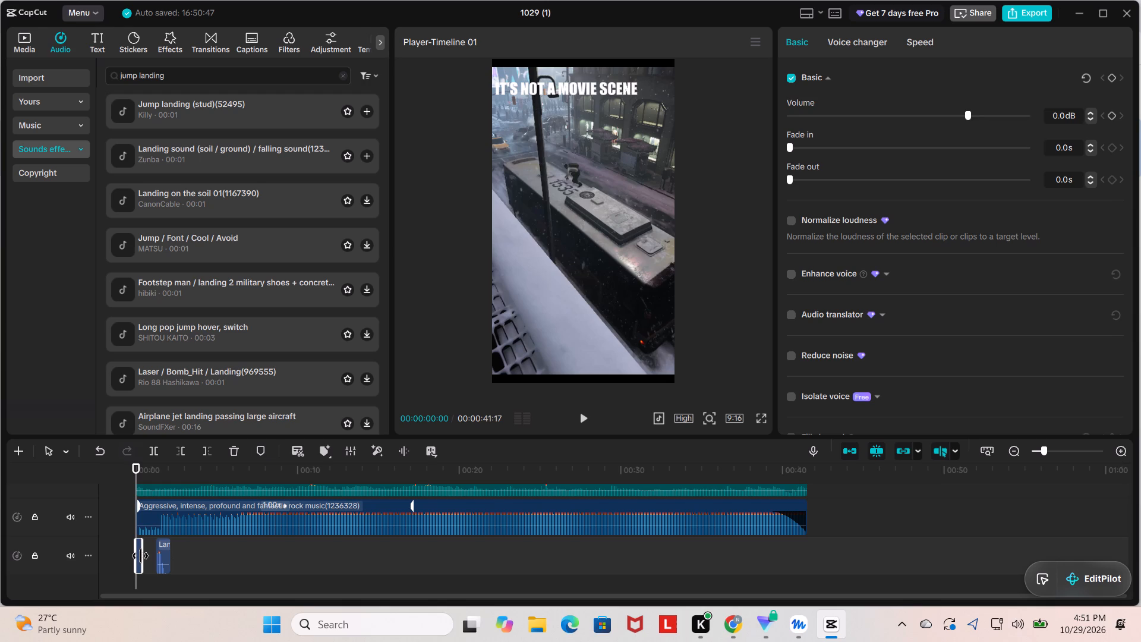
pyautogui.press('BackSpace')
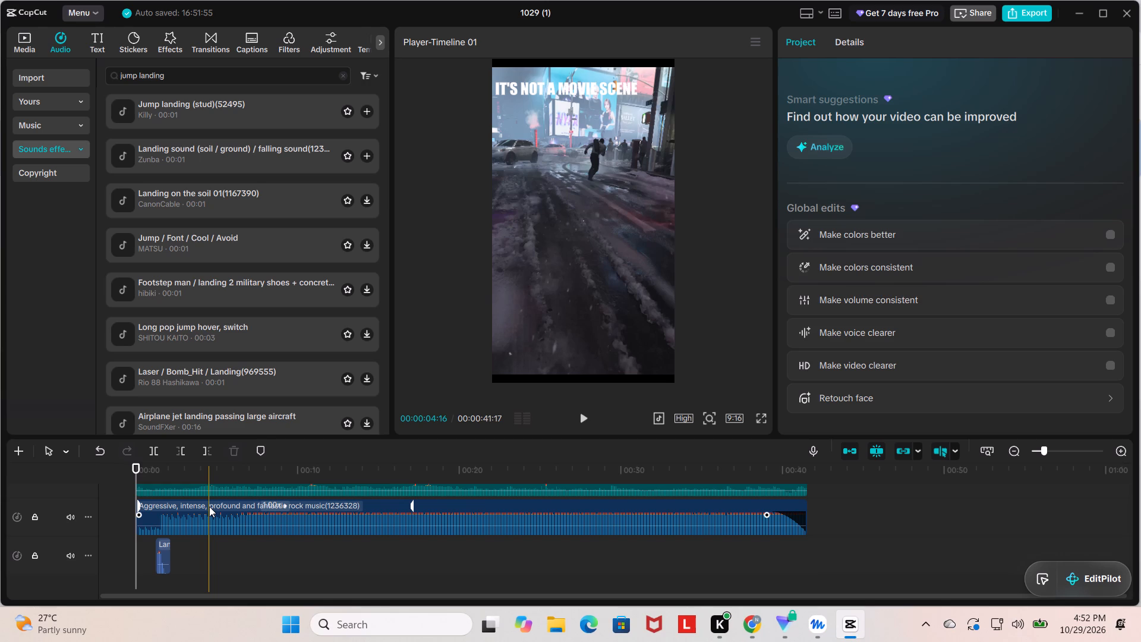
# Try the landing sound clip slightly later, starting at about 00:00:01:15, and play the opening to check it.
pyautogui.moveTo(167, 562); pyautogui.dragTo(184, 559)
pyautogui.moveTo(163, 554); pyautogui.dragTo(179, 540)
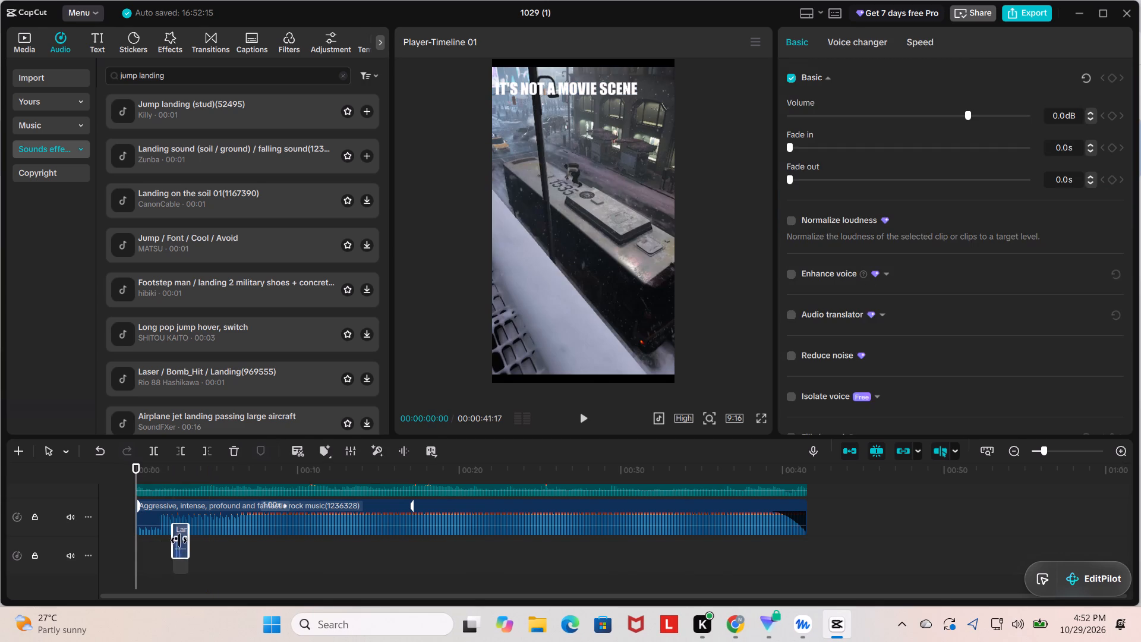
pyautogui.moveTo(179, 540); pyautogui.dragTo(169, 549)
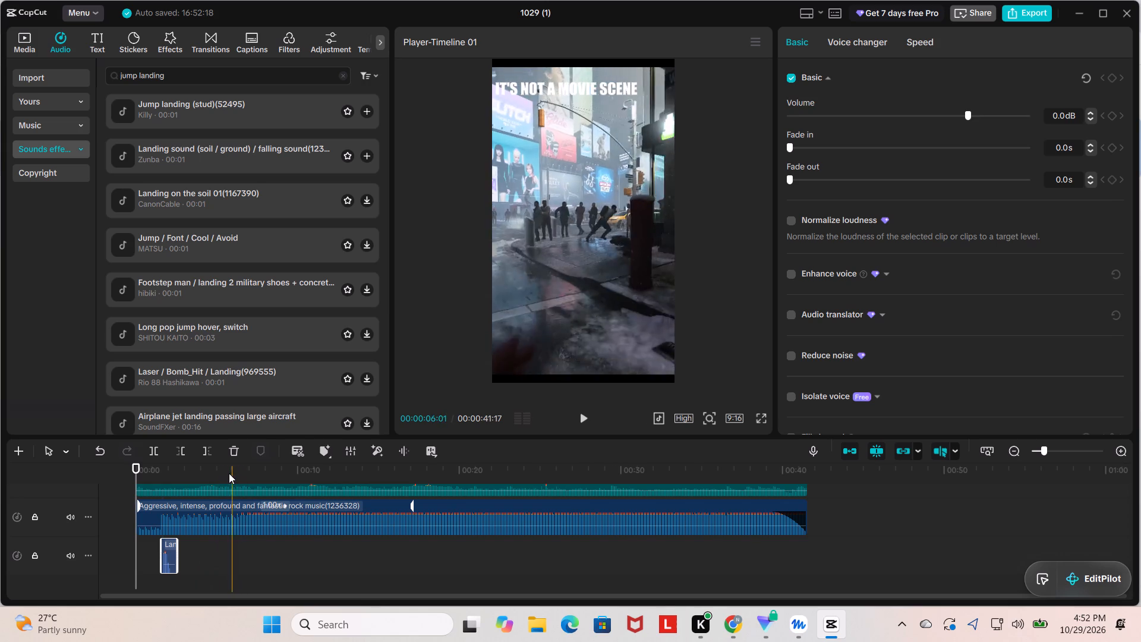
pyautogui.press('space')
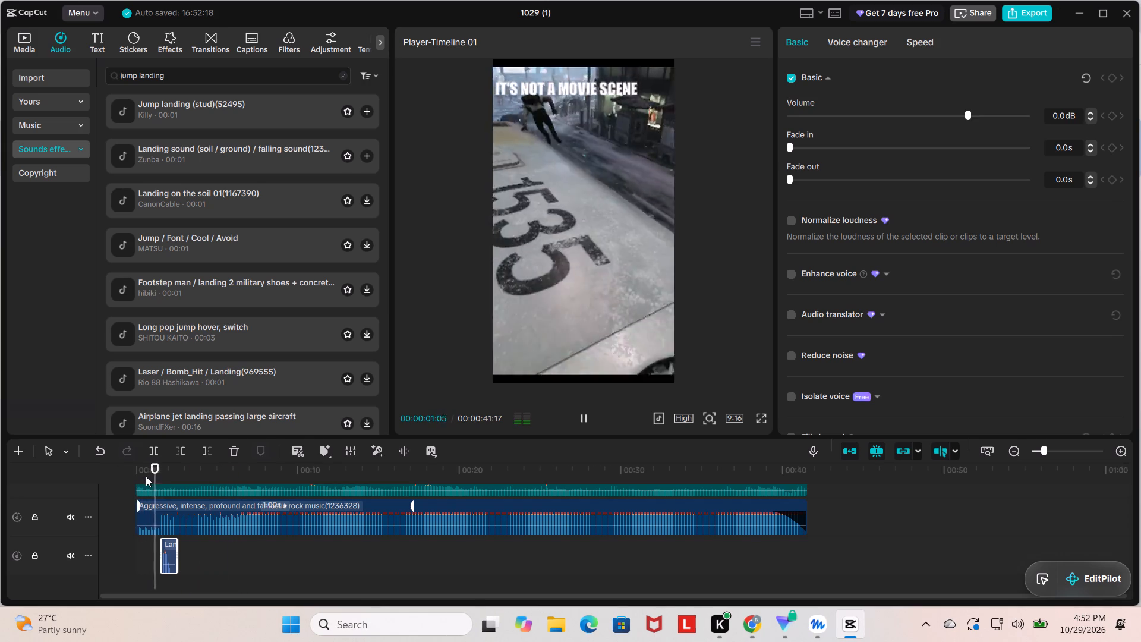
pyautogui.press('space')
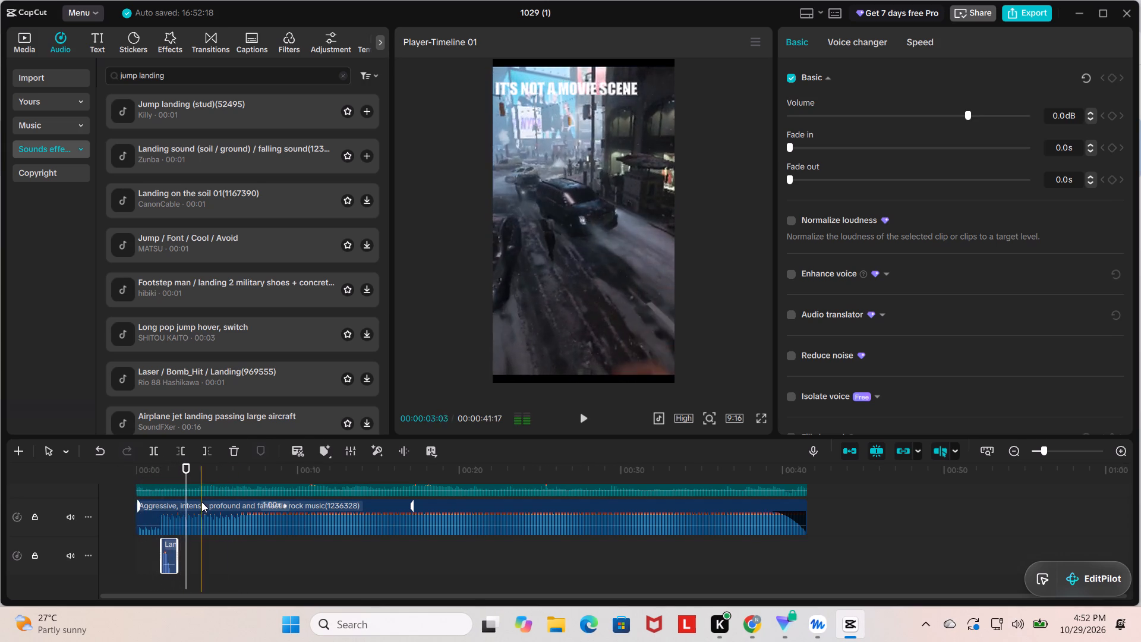
# Give the landing sound clip a 0.1 s fade-out and shift it back to start at about 00:00:01:05.
pyautogui.click(172, 553)
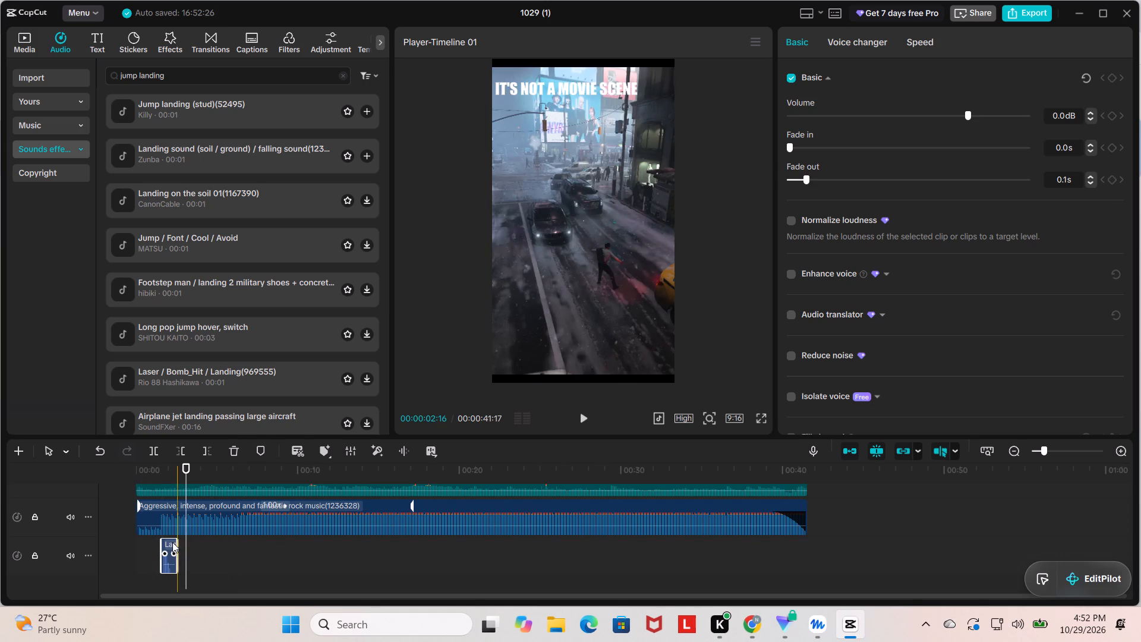
pyautogui.click(170, 541)
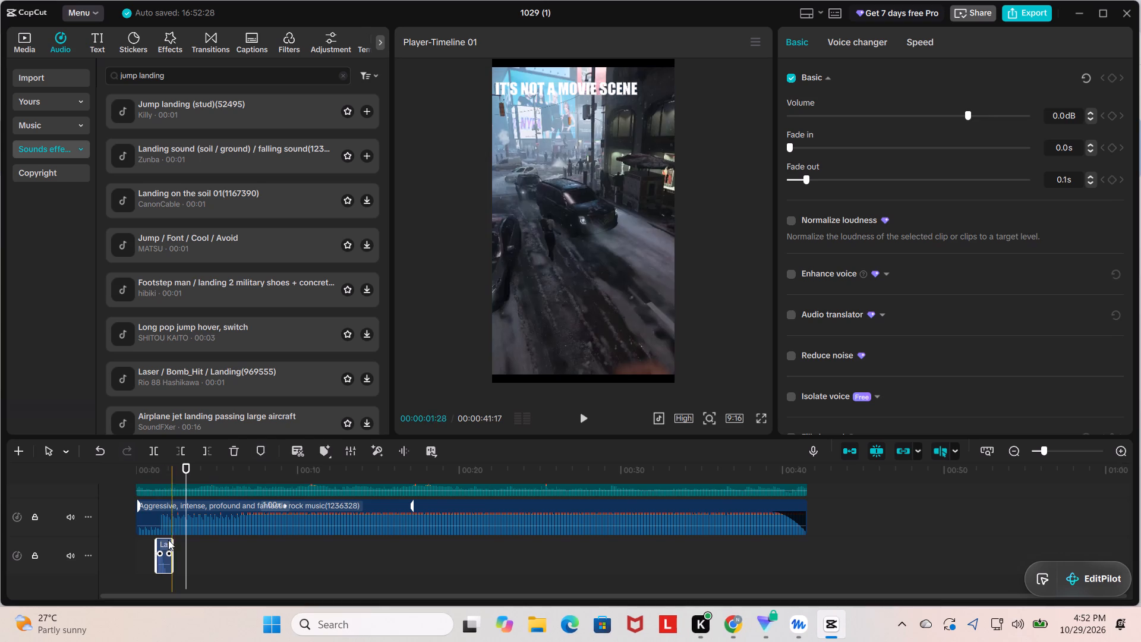
# Step frame by frame through the roof landing and move the landing sound clip to start at about 00:00:01:03.
pyautogui.moveTo(185, 470); pyautogui.dragTo(173, 467)
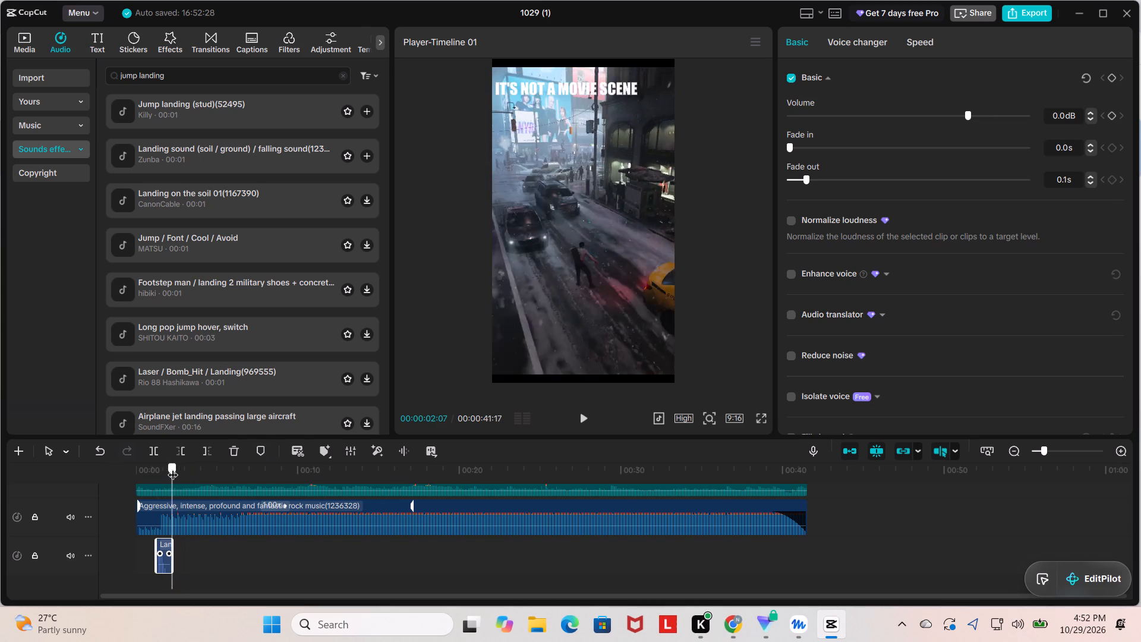
pyautogui.moveTo(173, 467); pyautogui.dragTo(148, 475)
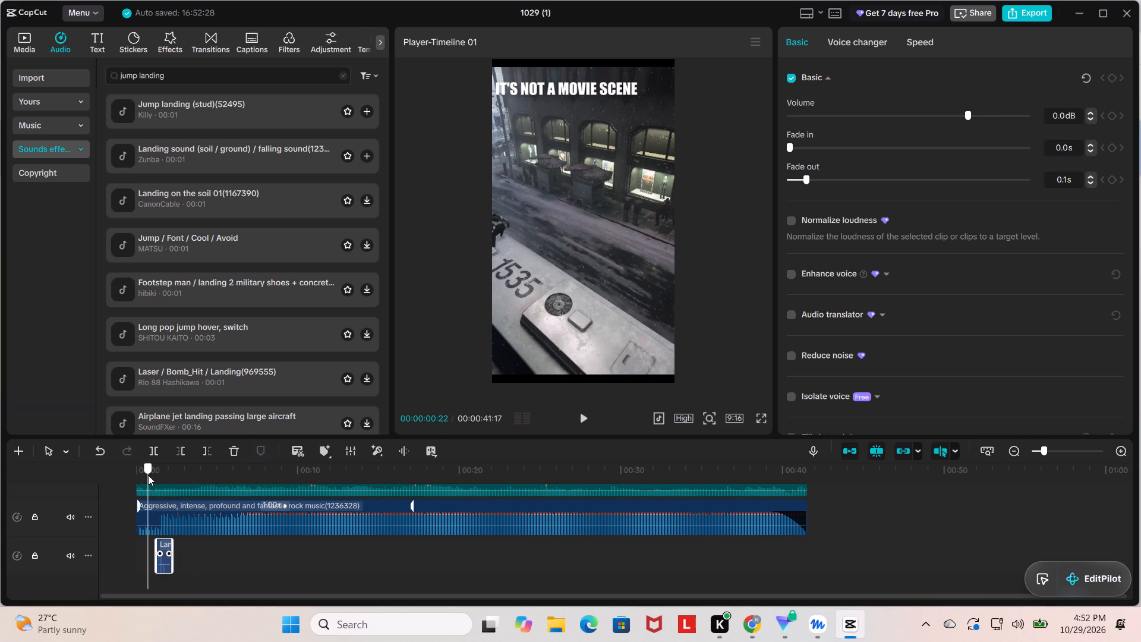
pyautogui.moveTo(148, 475); pyautogui.dragTo(152, 474)
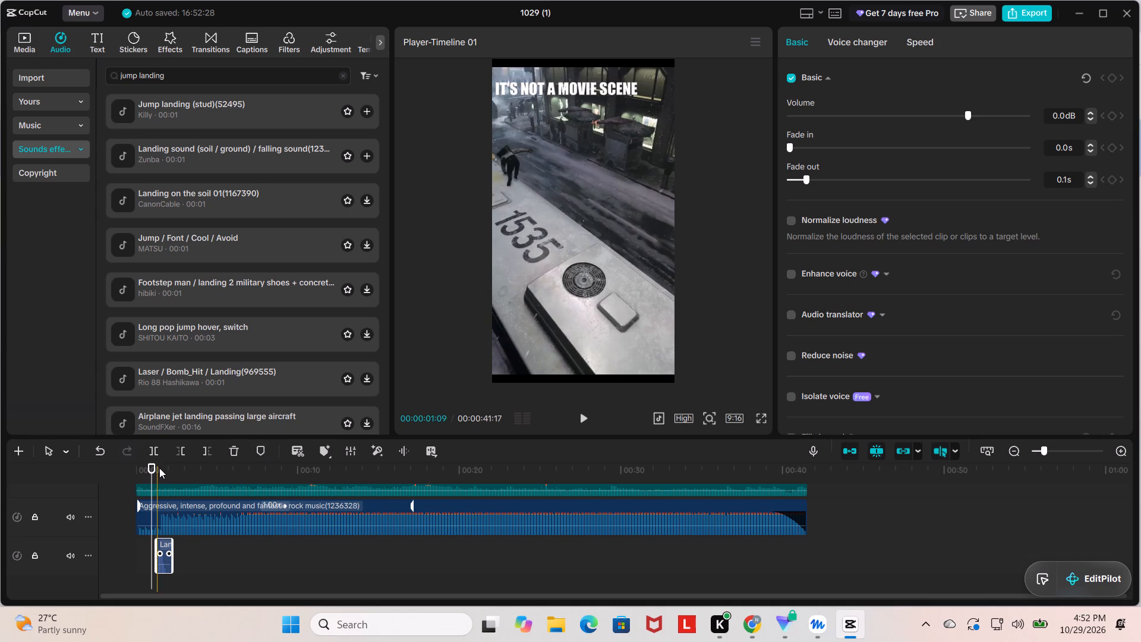
pyautogui.press('Right')
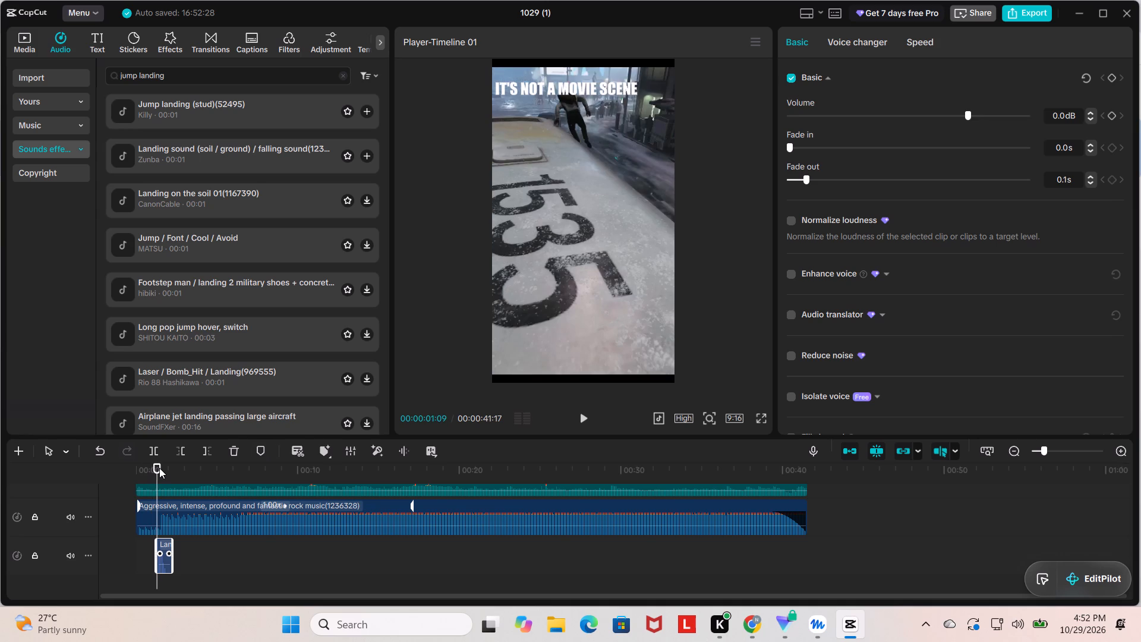
pyautogui.press('Left')
pyautogui.press('Left')
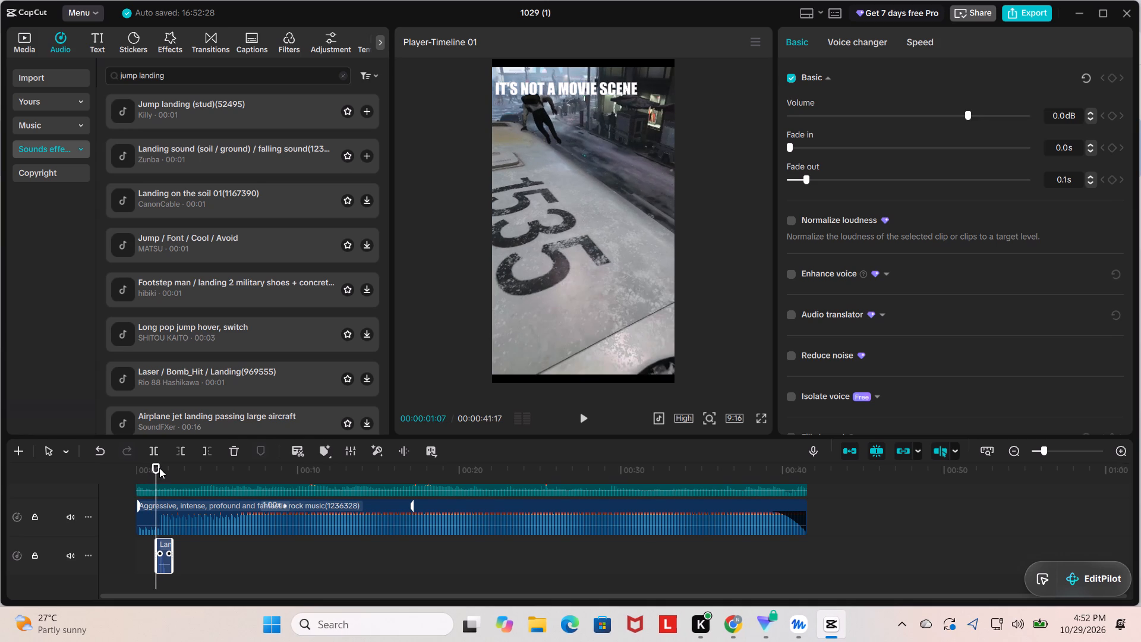
pyautogui.press('Left')
pyautogui.press('Left')
pyautogui.press('Left')
pyautogui.press('Left')
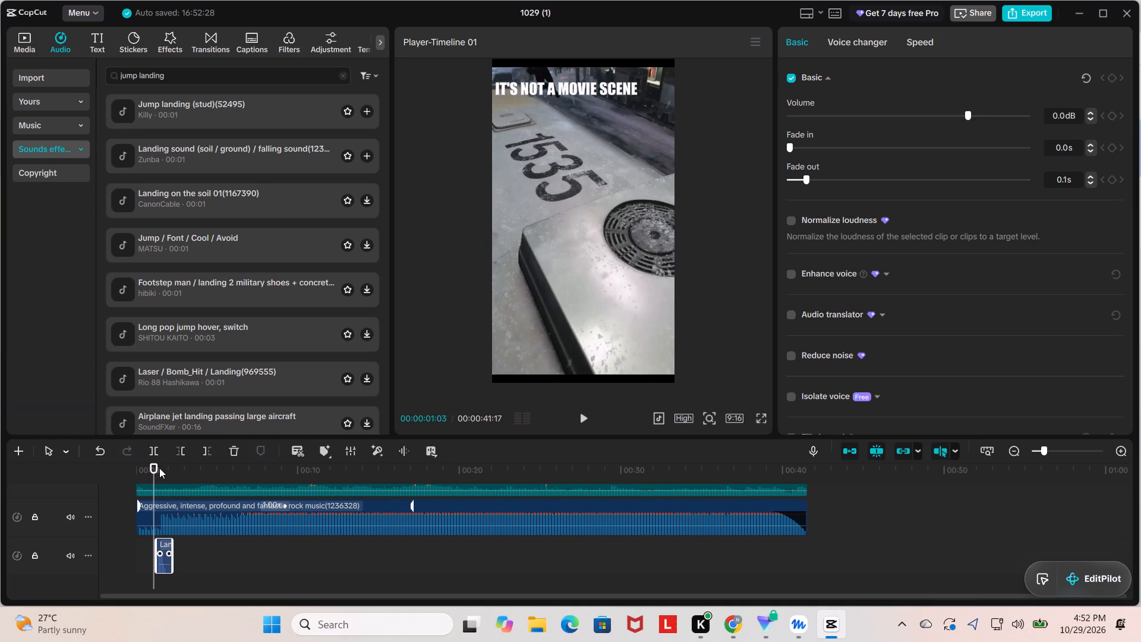
pyautogui.press('Left')
pyautogui.press('Left')
pyautogui.press('Left')
pyautogui.press('Right')
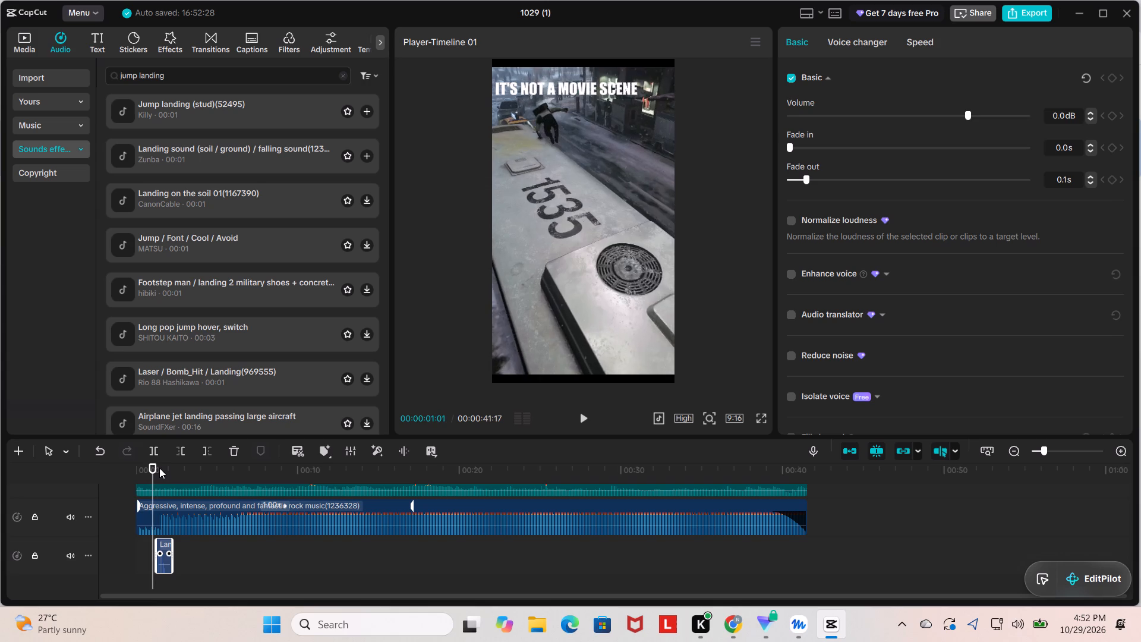
pyautogui.press('Right')
pyautogui.press('Right')
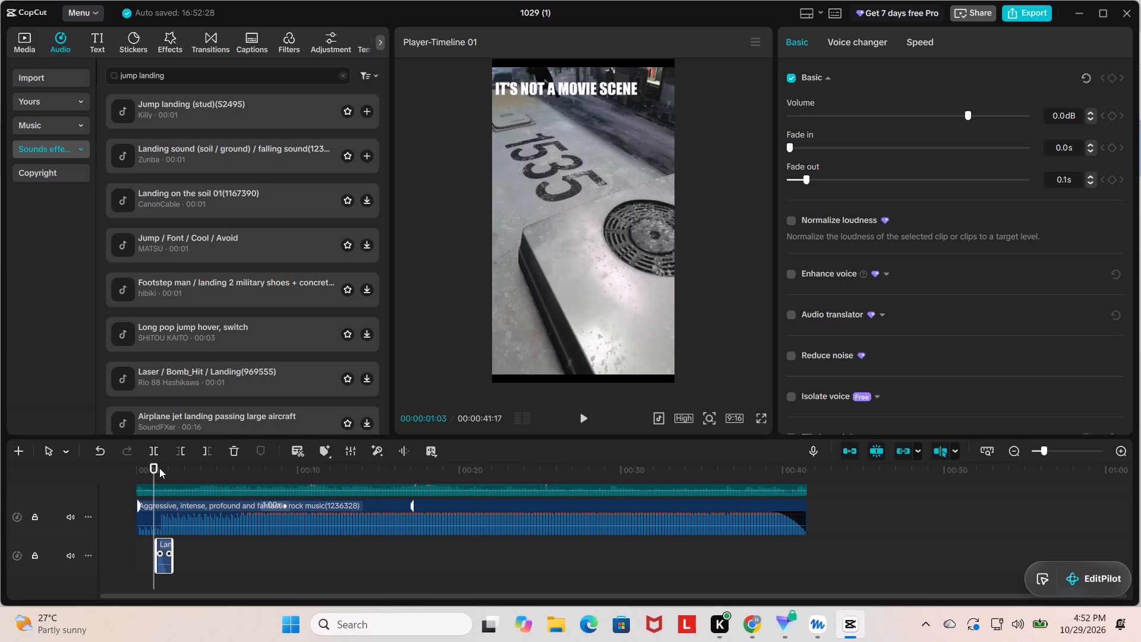
pyautogui.press('Right')
pyautogui.press('Right')
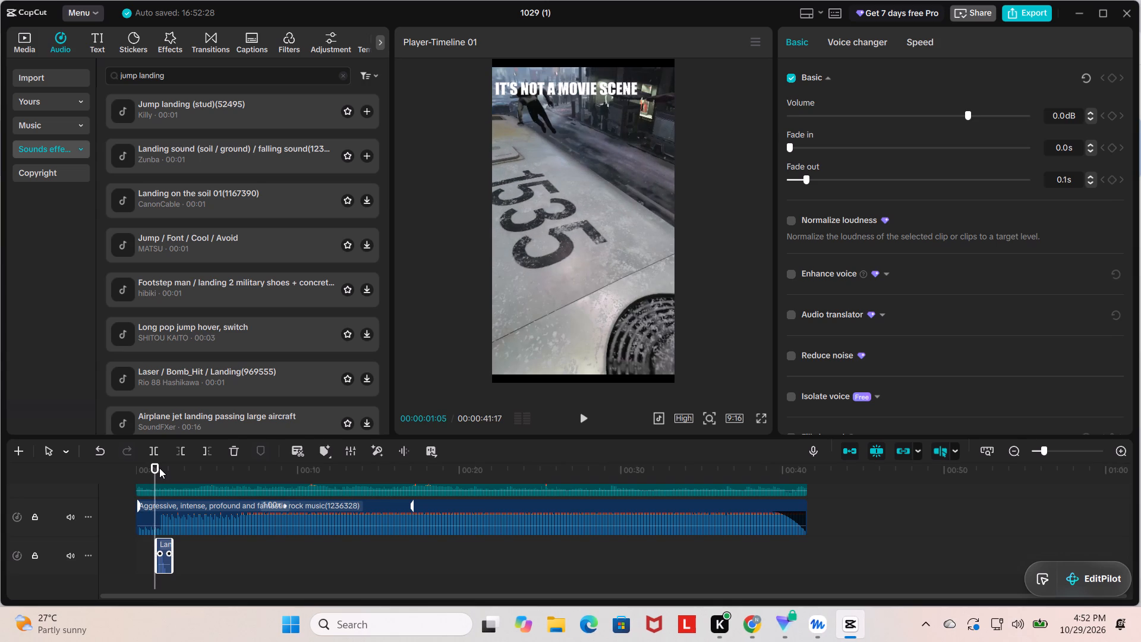
pyautogui.press('Left')
pyautogui.press('Left')
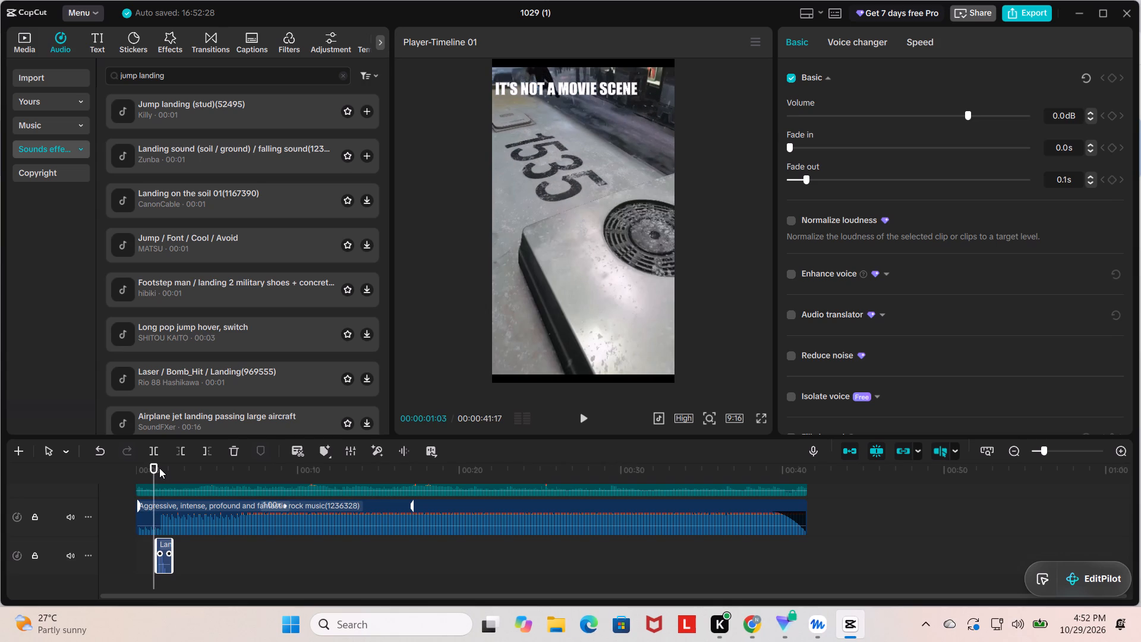
pyautogui.press('Left')
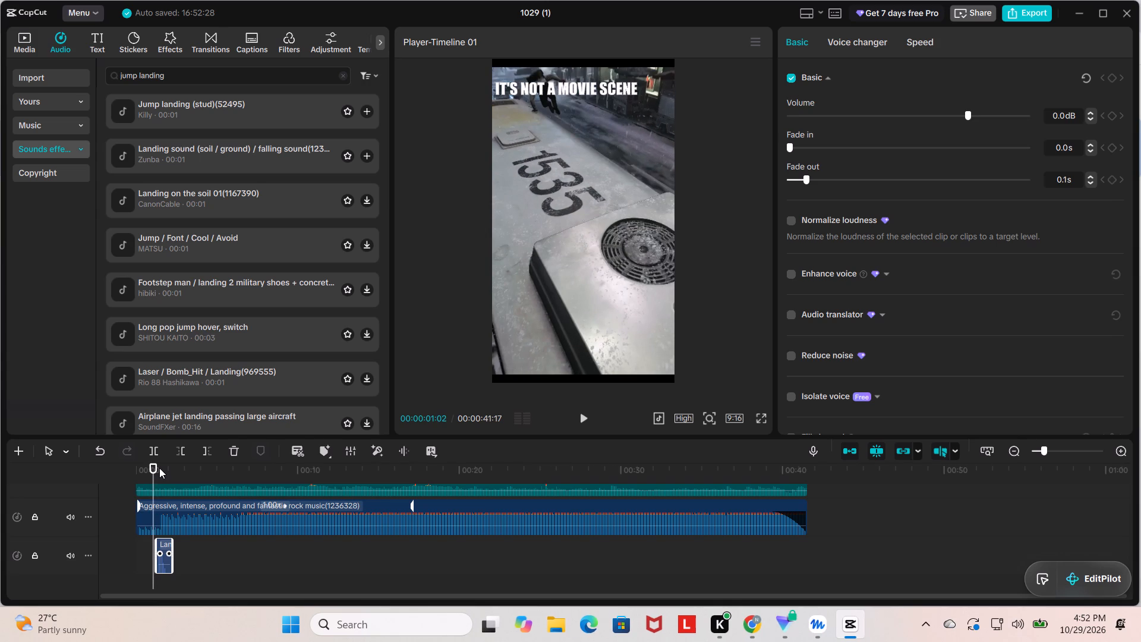
pyautogui.press('Left')
pyautogui.press('Right')
pyautogui.press('Right')
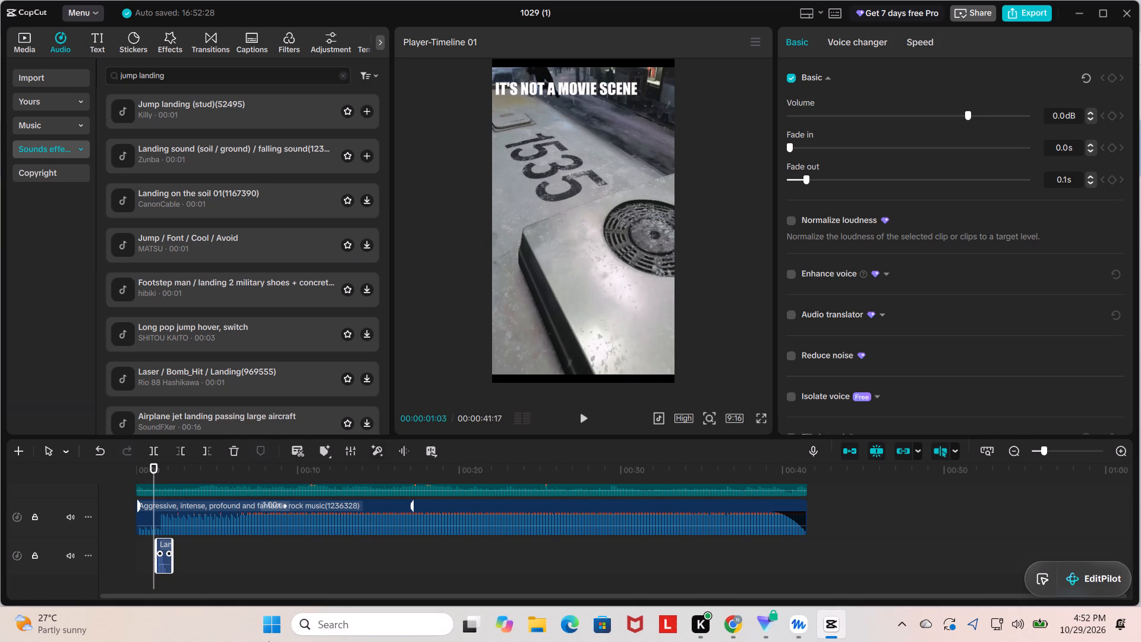
pyautogui.moveTo(165, 562); pyautogui.dragTo(157, 562)
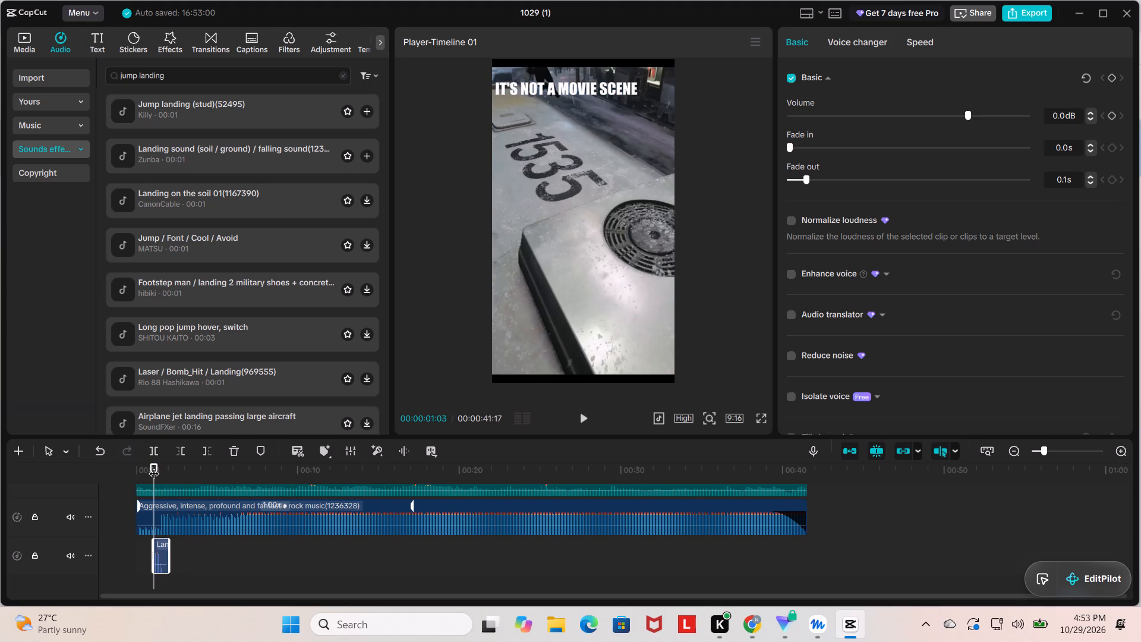
# Play the footage from 00:00:01:03 to check the landing sound's timing.
pyautogui.click(154, 466)
pyautogui.press('space')
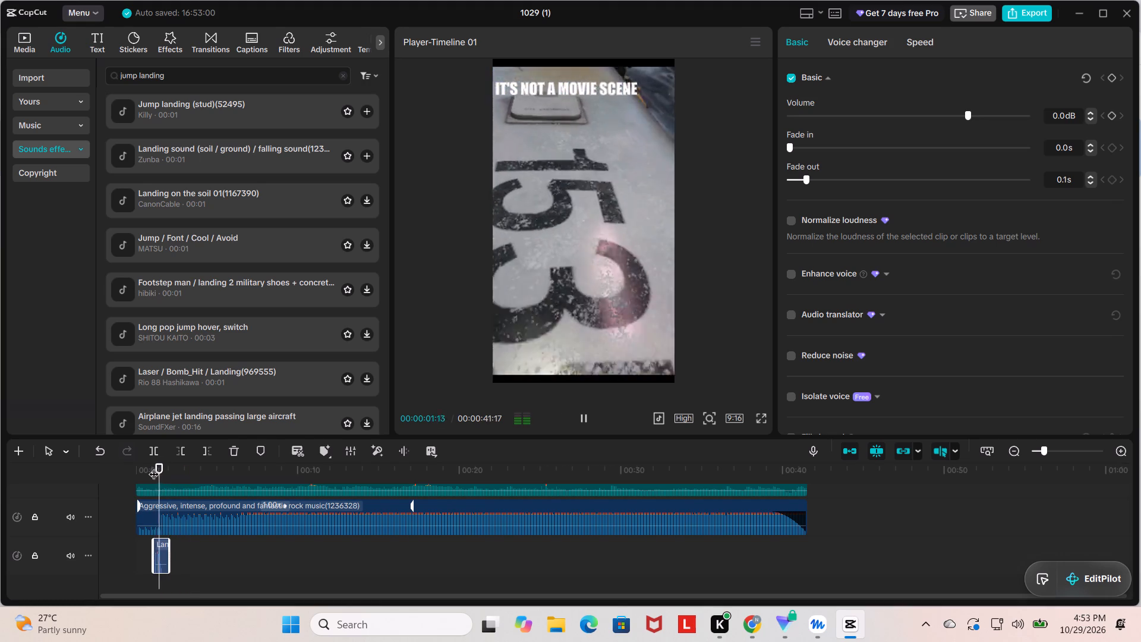
pyautogui.press('space')
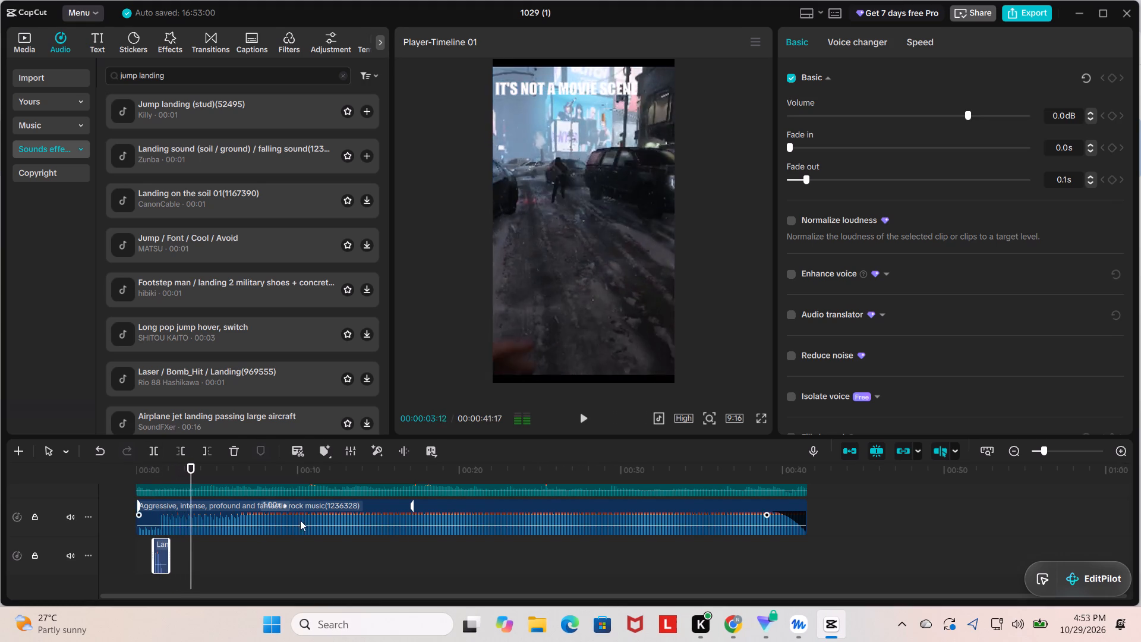
# Return to the timeline start and audition trending sound effects, including "swish_whoosh (large)(794558)" and "Realistic sound effects for typing on keyboards".
pyautogui.click(197, 464)
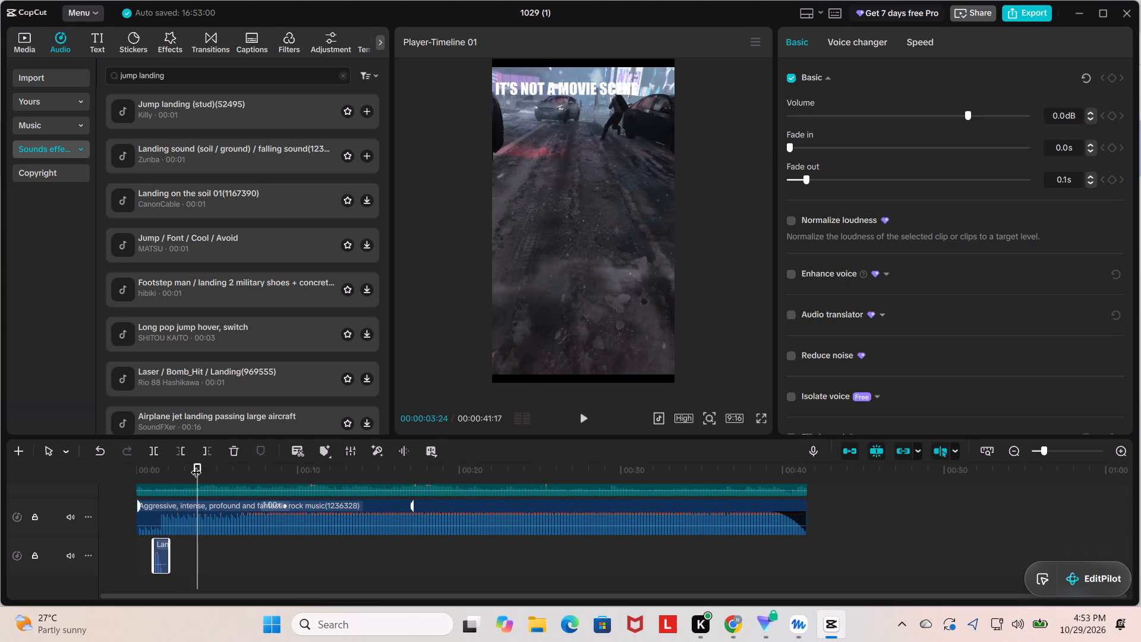
pyautogui.moveTo(196, 465); pyautogui.dragTo(111, 474)
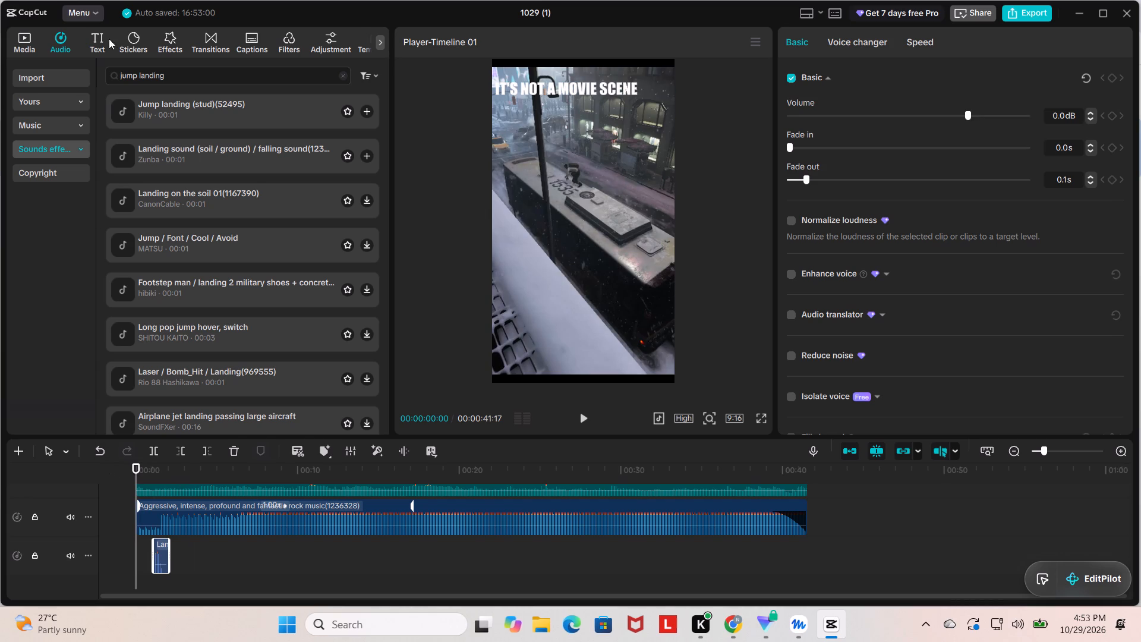
pyautogui.click(49, 77)
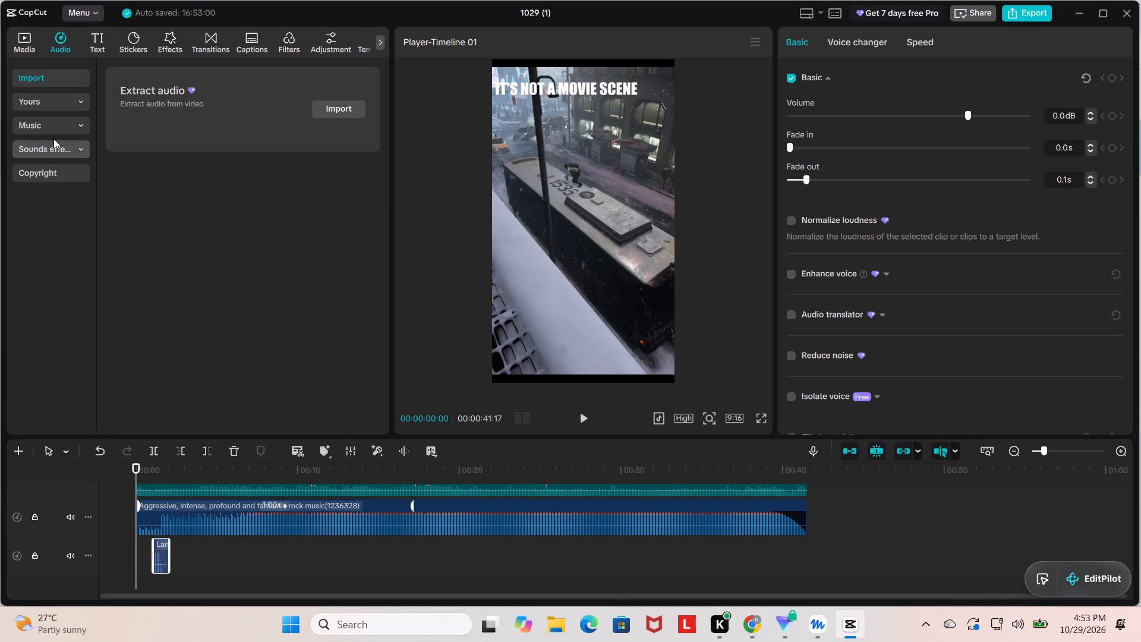
pyautogui.click(52, 150)
pyautogui.scroll(3, 159, 75)
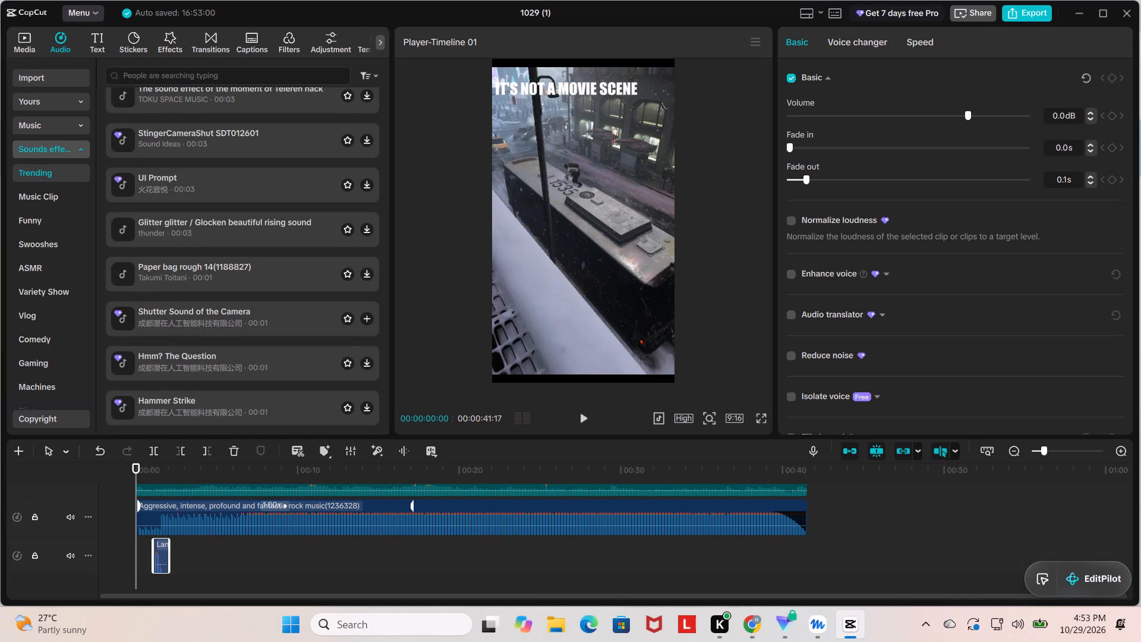
pyautogui.scroll(15, 159, 75)
pyautogui.click(197, 137)
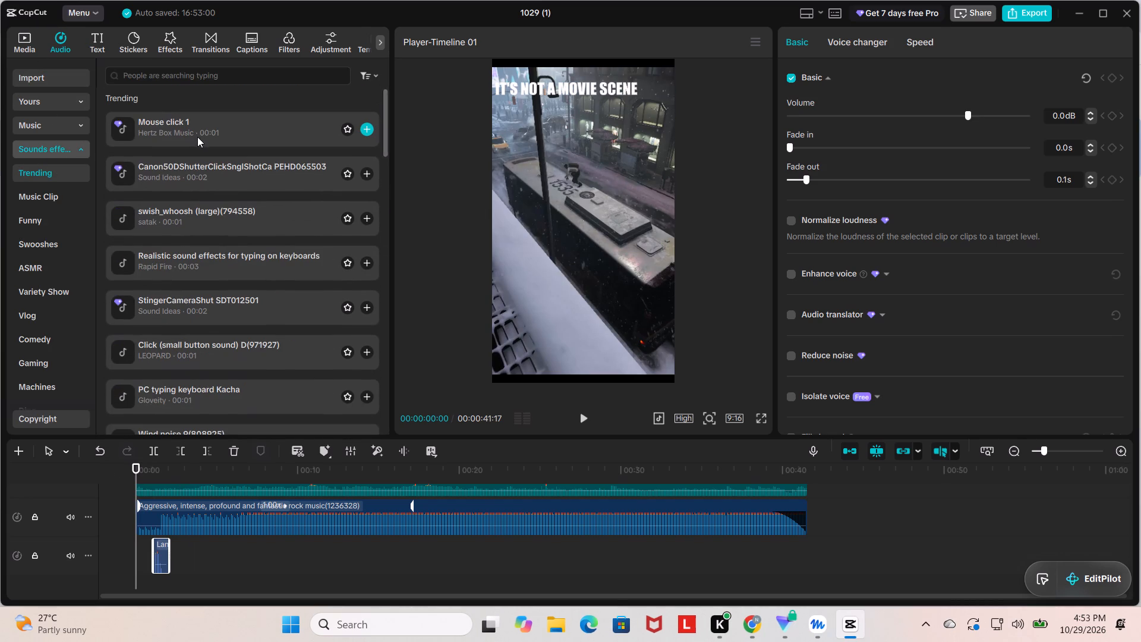
pyautogui.click(179, 224)
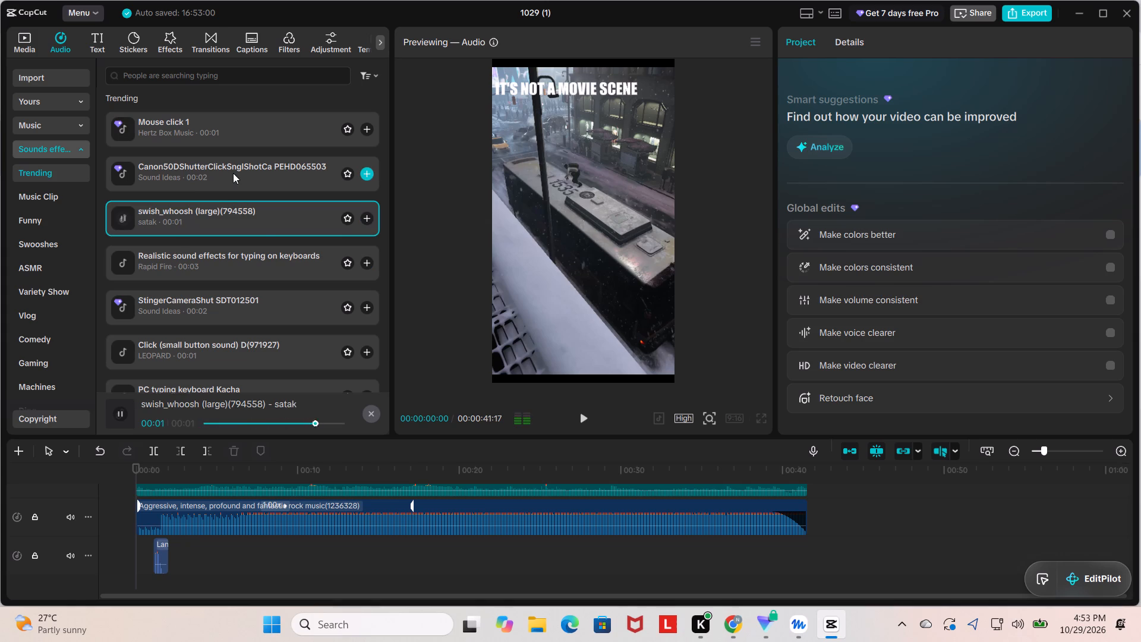
pyautogui.click(181, 266)
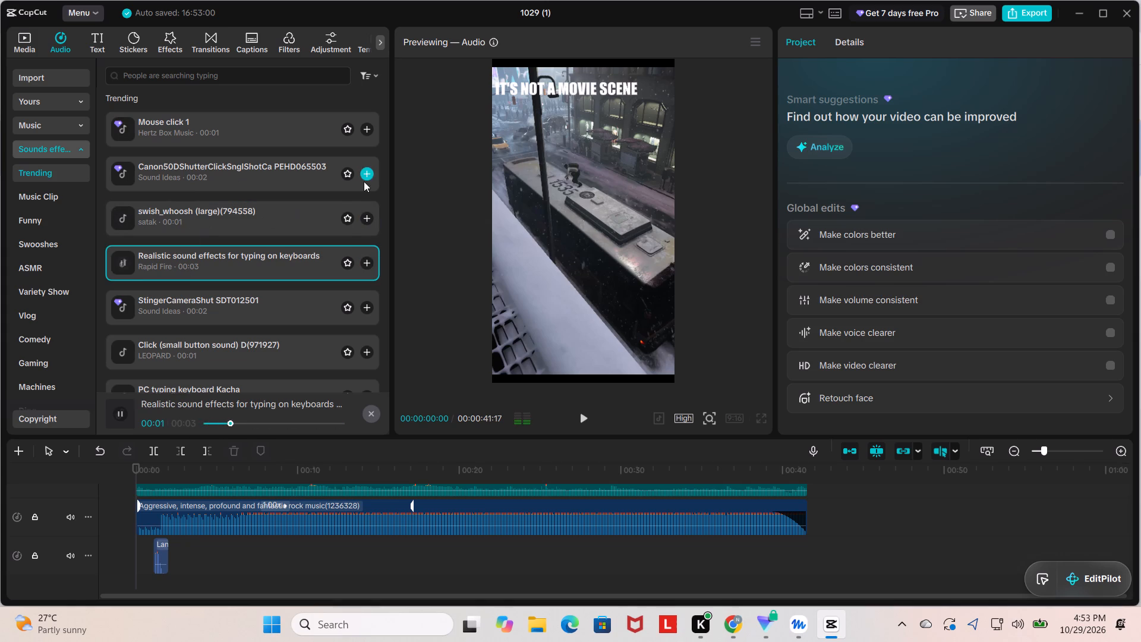
pyautogui.scroll(-1, 348, 200)
# Audition "Wind noise 9(808925)" and place it at the start of the sound effects track, ahead of the landing sound.
pyautogui.click(193, 350)
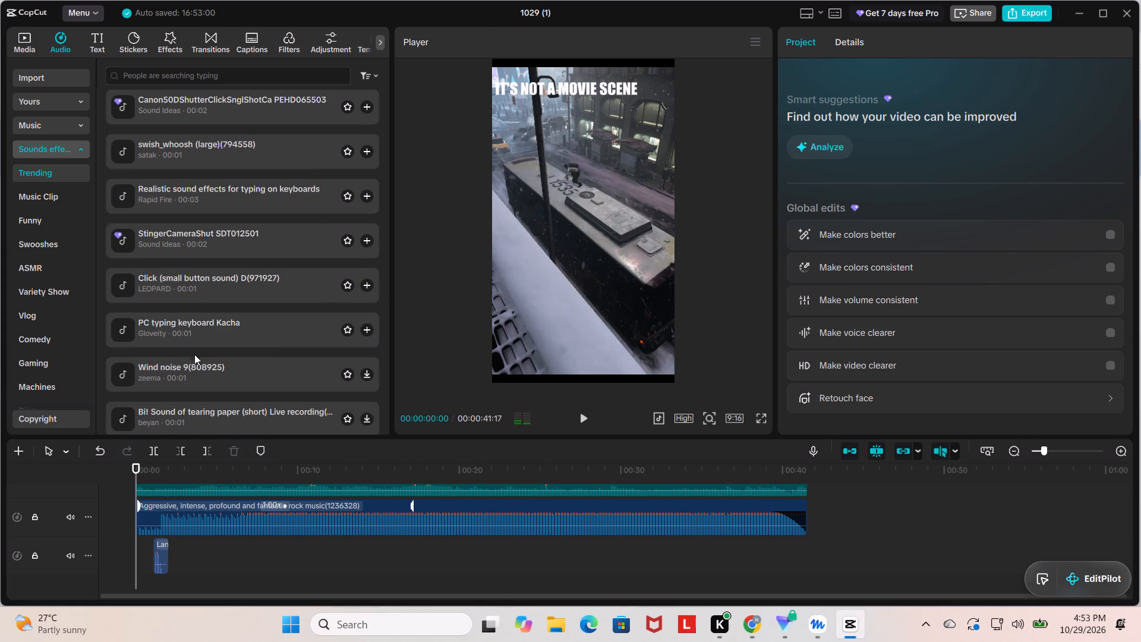
pyautogui.scroll(-1, 203, 319)
pyautogui.click(206, 313)
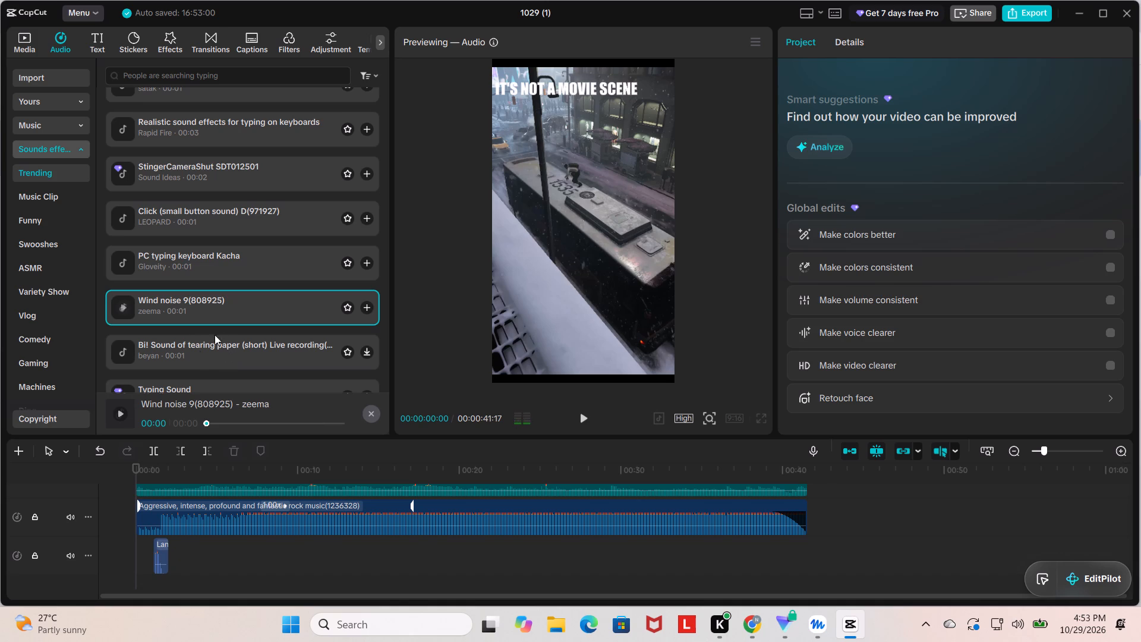
pyautogui.click(197, 354)
pyautogui.click(206, 306)
pyautogui.moveTo(191, 307); pyautogui.dragTo(136, 552)
# Play roughly the first eight seconds of the video to check the wind noise and landing sound against the footage.
pyautogui.press('space')
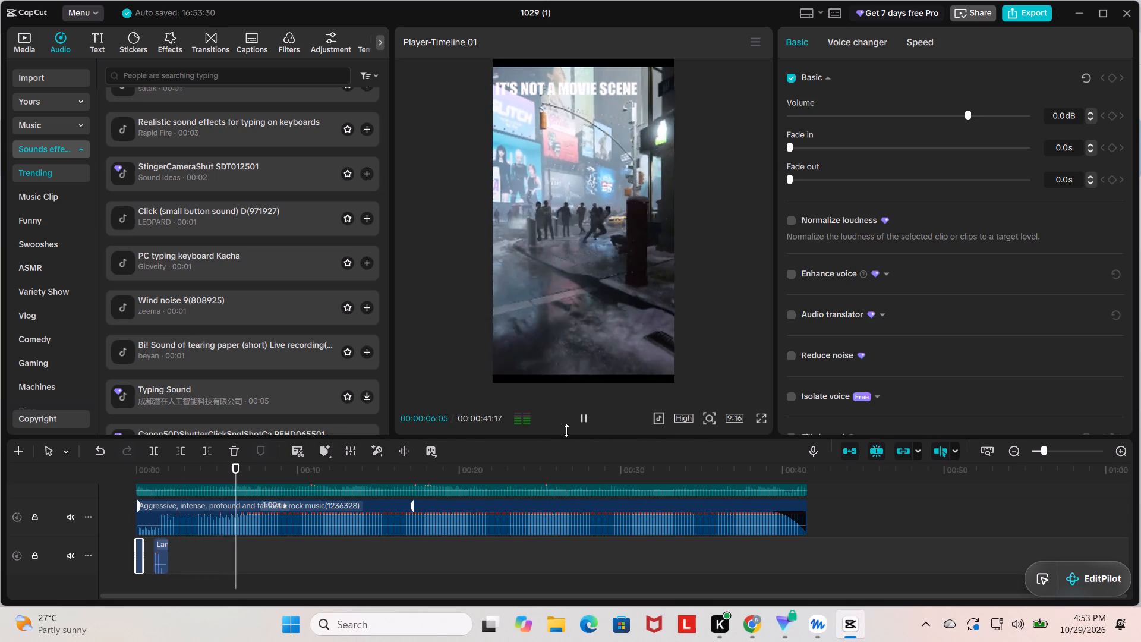
pyautogui.press('space')
pyautogui.scroll(2, 240, 462)
pyautogui.press('space')
pyautogui.press('space')
pyautogui.press('space')
pyautogui.press('space')
pyautogui.press('space')
pyautogui.press('space')
pyautogui.press('space')
pyautogui.press('space')
pyautogui.press('space')
pyautogui.press('space')
pyautogui.press('space')
pyautogui.press('space')
pyautogui.press('space')
pyautogui.press('space')
pyautogui.press('space')
pyautogui.press('space')
pyautogui.press('space')
pyautogui.press('space')
pyautogui.press('space')
pyautogui.press('space')
pyautogui.scroll(3, 265, 492)
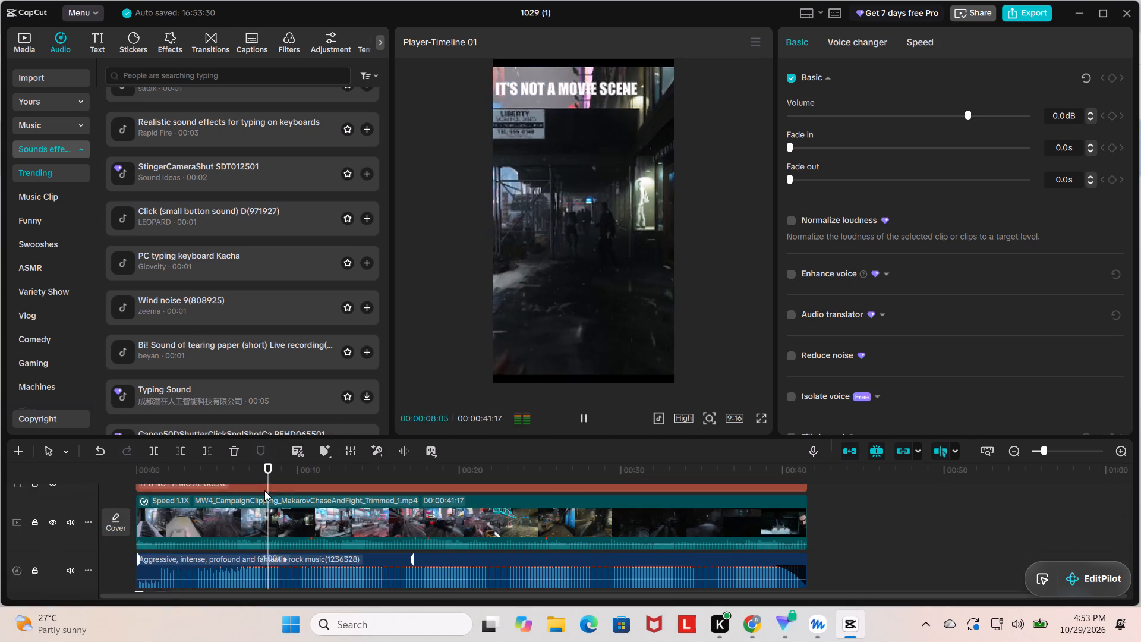
pyautogui.scroll(3, 270, 495)
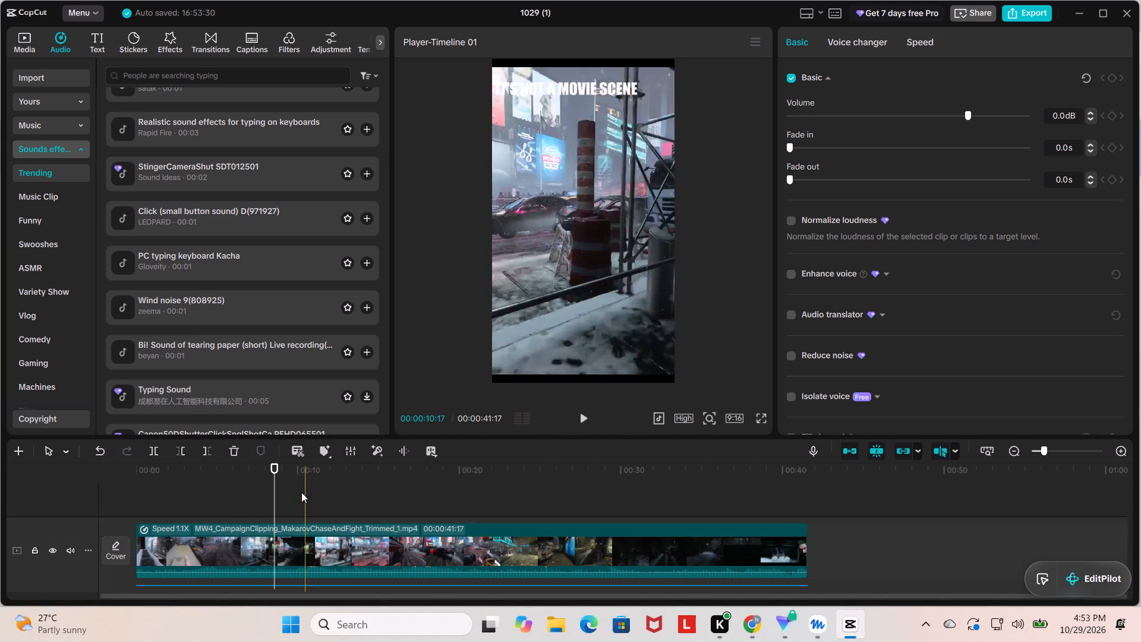
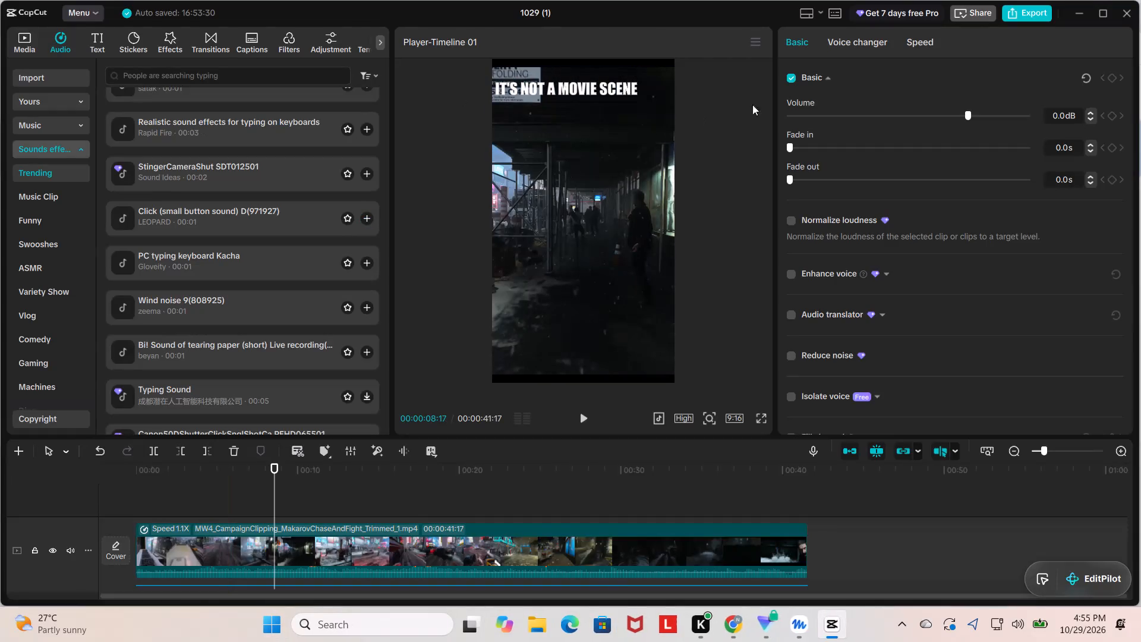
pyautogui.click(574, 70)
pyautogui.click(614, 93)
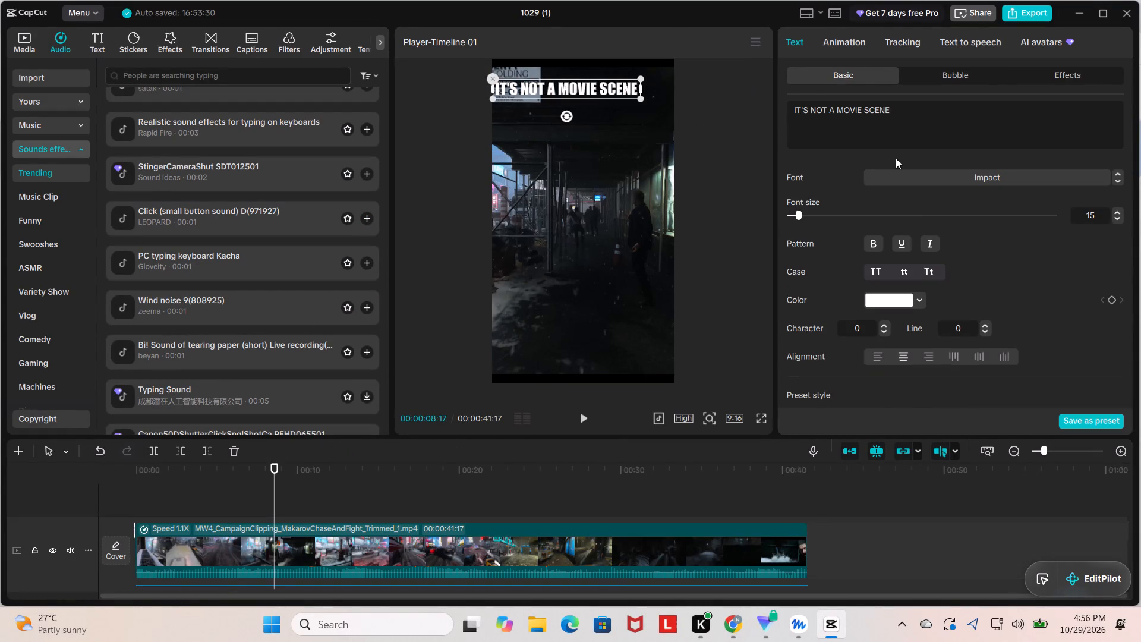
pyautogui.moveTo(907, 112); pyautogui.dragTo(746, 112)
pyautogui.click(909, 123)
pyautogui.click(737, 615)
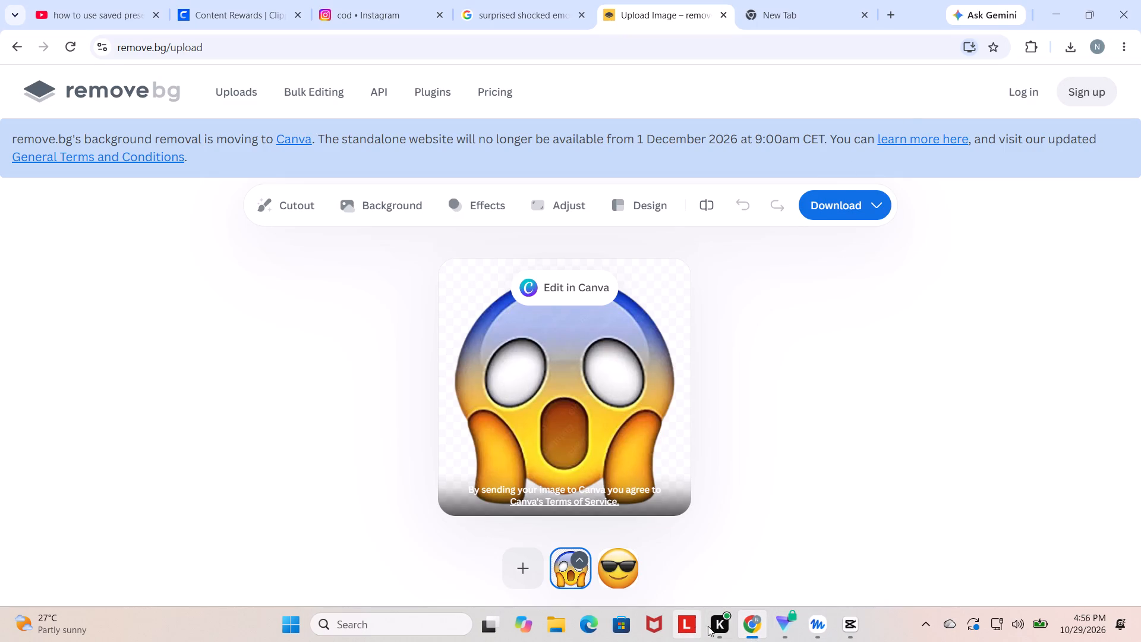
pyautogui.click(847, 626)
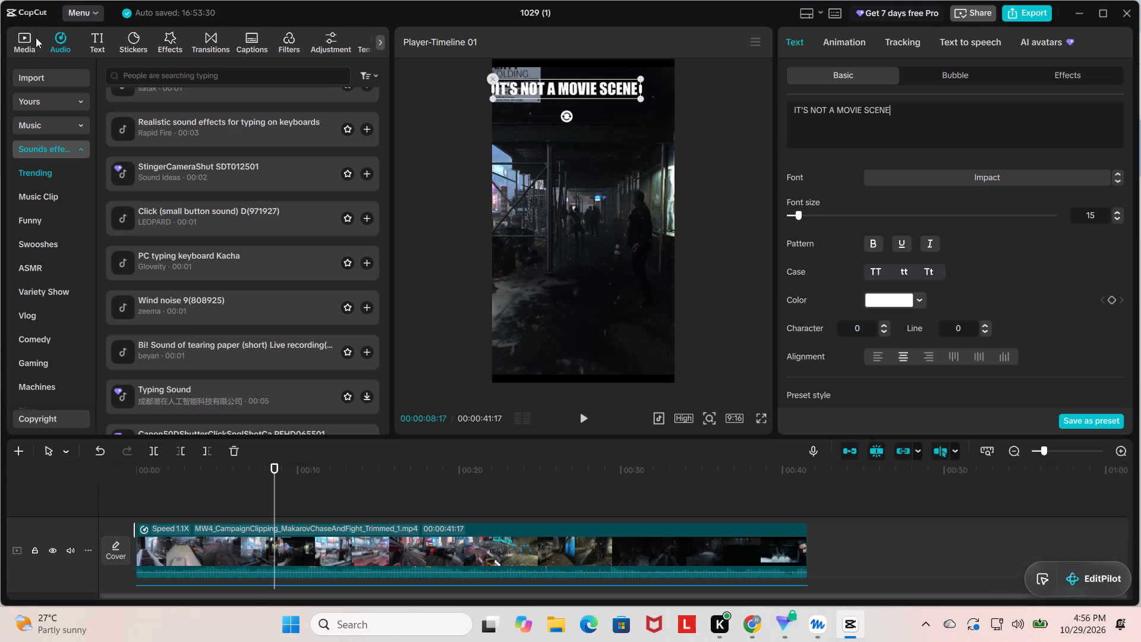
# Import the shocked emoji PNG from the Downloads folder into the project media.
pyautogui.click(32, 39)
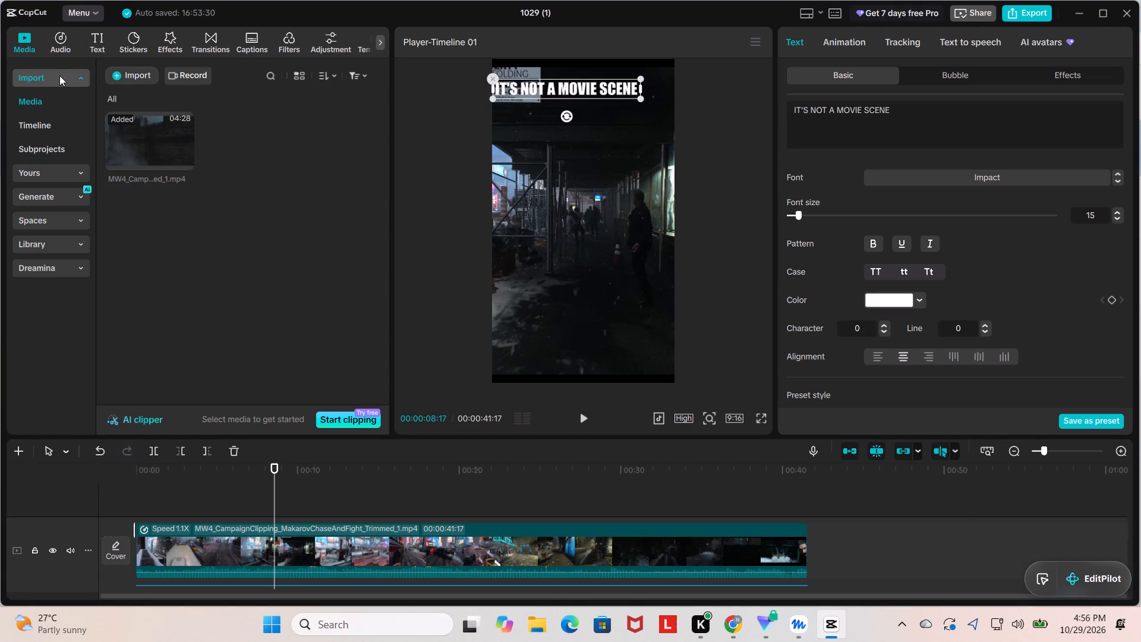
pyautogui.click(127, 70)
pyautogui.click(165, 97)
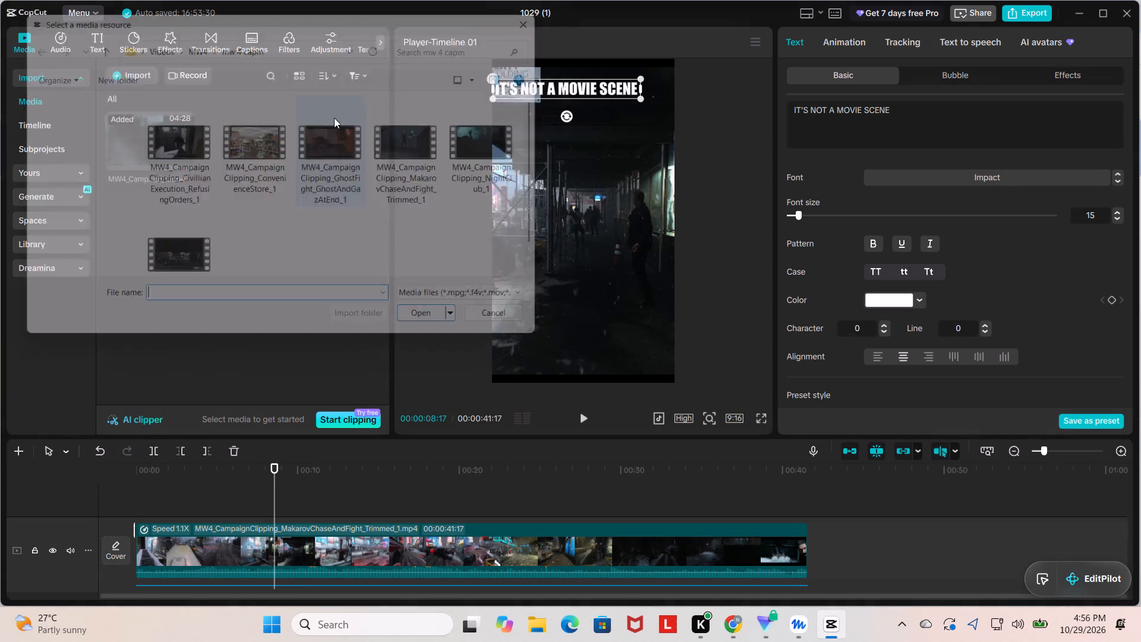
pyautogui.click(74, 182)
pyautogui.click(74, 168)
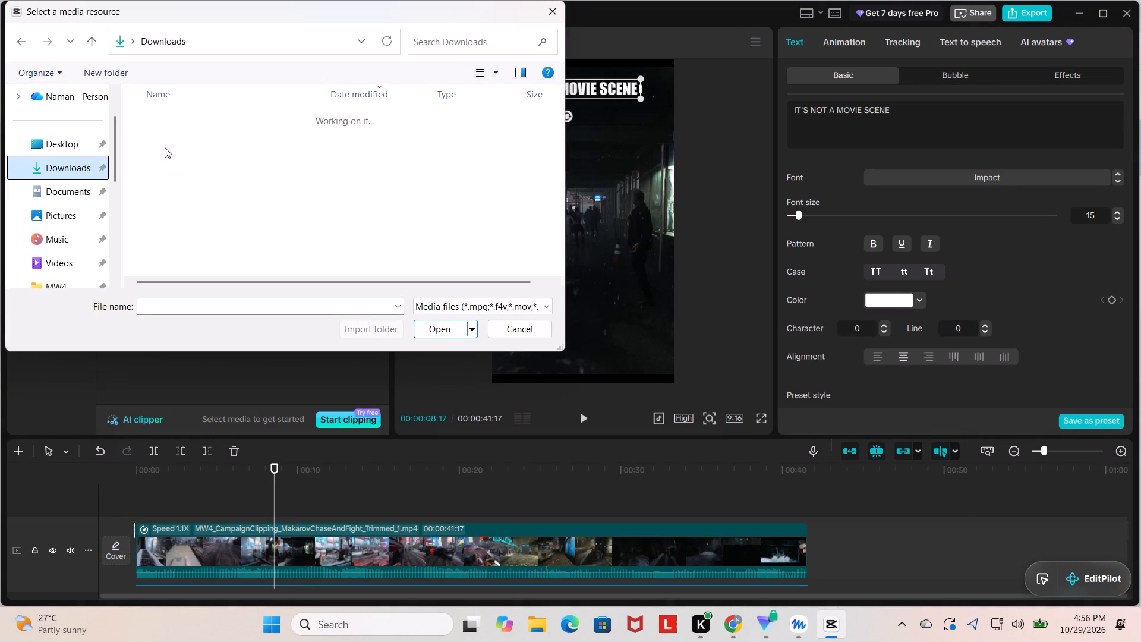
pyautogui.doubleClick(256, 141)
# Place the shocked emoji on a track above the caption at the timeline start and extend it to the end of the video.
pyautogui.moveTo(275, 122); pyautogui.dragTo(132, 519)
pyautogui.moveTo(215, 490); pyautogui.dragTo(809, 539)
# Shrink the shocked emoji to about 19% and place it just after the caption, at about X 874, Y 1598.
pyautogui.moveTo(677, 314); pyautogui.dragTo(669, 310)
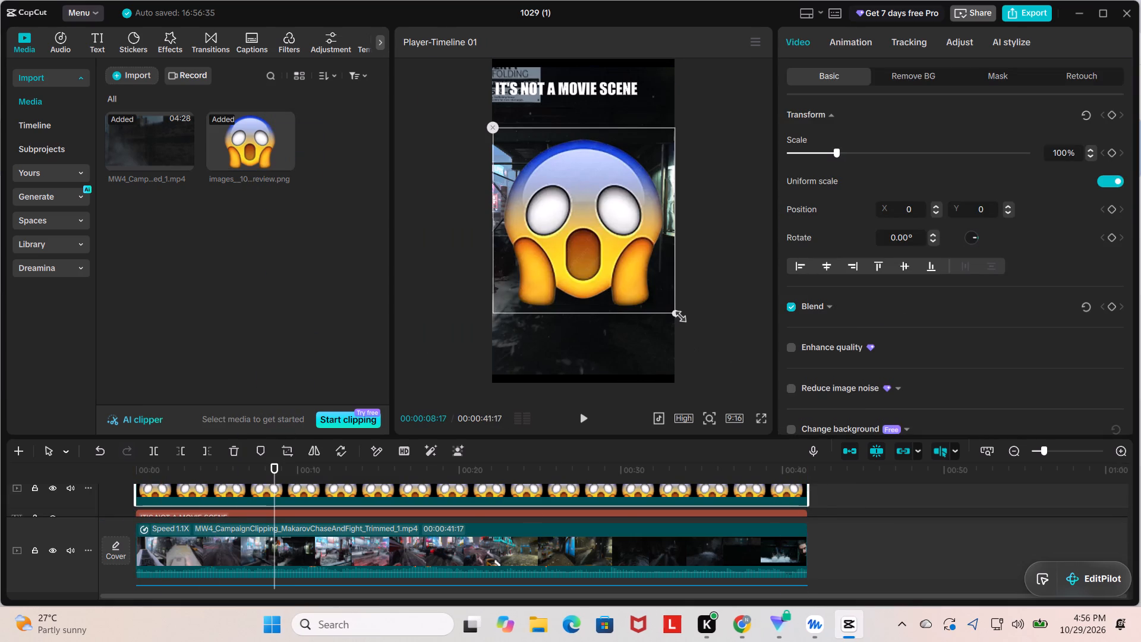
pyautogui.moveTo(669, 310); pyautogui.dragTo(564, 237)
pyautogui.moveTo(585, 214); pyautogui.dragTo(664, 80)
pyautogui.moveTo(689, 115); pyautogui.dragTo(673, 111)
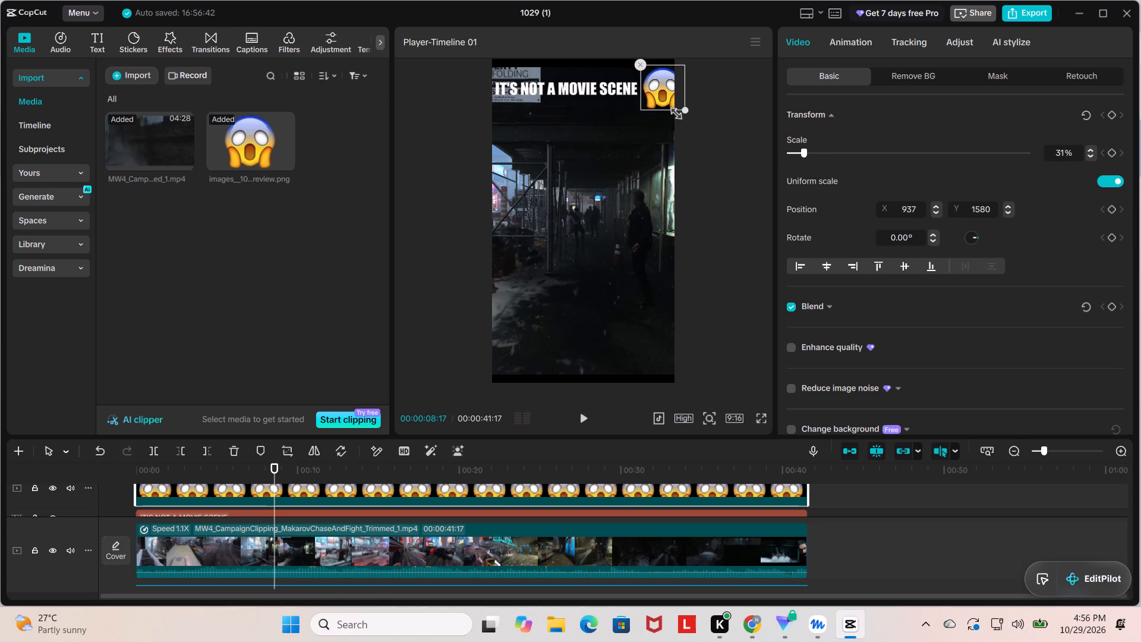
pyautogui.moveTo(673, 111); pyautogui.dragTo(661, 106)
pyautogui.moveTo(664, 92); pyautogui.dragTo(657, 92)
pyautogui.moveTo(660, 89); pyautogui.dragTo(650, 88)
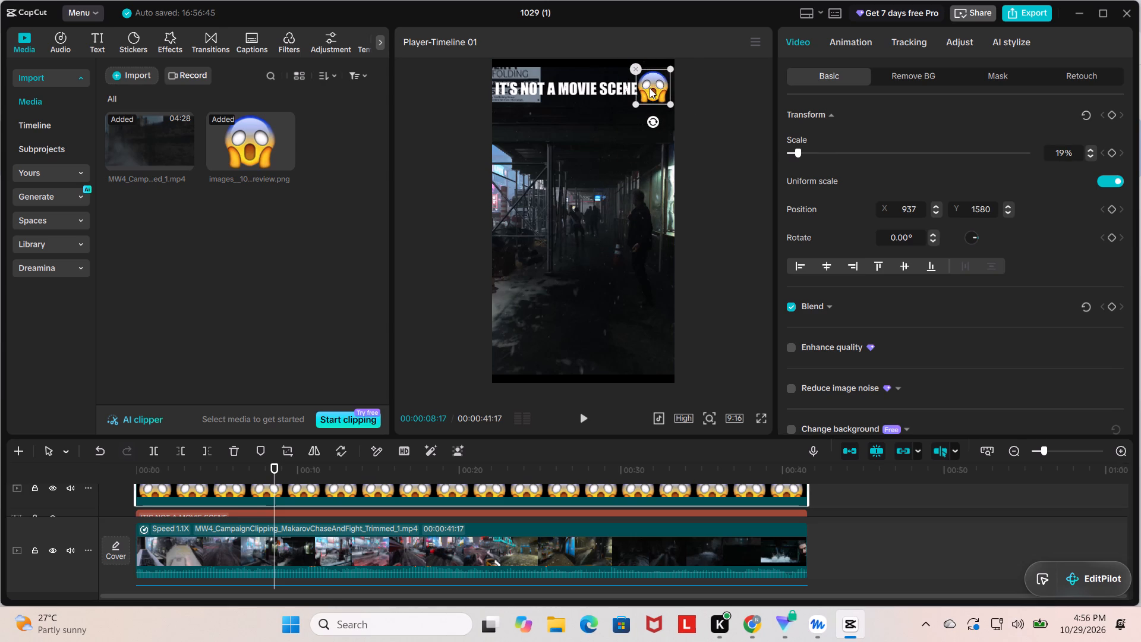
pyautogui.moveTo(650, 88); pyautogui.dragTo(650, 87)
pyautogui.click(715, 94)
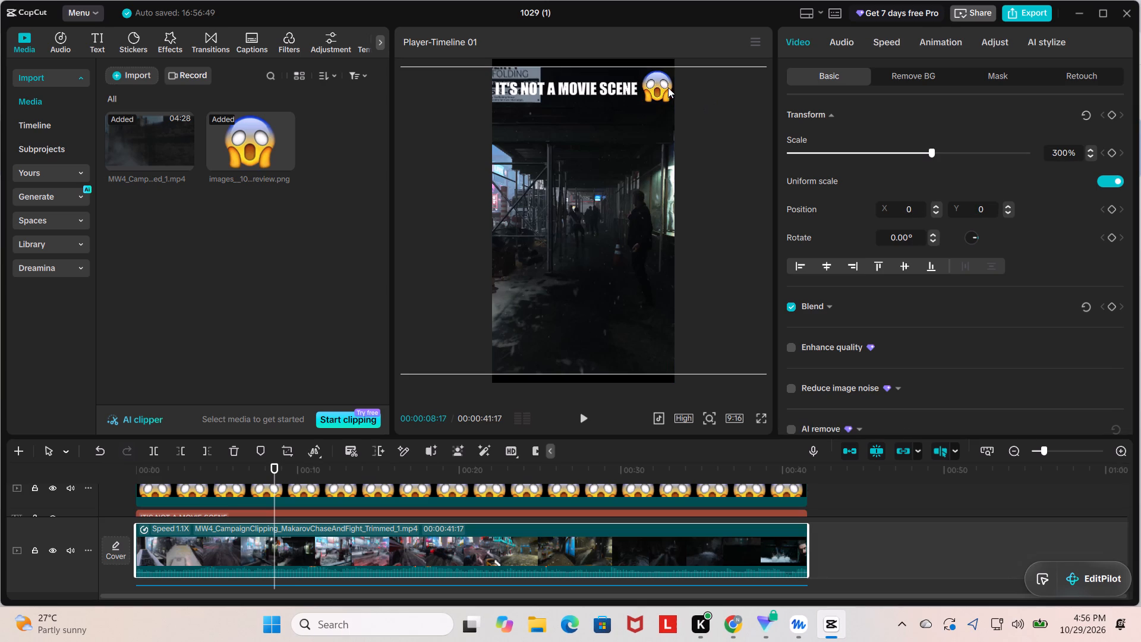
# Fine-tune the shocked emoji's scale to 16%.
pyautogui.click(666, 90)
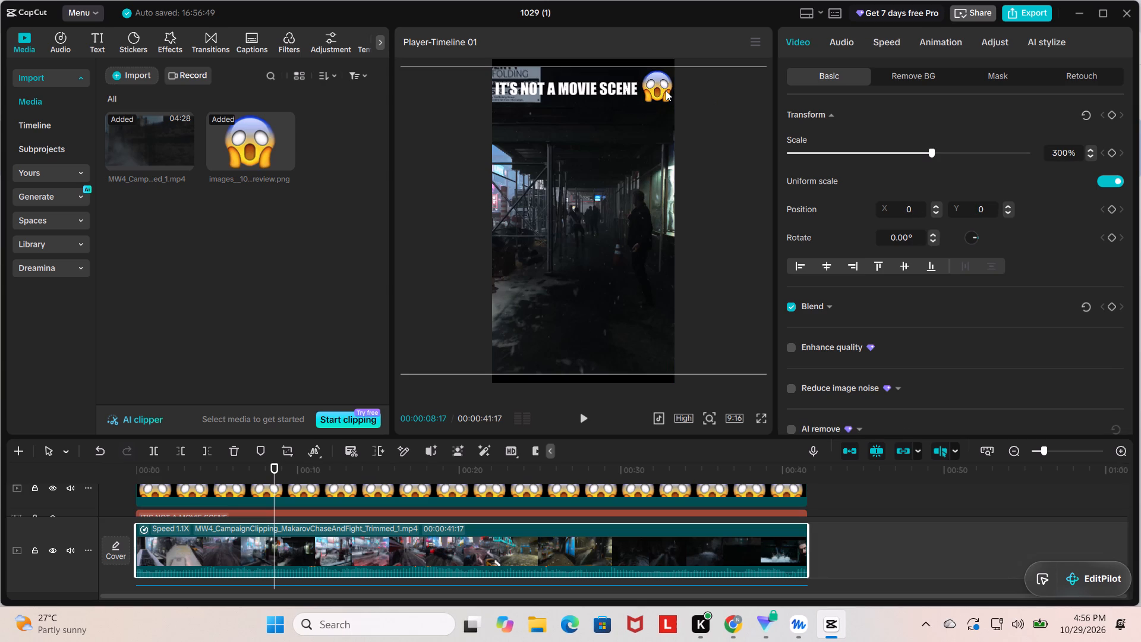
pyautogui.click(652, 92)
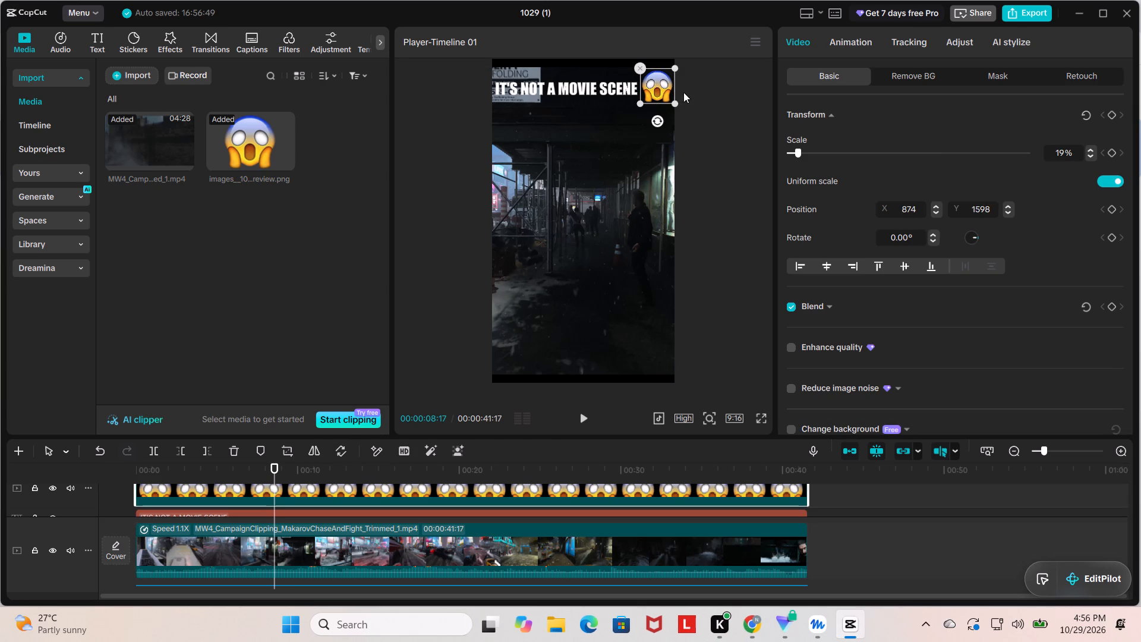
pyautogui.click(673, 103)
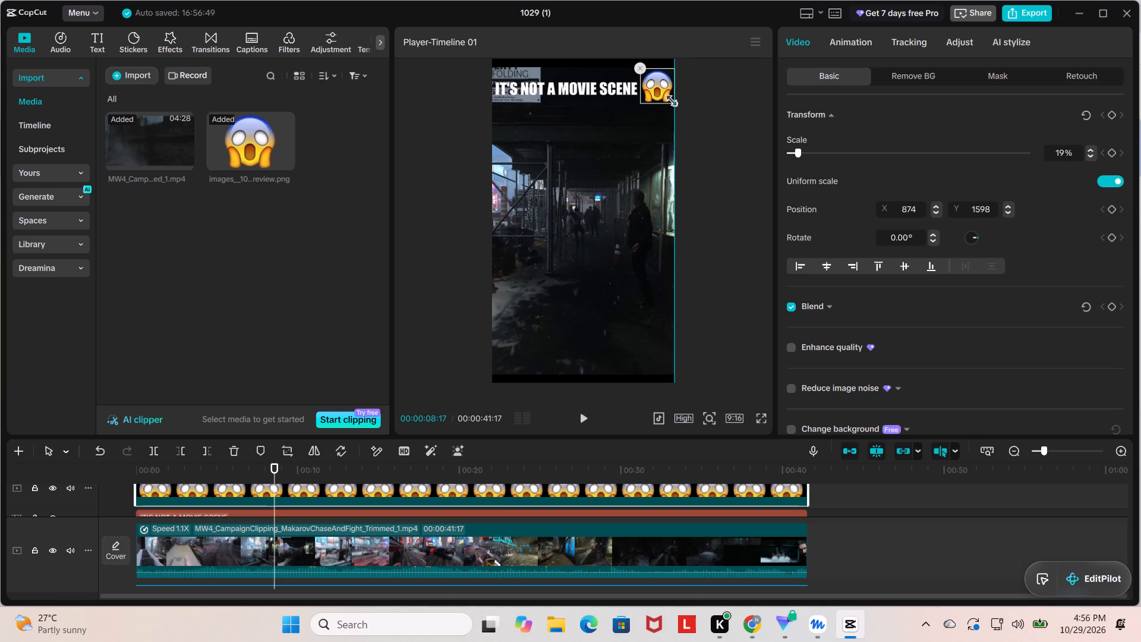
pyautogui.moveTo(673, 103); pyautogui.dragTo(668, 99)
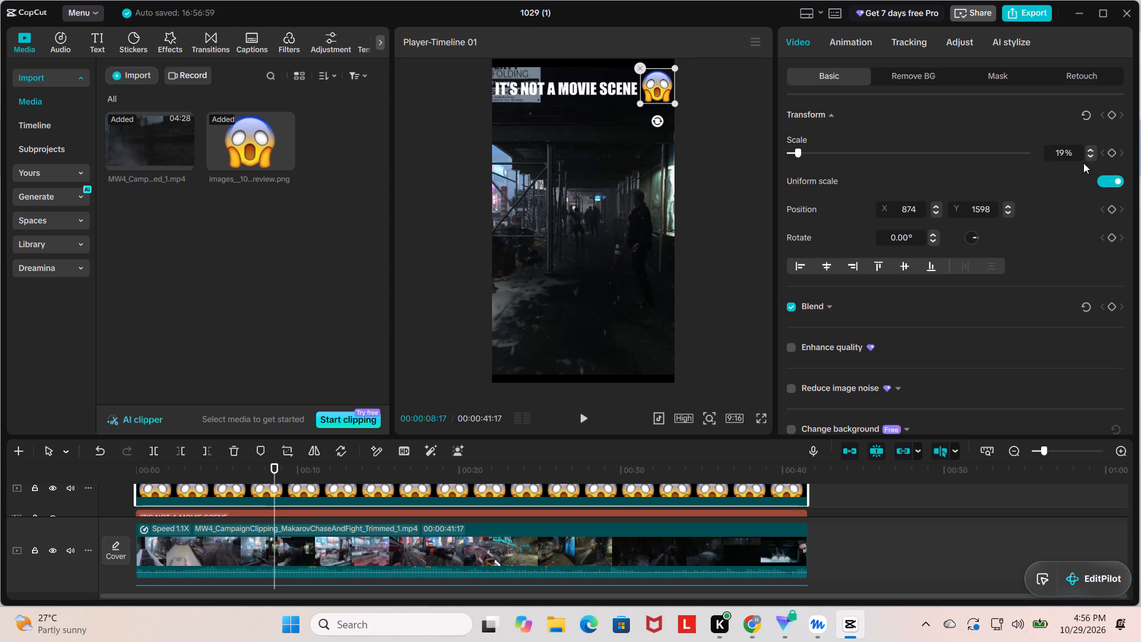
pyautogui.doubleClick(1092, 153)
pyautogui.click(1089, 146)
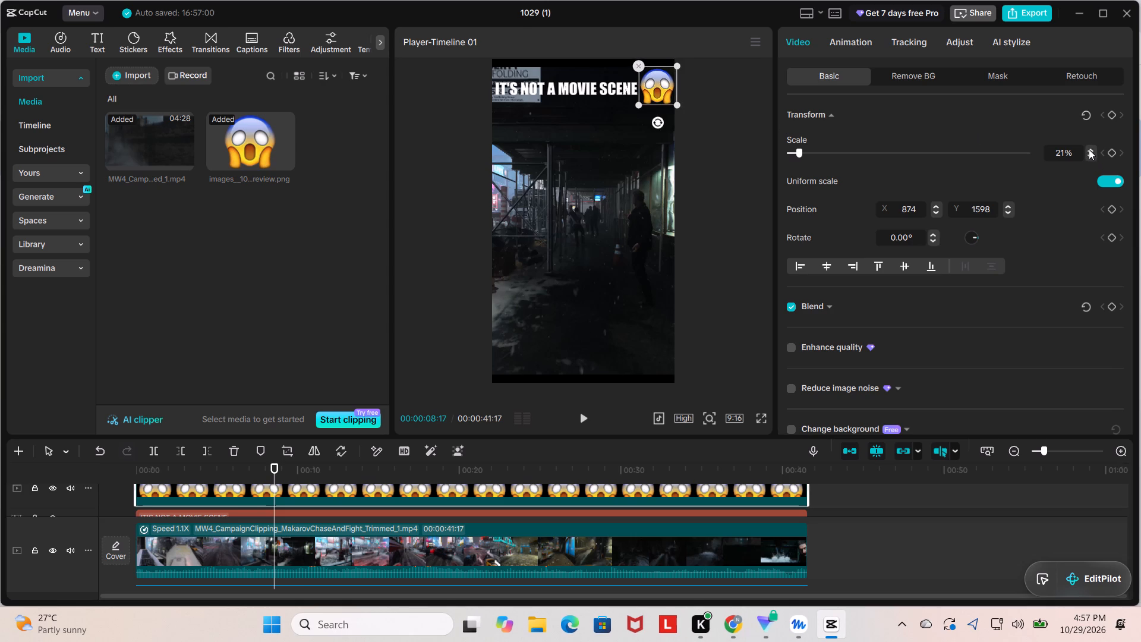
pyautogui.doubleClick(1089, 149)
pyautogui.tripleClick(1090, 156)
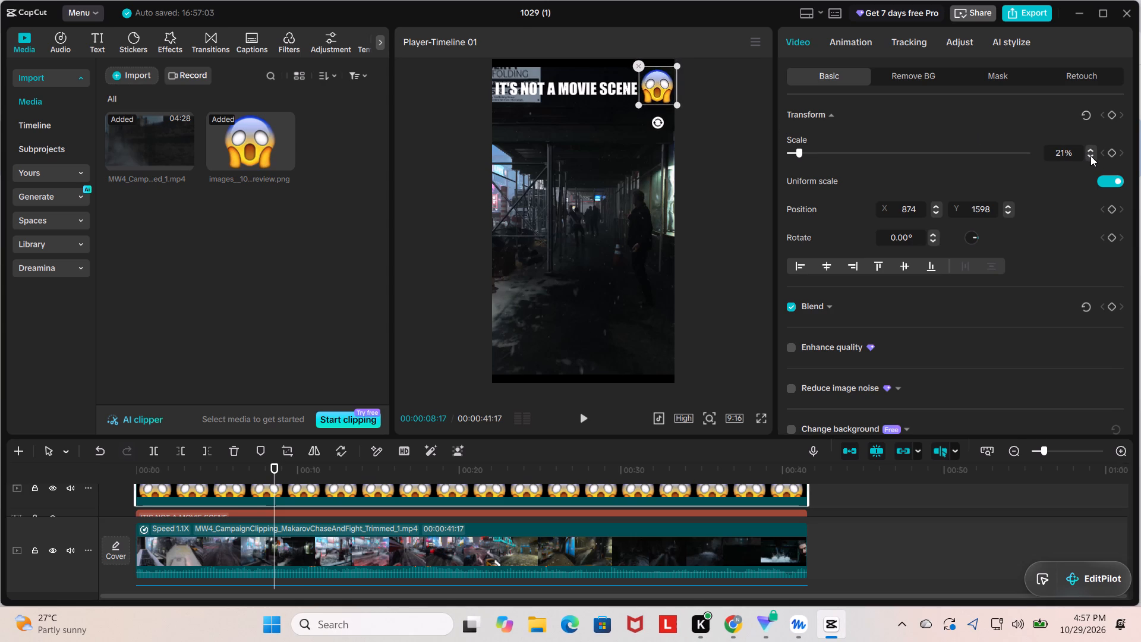
pyautogui.doubleClick(1090, 156)
pyautogui.click(1090, 156)
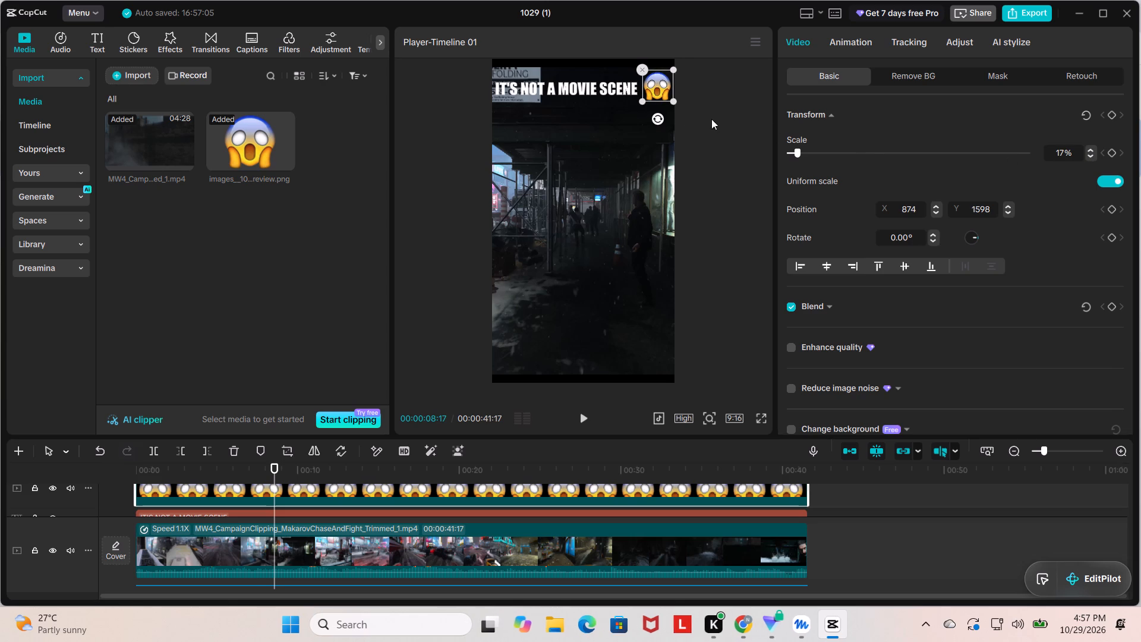
pyautogui.click(658, 92)
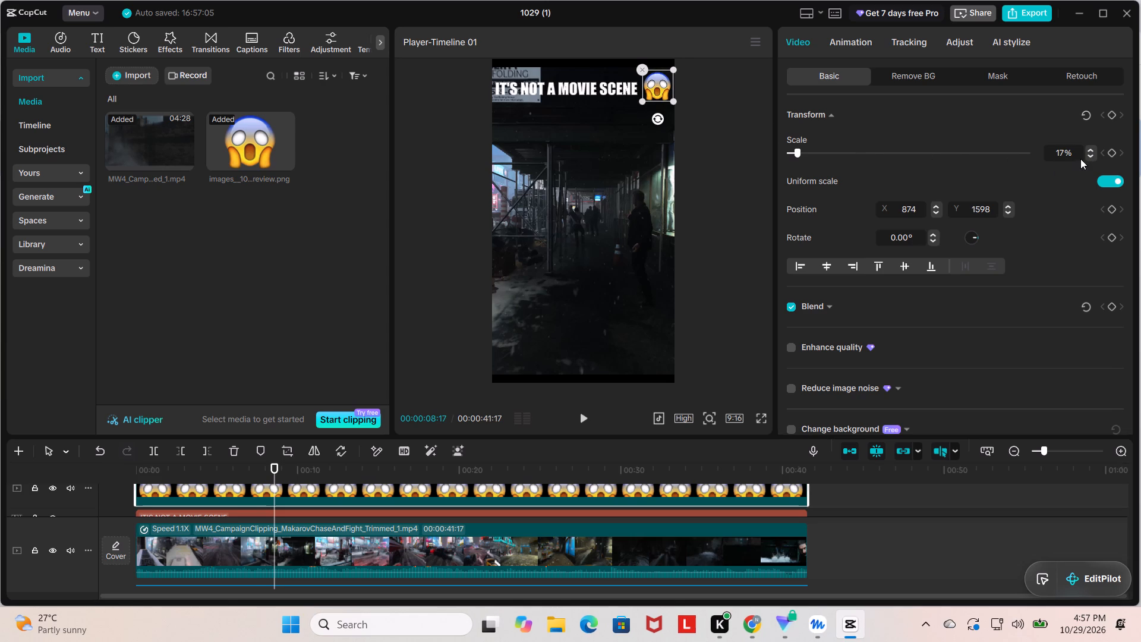
pyautogui.click(1090, 152)
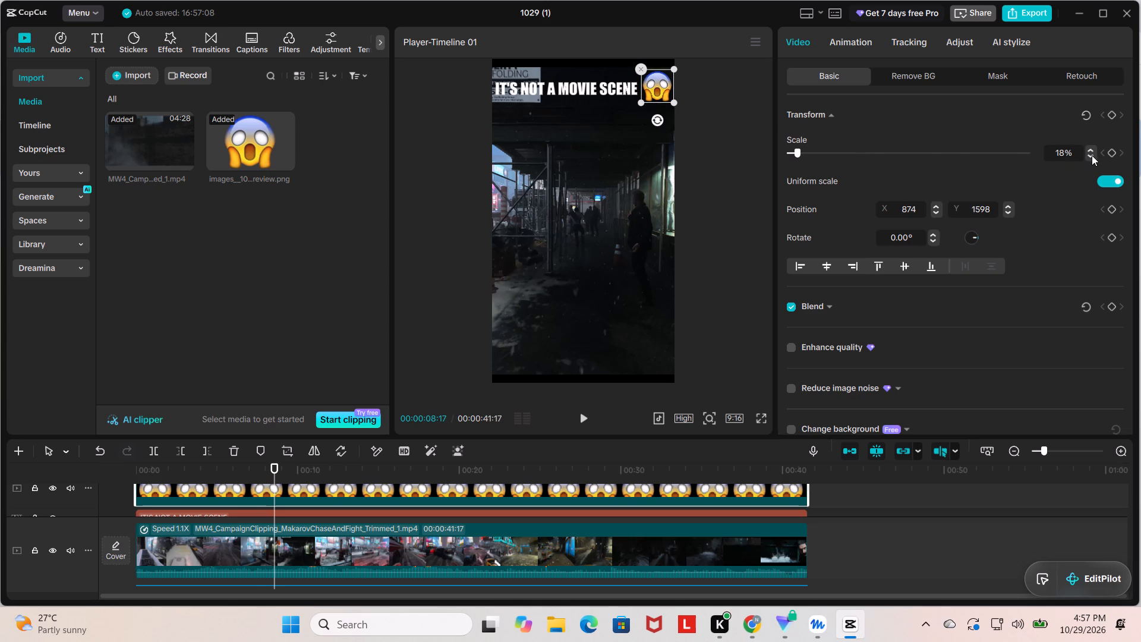
pyautogui.click(1092, 155)
pyautogui.click(1093, 157)
pyautogui.click(705, 150)
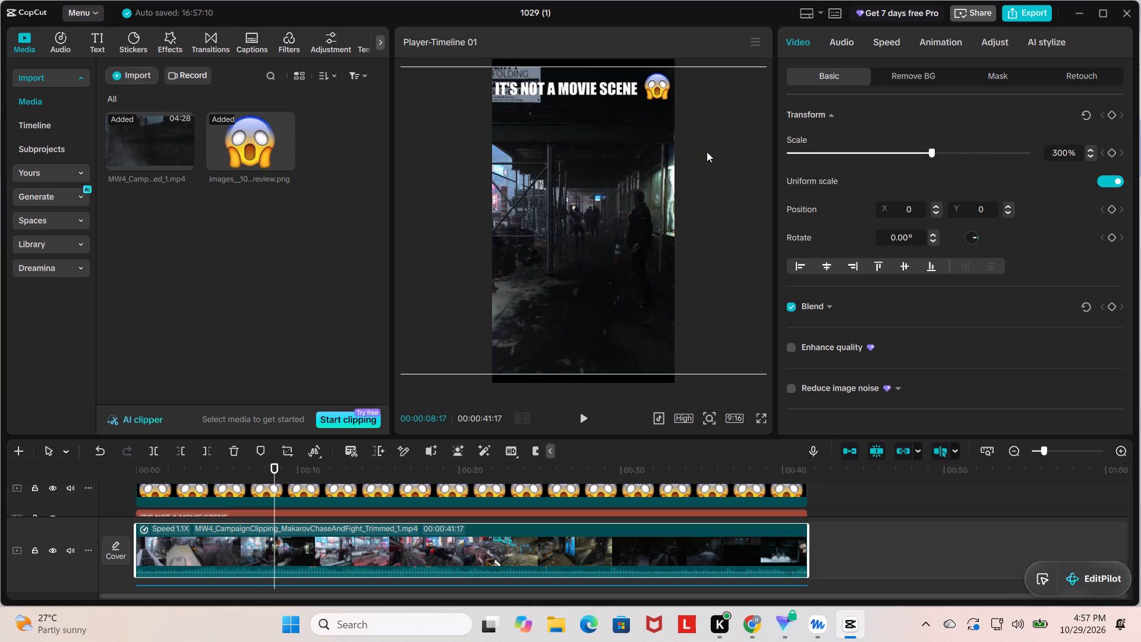
# Set the "IT'S NOT A MOVIE SCENE" caption's font size to 16.
pyautogui.click(606, 94)
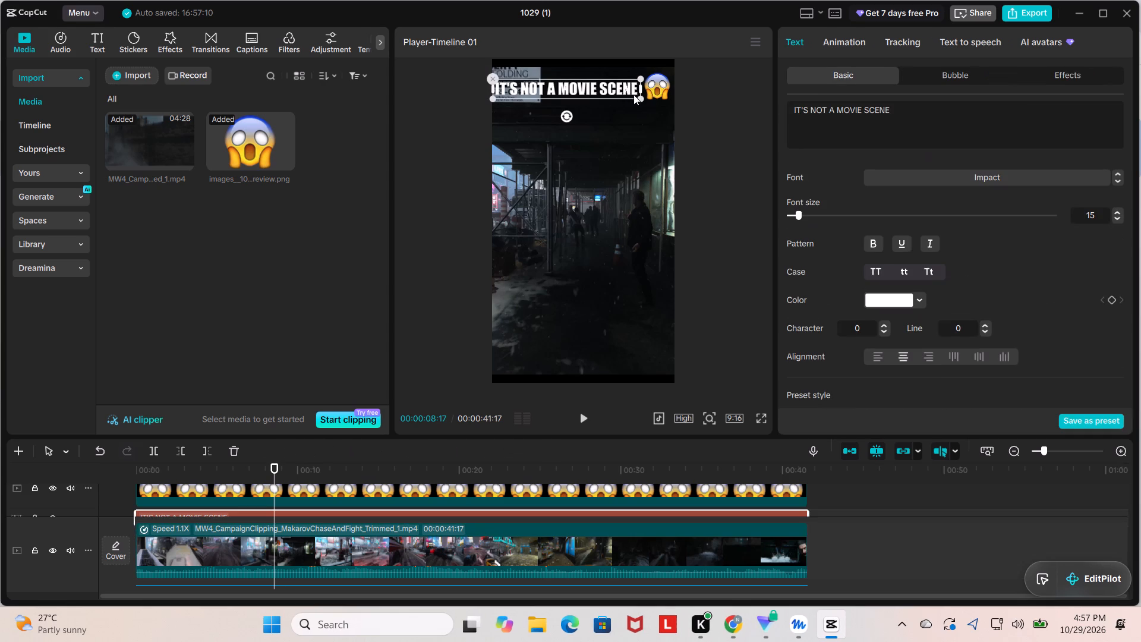
pyautogui.click(1115, 211)
# Select the main video clip and shift it horizontally to about X -53.
pyautogui.click(749, 166)
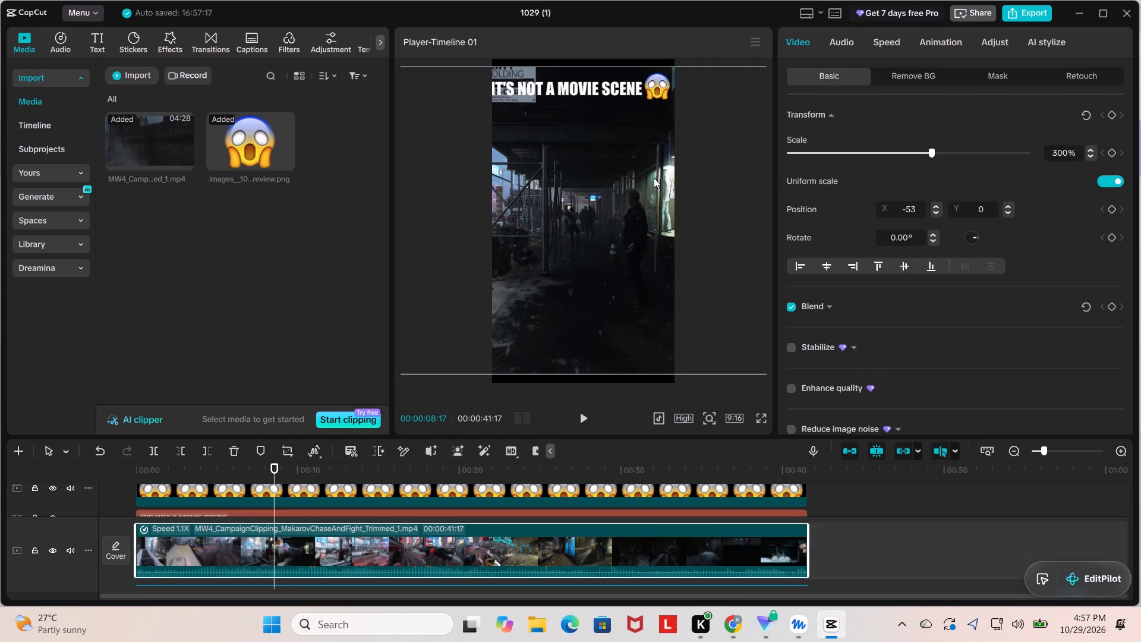
pyautogui.click(547, 225)
pyautogui.click(728, 232)
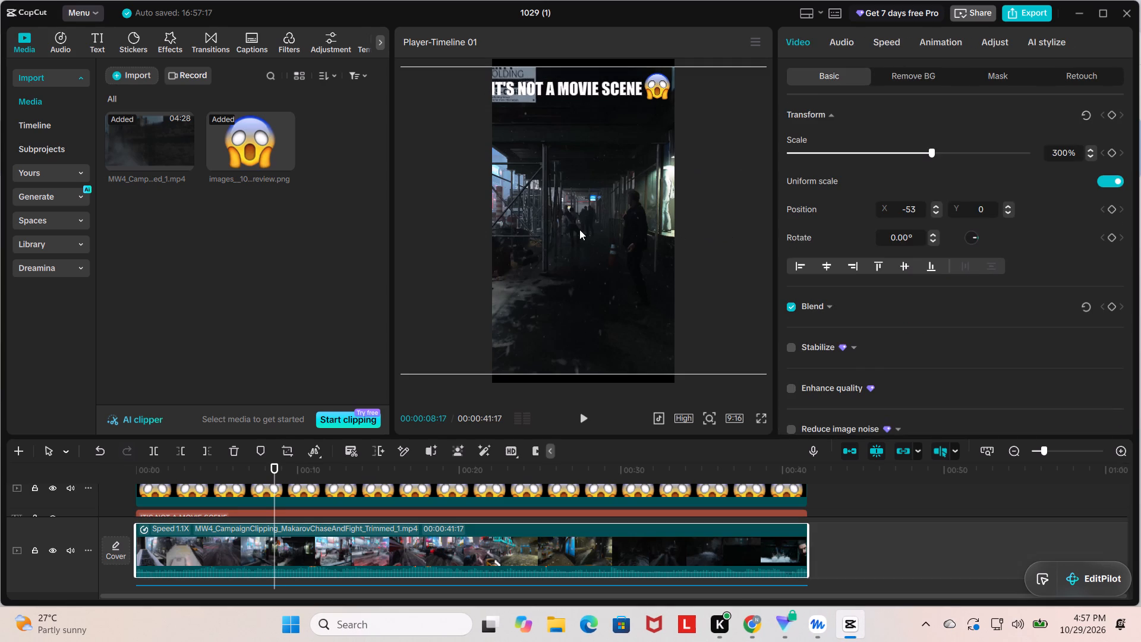
pyautogui.click(579, 229)
pyautogui.click(597, 229)
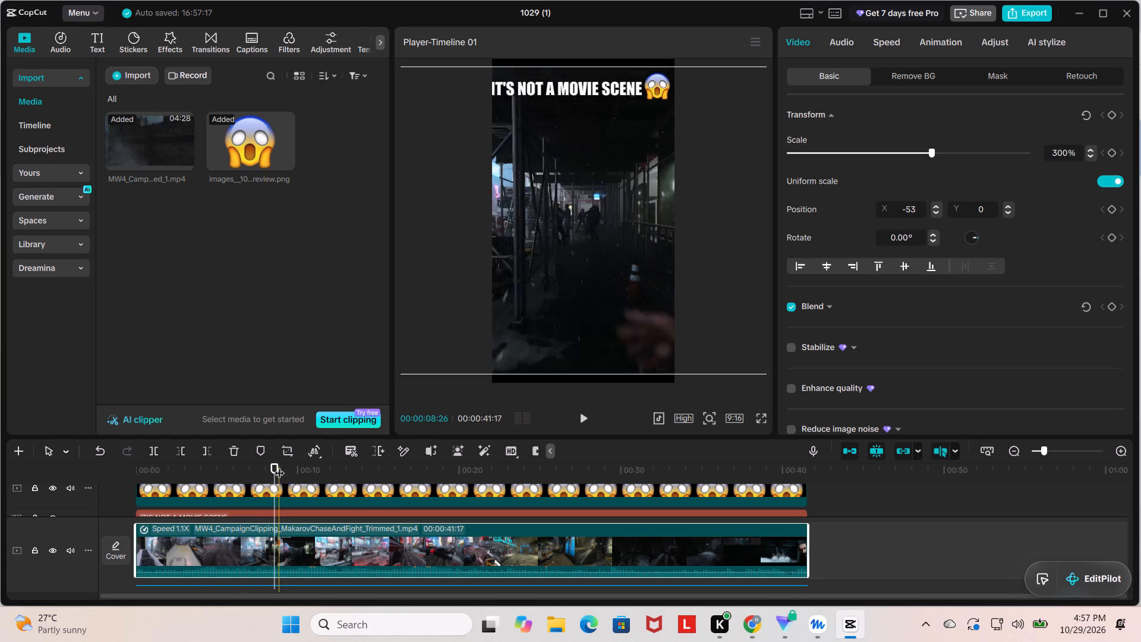
# Play the footage from about 00:00:01:04 to 00:00:06:02 to check the caption and emoji over it.
pyautogui.moveTo(279, 465); pyautogui.dragTo(169, 464)
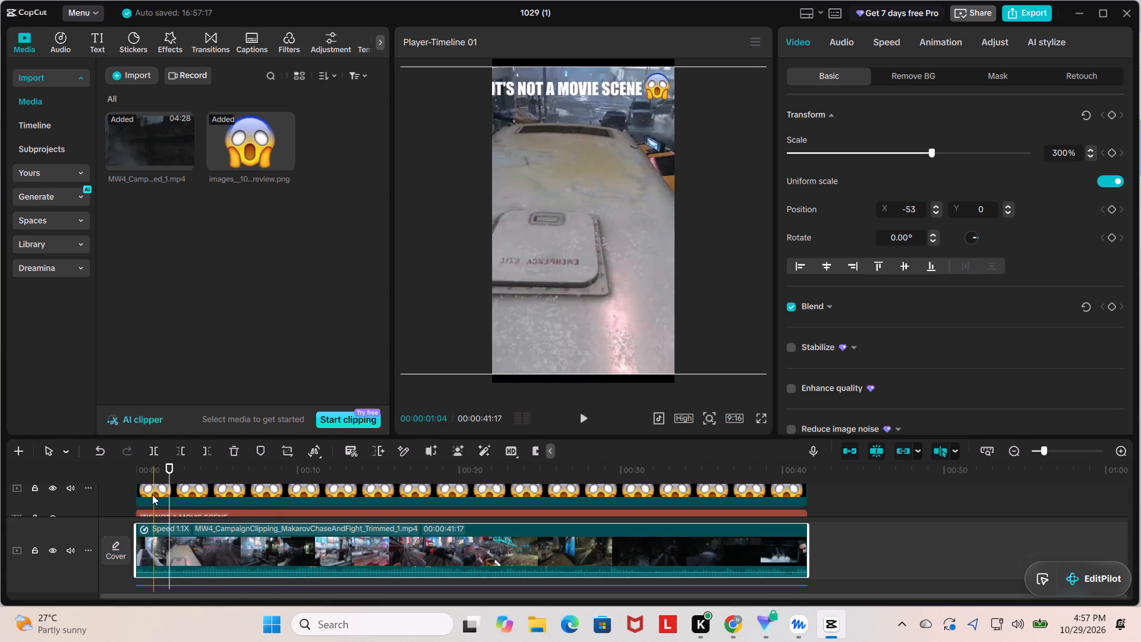
pyautogui.press('space')
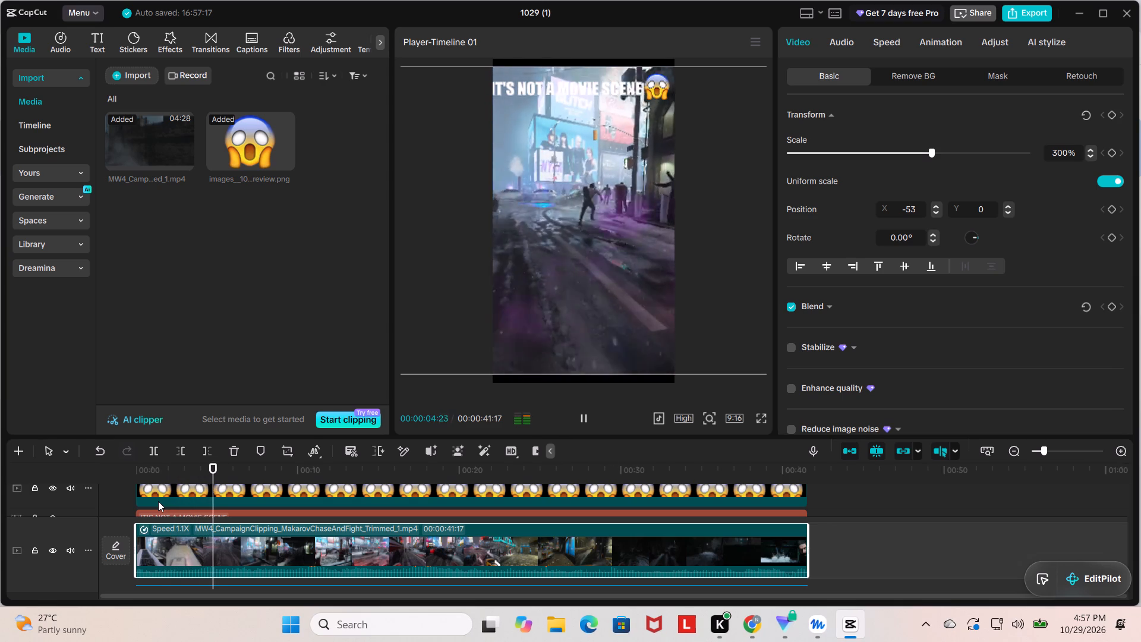
pyautogui.press('space')
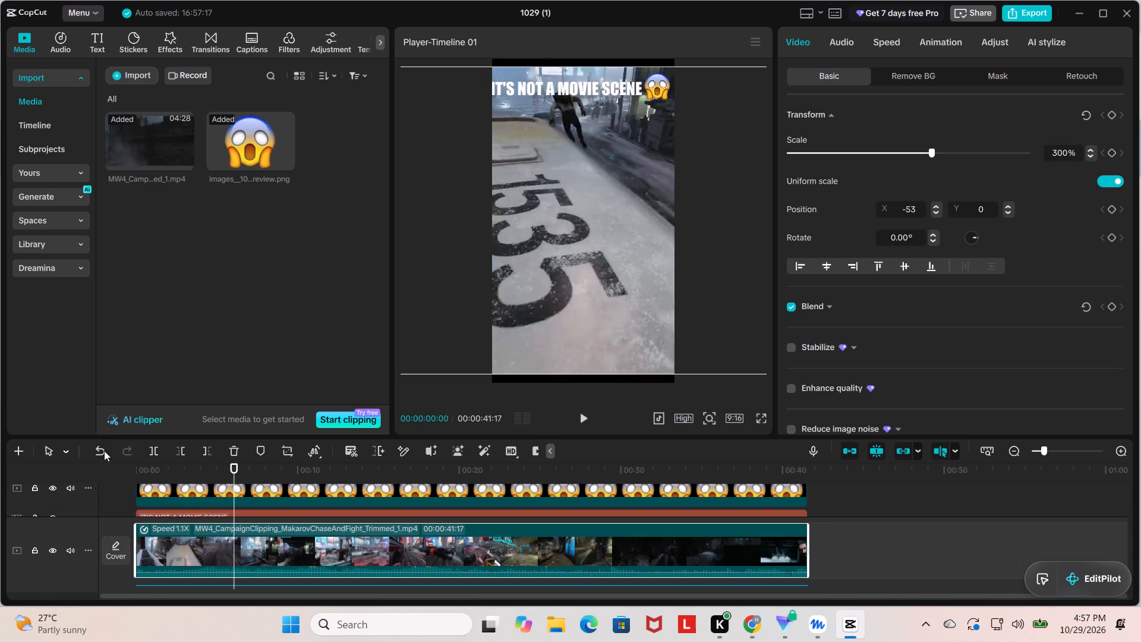
# Move the shocked emoji slightly away from the caption, to about X 907, Y 1611.
pyautogui.click(633, 86)
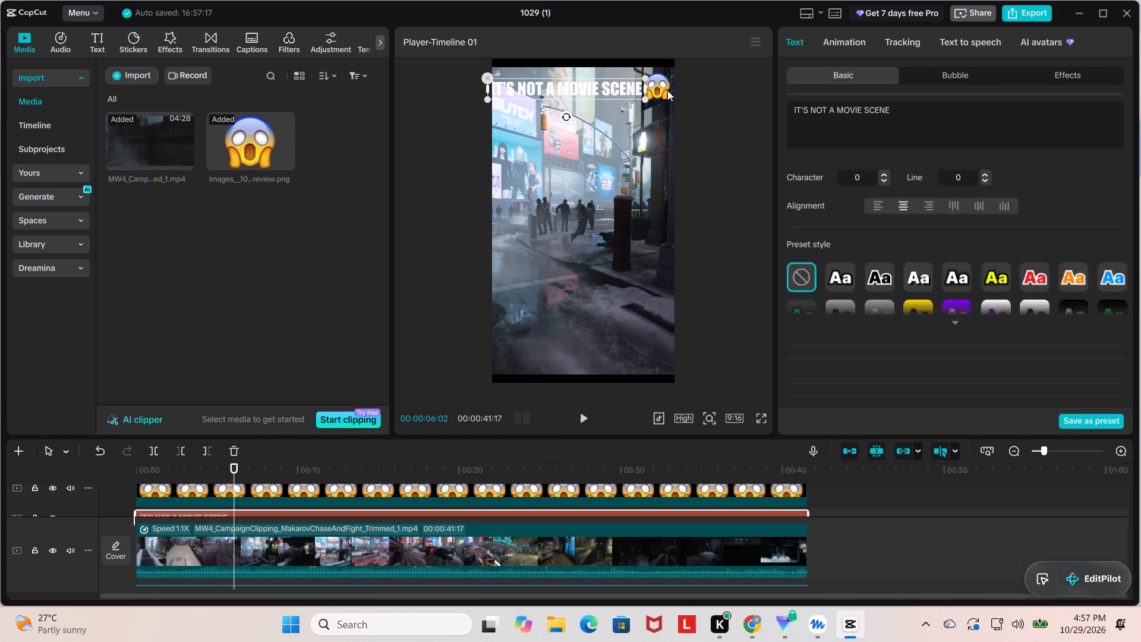
pyautogui.click(663, 87)
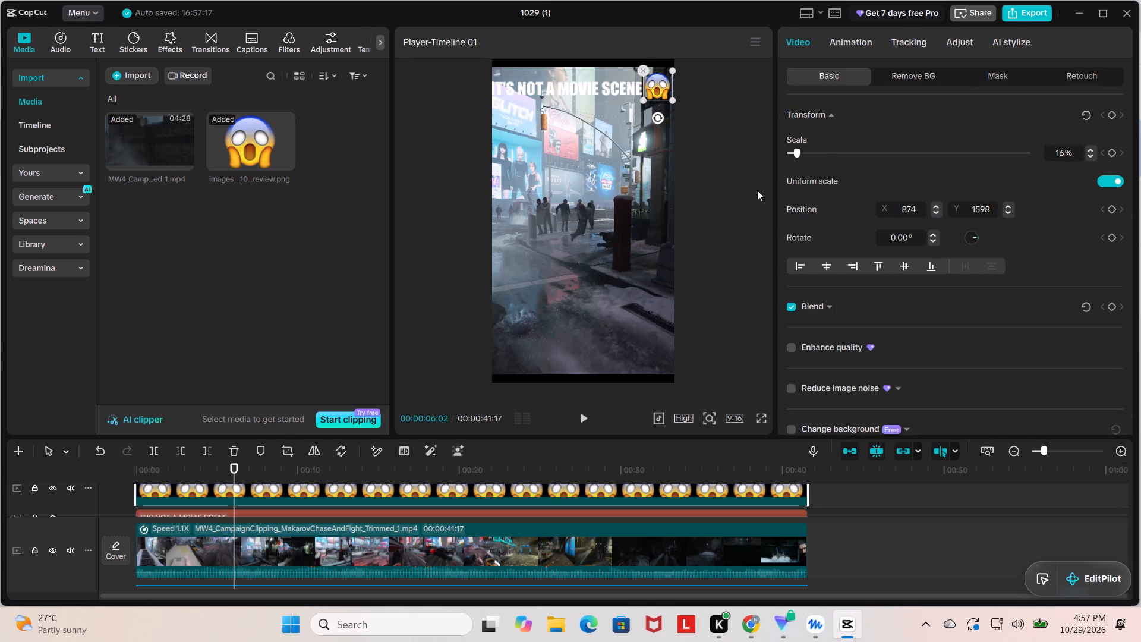
pyautogui.moveTo(653, 83); pyautogui.dragTo(660, 82)
pyautogui.click(706, 98)
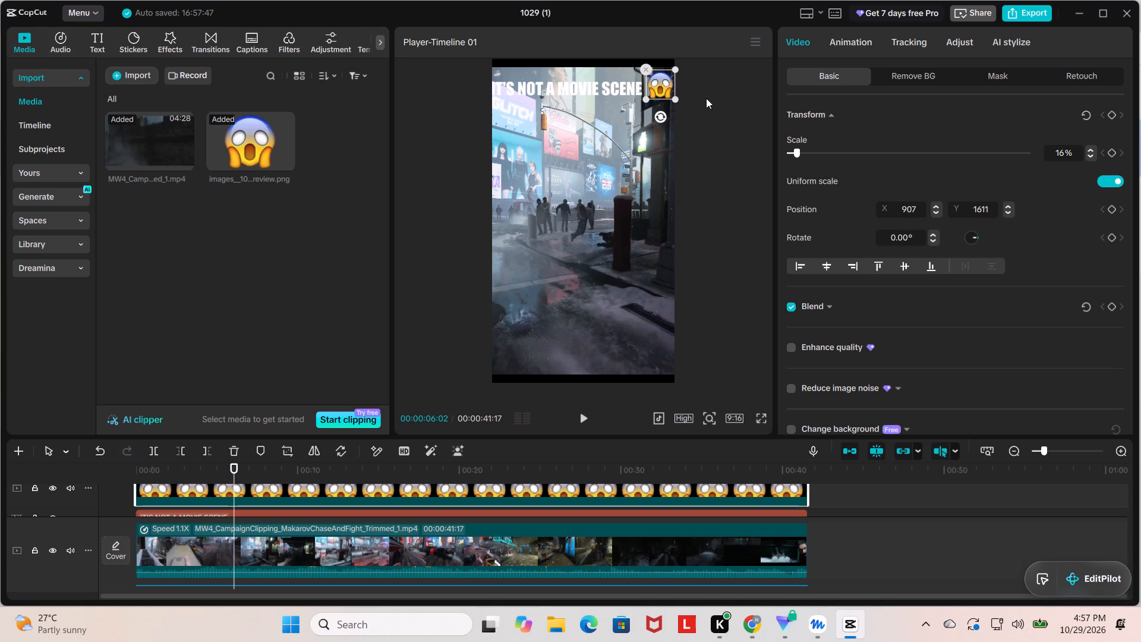
# Nudge the "IT'S NOT A MOVIE SCENE" caption closer to the emoji, keeping its start at the frame's left edge.
pyautogui.click(629, 88)
pyautogui.click(606, 84)
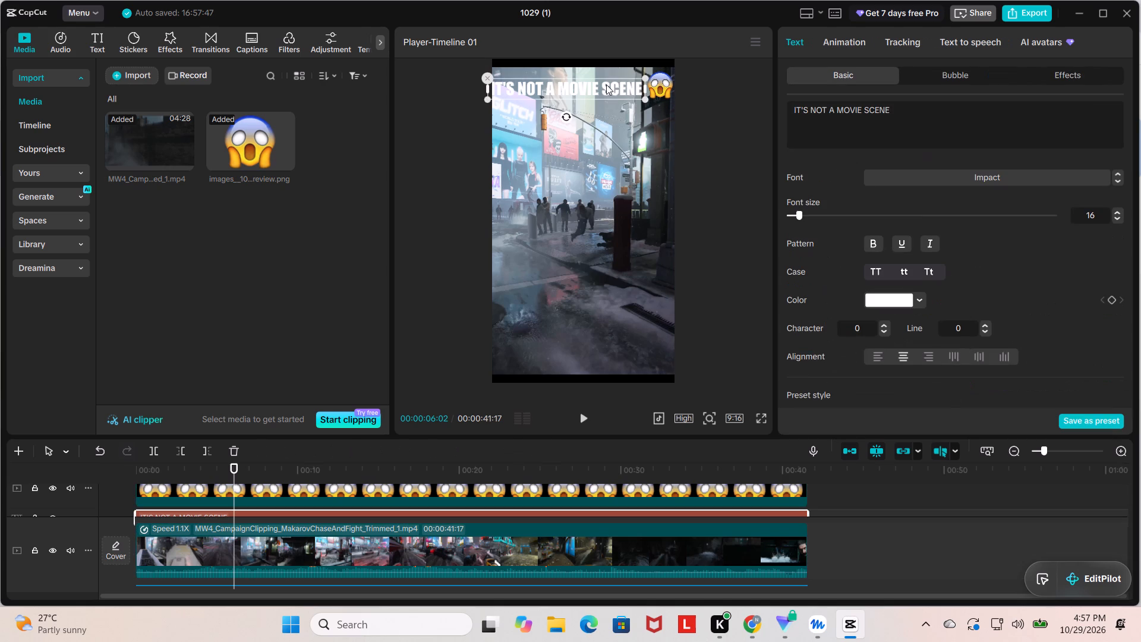
pyautogui.moveTo(613, 87); pyautogui.dragTo(620, 87)
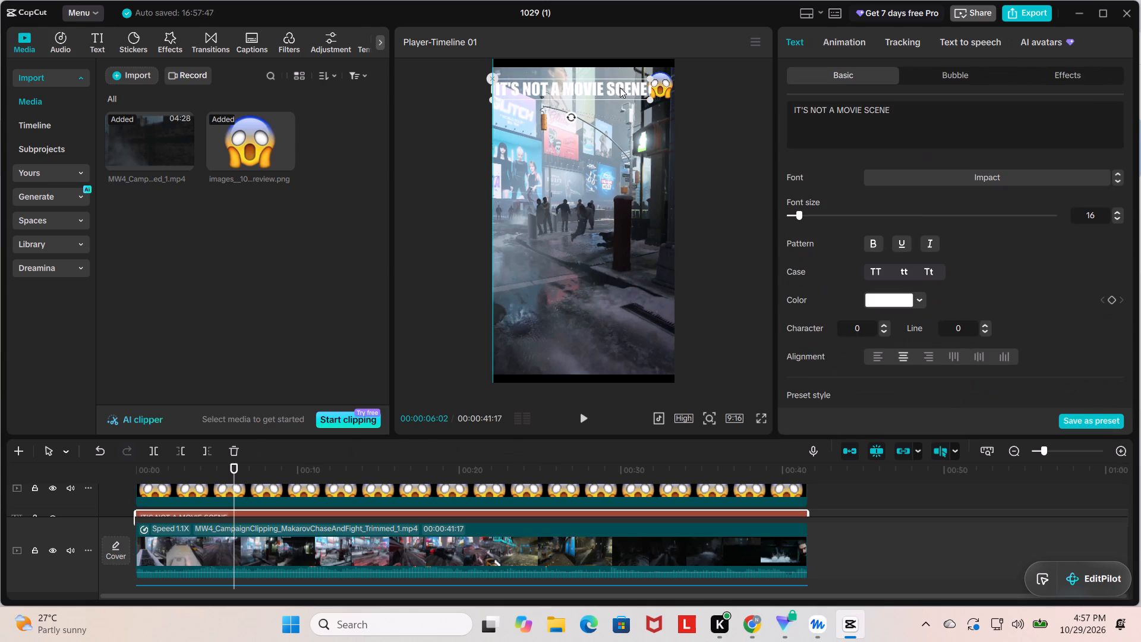
pyautogui.moveTo(620, 87); pyautogui.dragTo(619, 86)
pyautogui.click(707, 90)
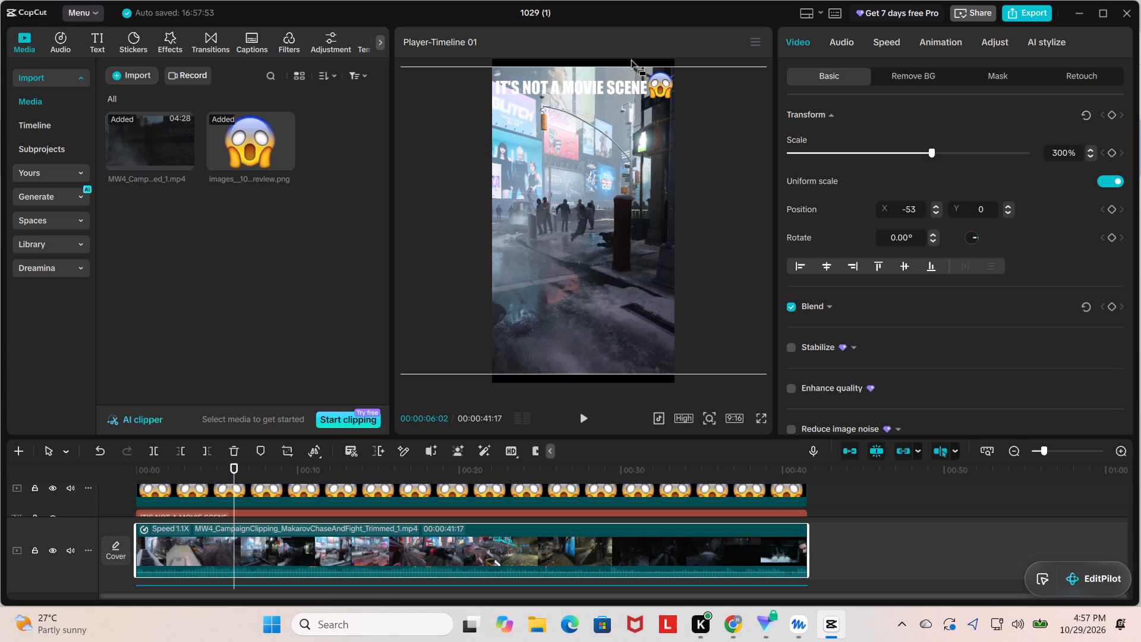
pyautogui.click(590, 89)
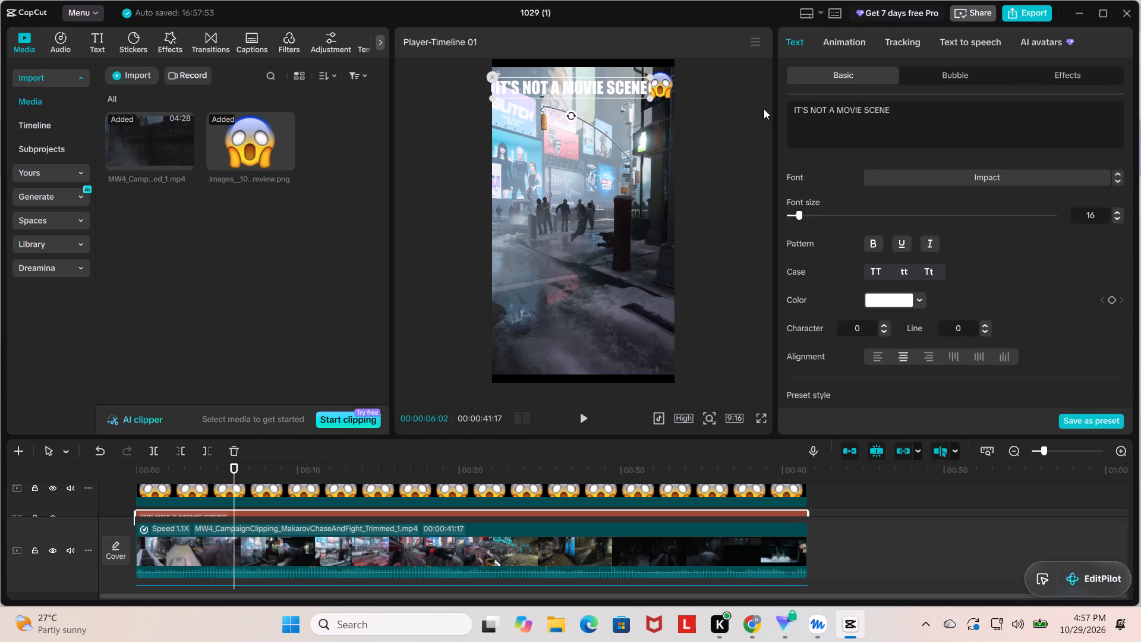
# Play the footage from about 00:00:06:02 to 00:00:07:03 to check the caption and emoji placement.
pyautogui.press('space')
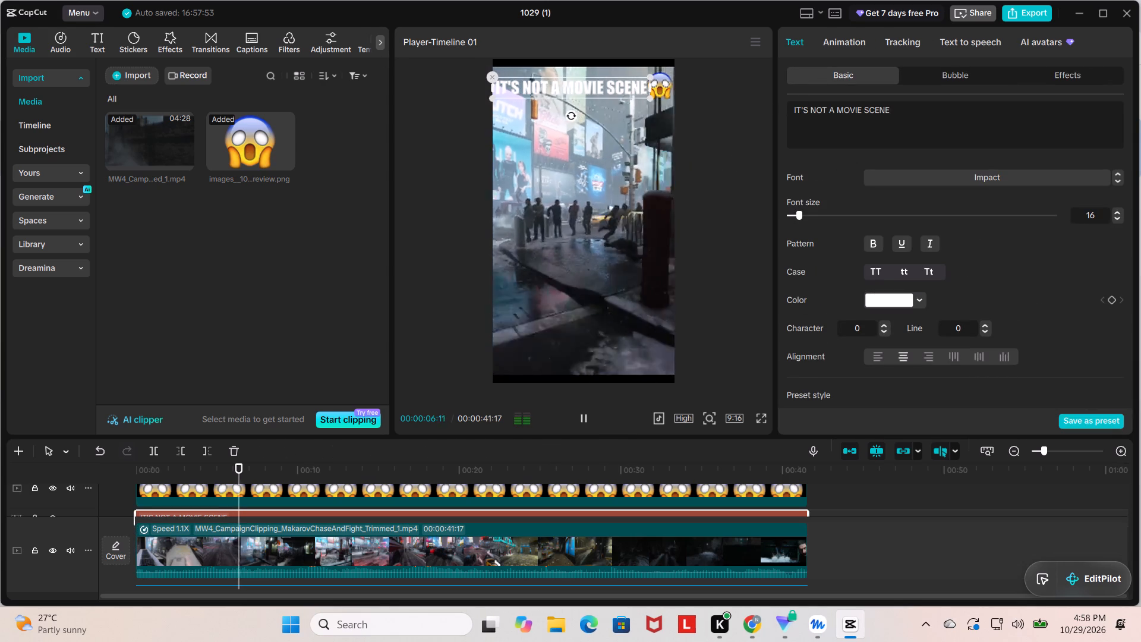
pyautogui.press('space')
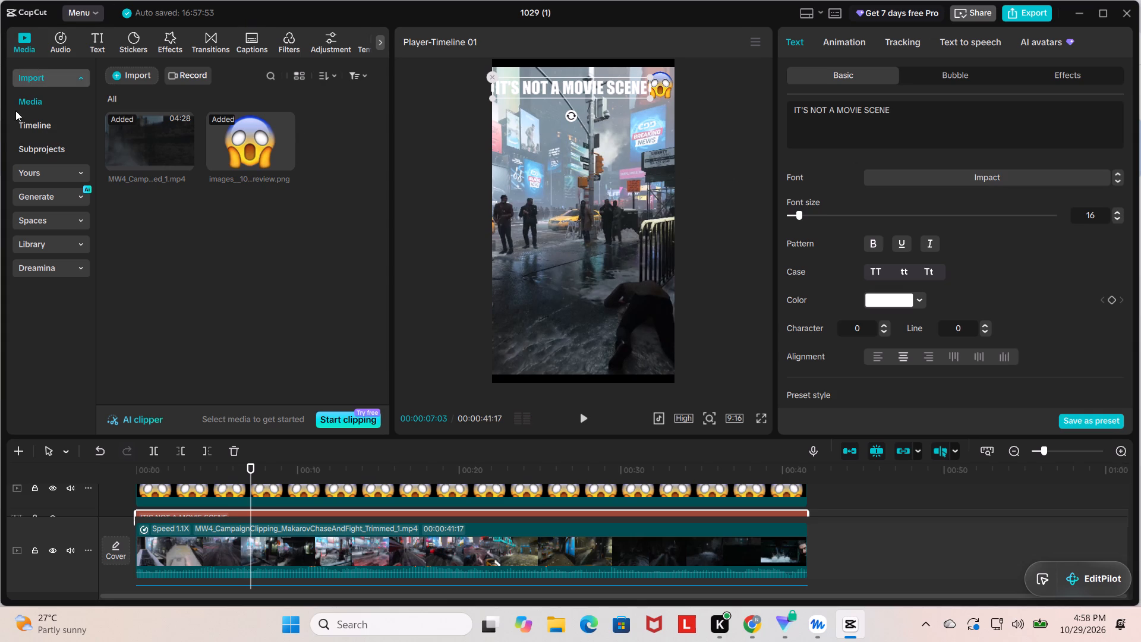
# Add the second saved adjustment preset from the brand presets as a new layer near the start of the timeline.
pyautogui.click(320, 39)
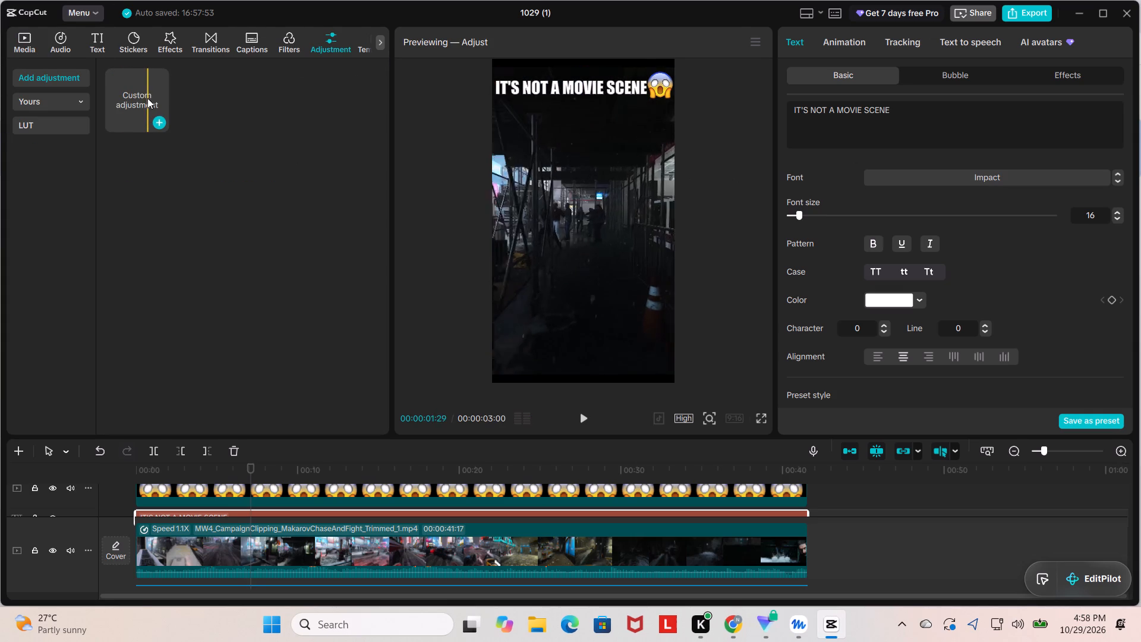
pyautogui.click(72, 108)
pyautogui.moveTo(220, 130); pyautogui.dragTo(221, 210)
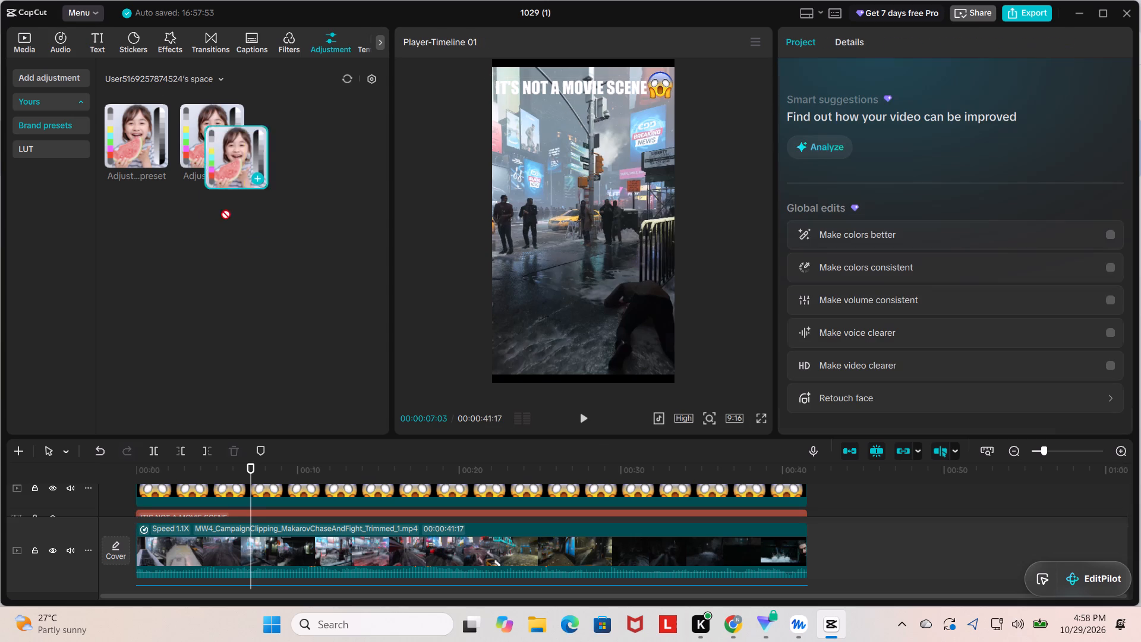
pyautogui.moveTo(221, 210); pyautogui.dragTo(139, 499)
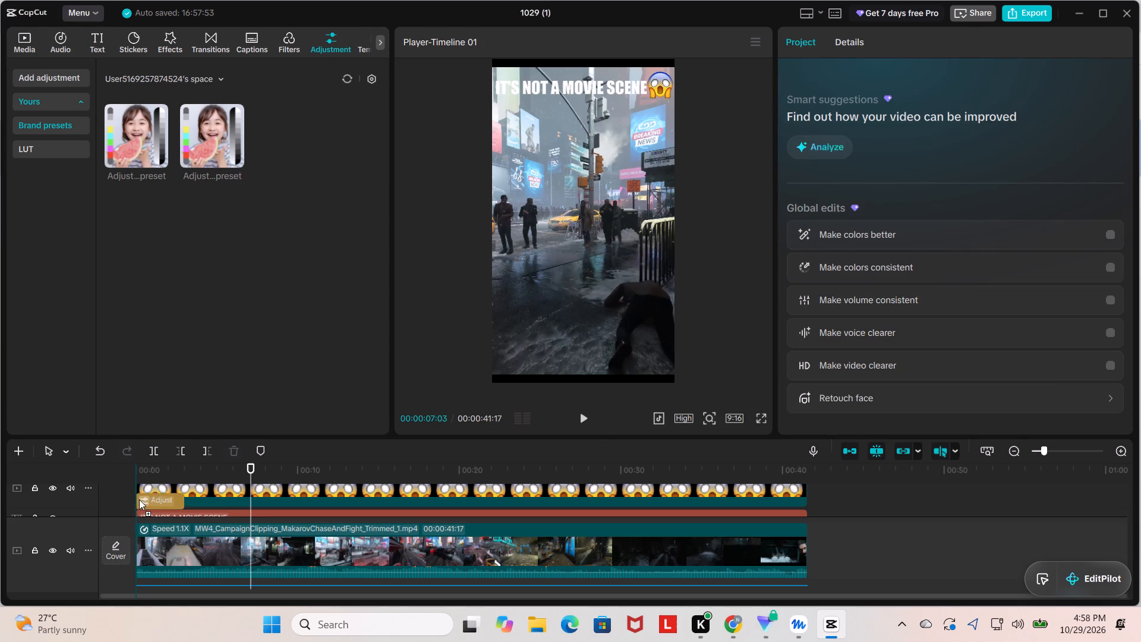
pyautogui.moveTo(139, 499); pyautogui.dragTo(148, 471)
# Stretch the adjustment layer to span the whole video, from 00:00 to the end of the main clip.
pyautogui.scroll(-1, 200, 476)
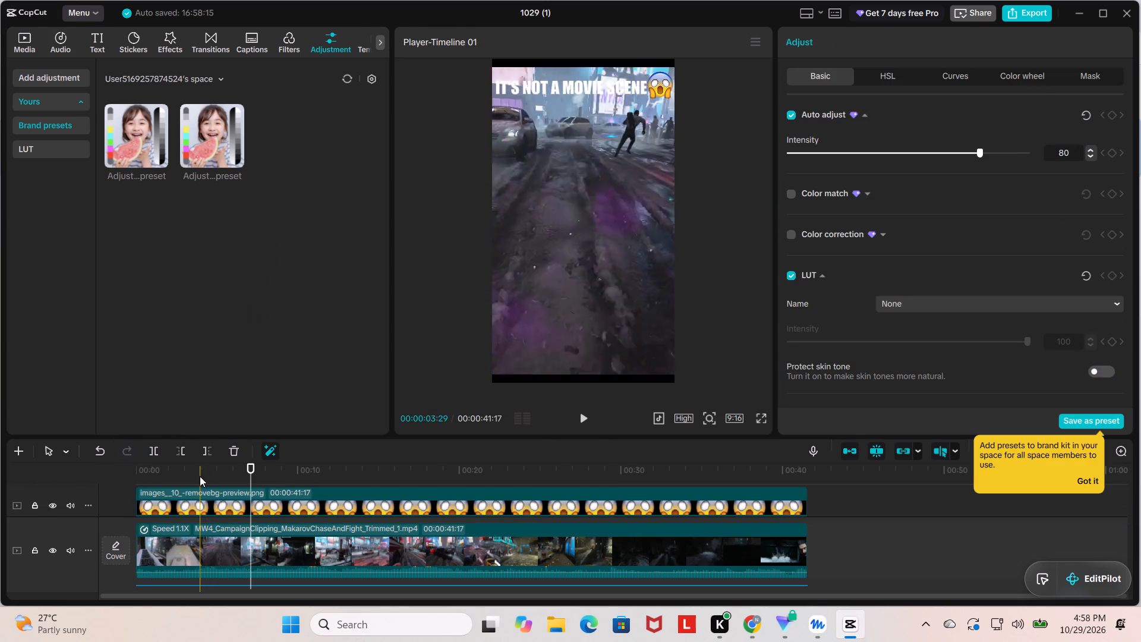
pyautogui.scroll(-2, 200, 476)
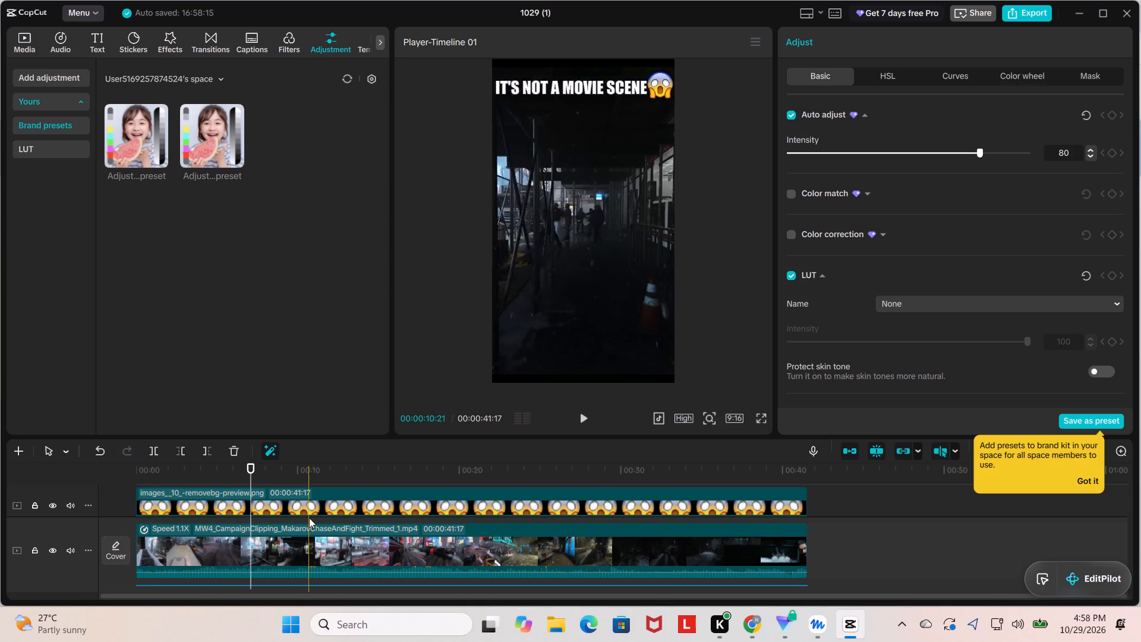
pyautogui.scroll(1, 260, 528)
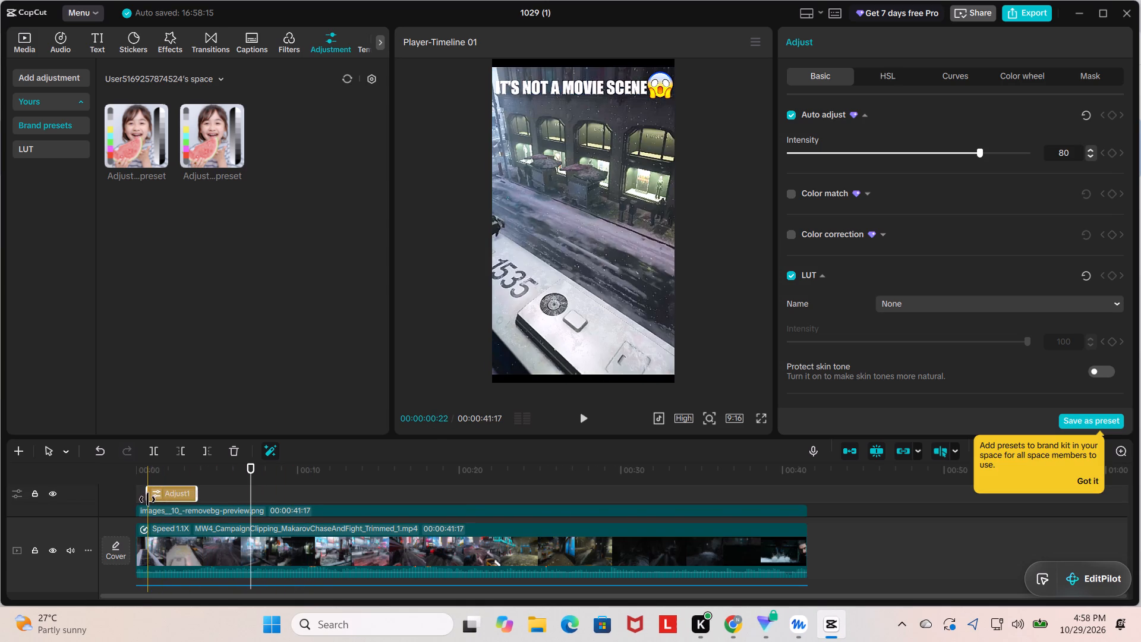
pyautogui.moveTo(147, 499); pyautogui.dragTo(132, 493)
pyautogui.moveTo(196, 494); pyautogui.dragTo(556, 572)
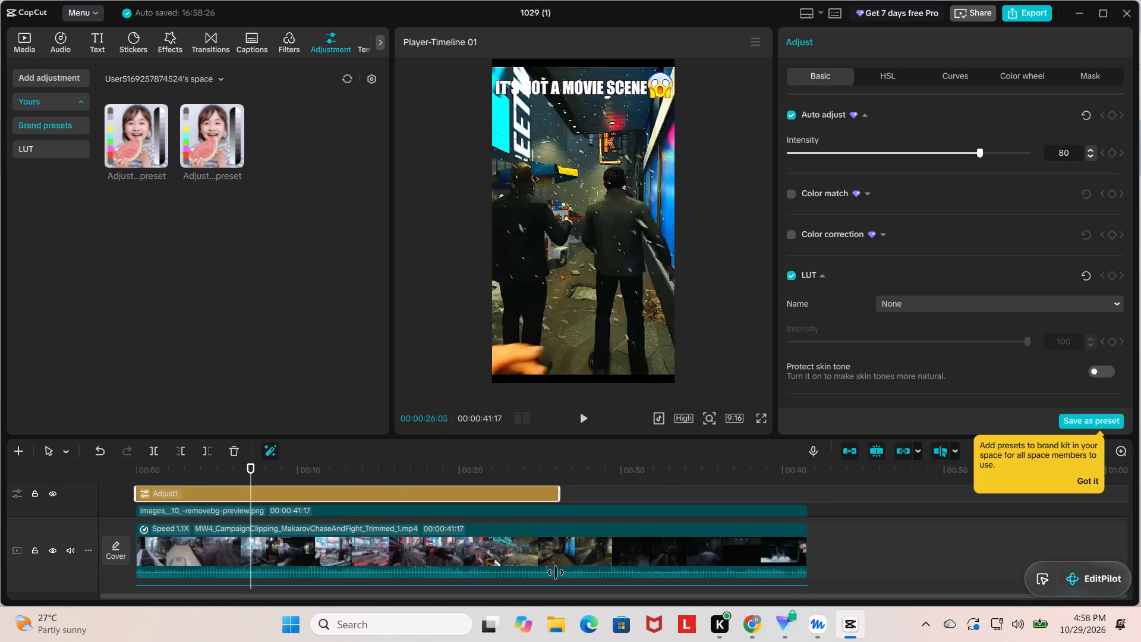
pyautogui.moveTo(556, 572); pyautogui.dragTo(803, 613)
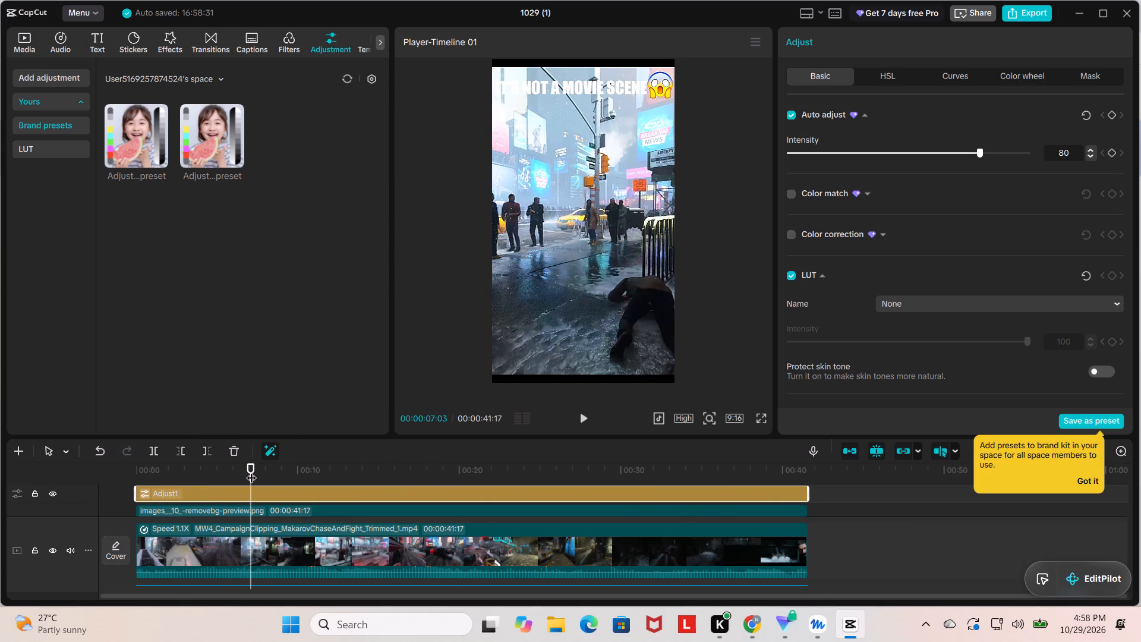
# Play the footage from near the start to about 00:00:17:26 to check the look of the adjustment.
pyautogui.moveTo(251, 470); pyautogui.dragTo(179, 486)
pyautogui.press('space')
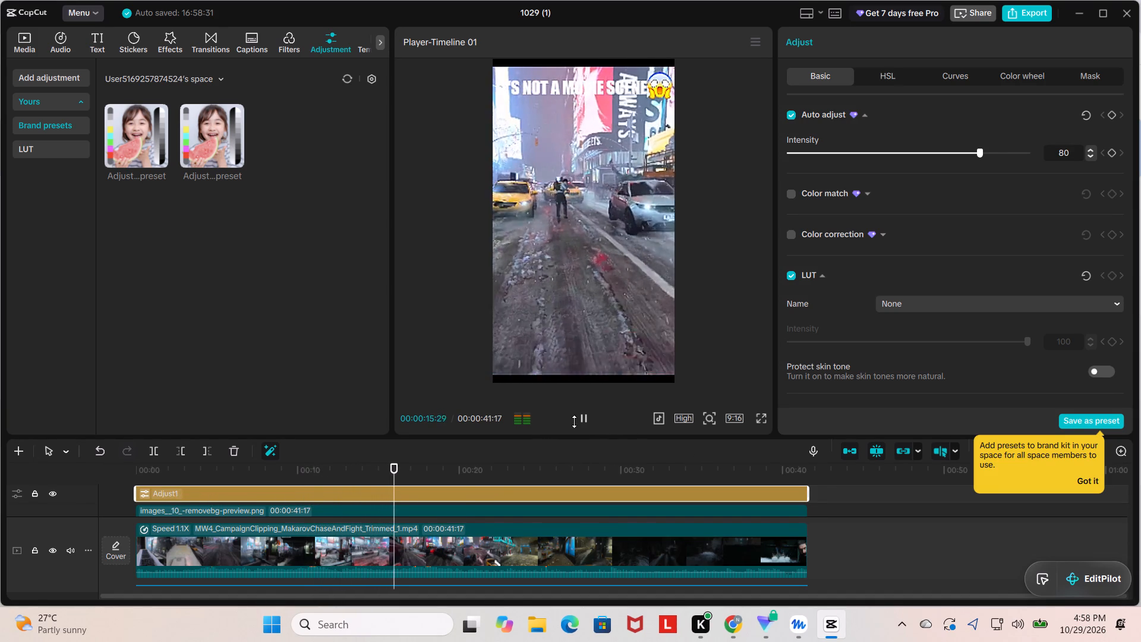
pyautogui.press('space')
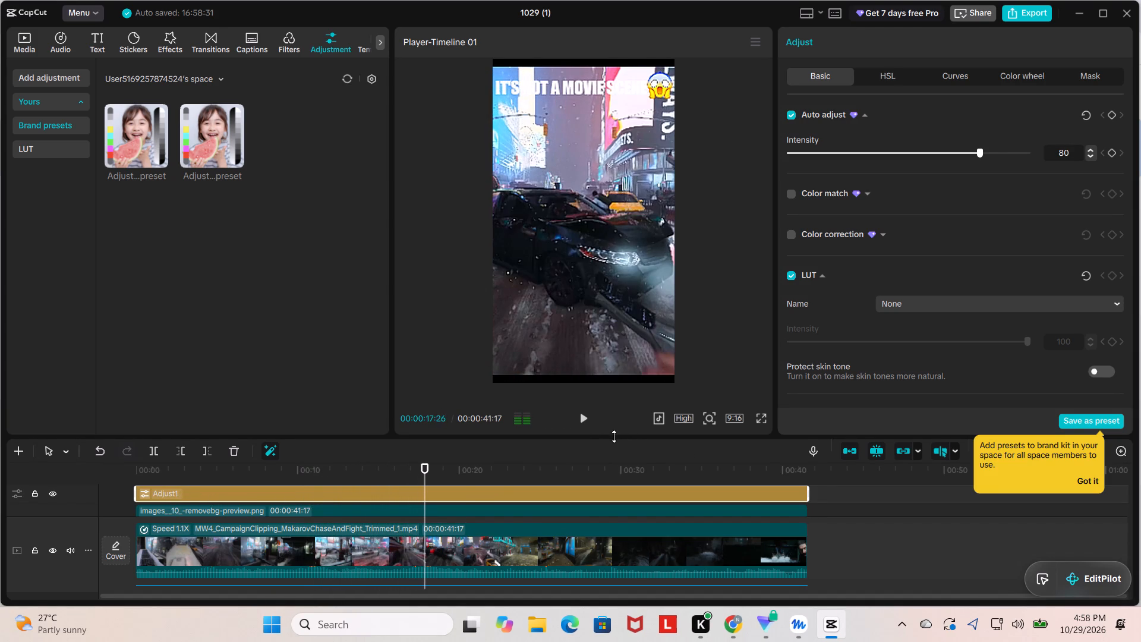
# Go back to about 00:00:02:01 and set the adjustment layer's saturation to 25.
pyautogui.moveTo(426, 463); pyautogui.dragTo(214, 464)
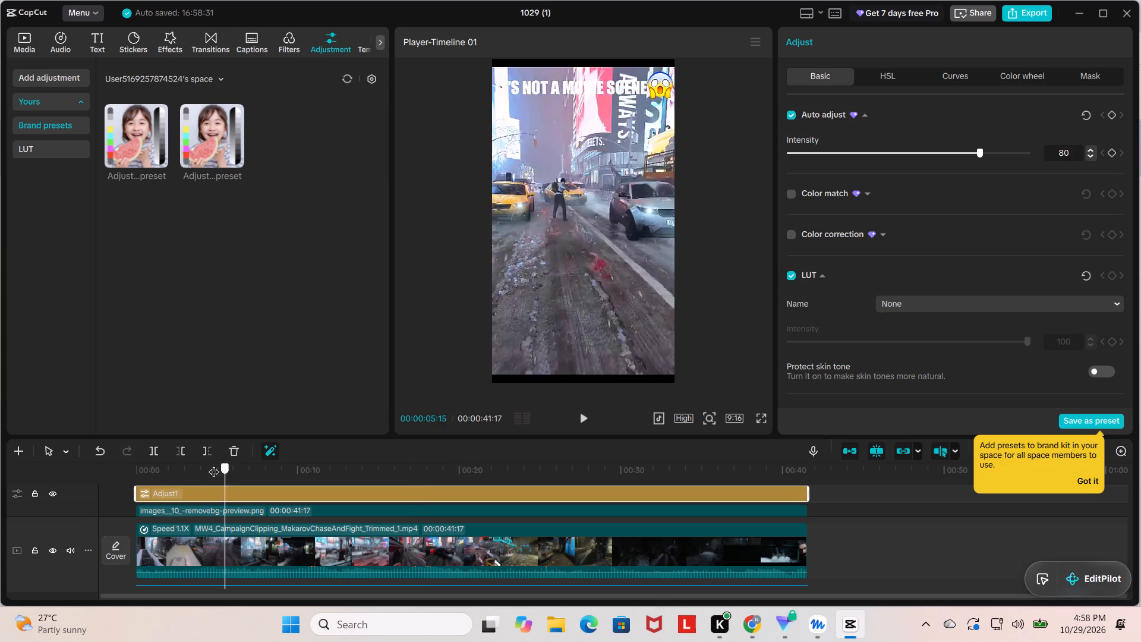
pyautogui.moveTo(214, 464); pyautogui.dragTo(169, 466)
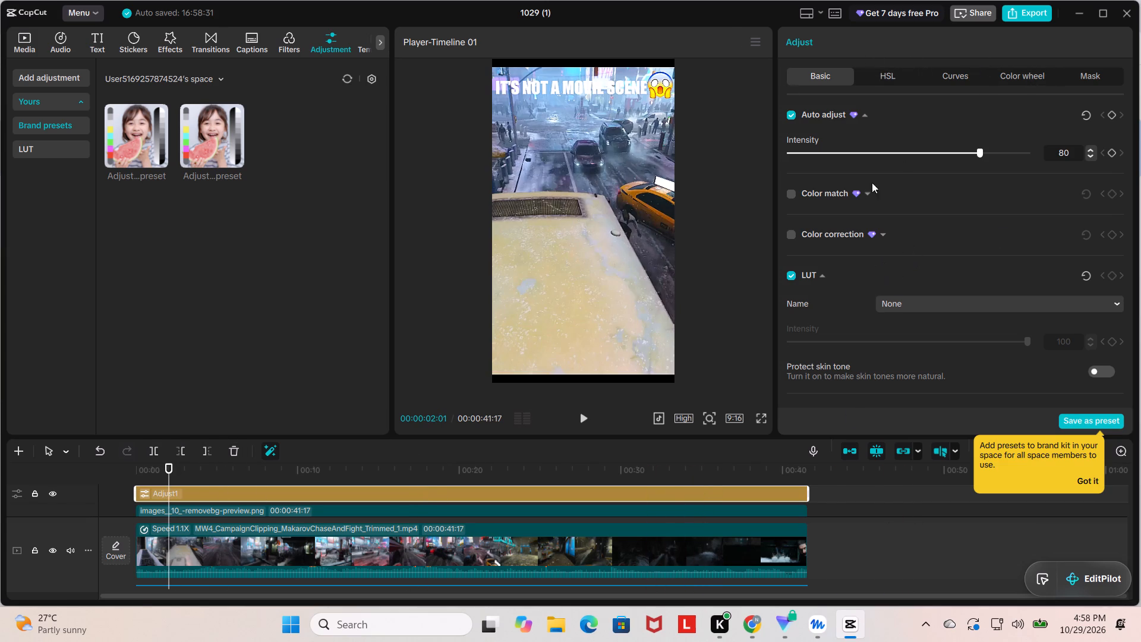
pyautogui.scroll(-1, 917, 268)
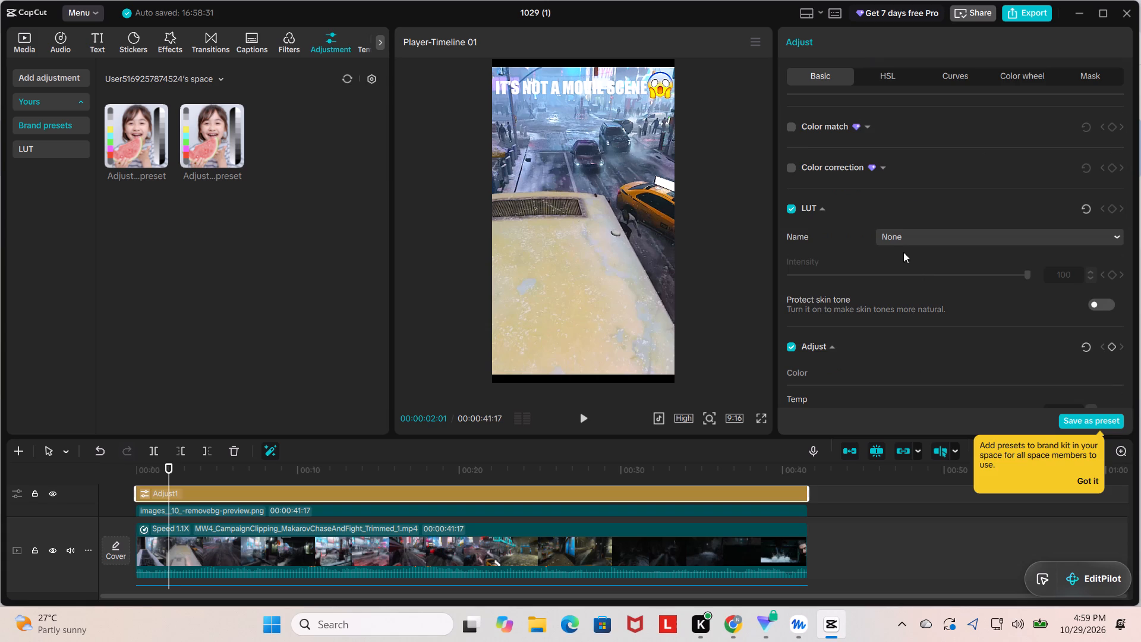
pyautogui.scroll(-2, 906, 254)
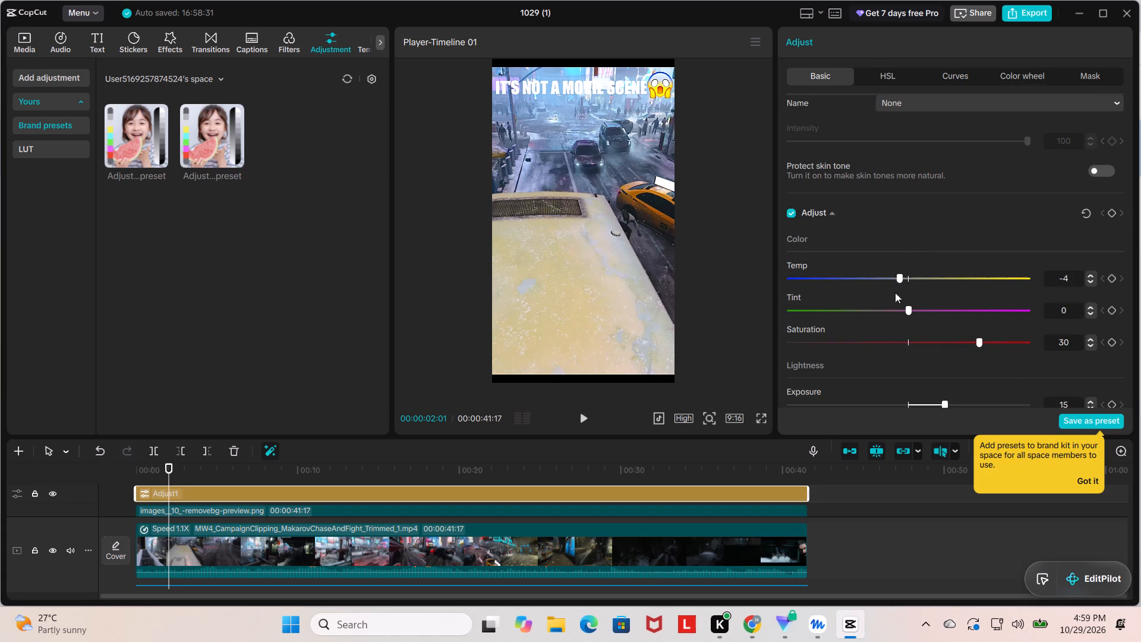
pyautogui.scroll(-1, 921, 312)
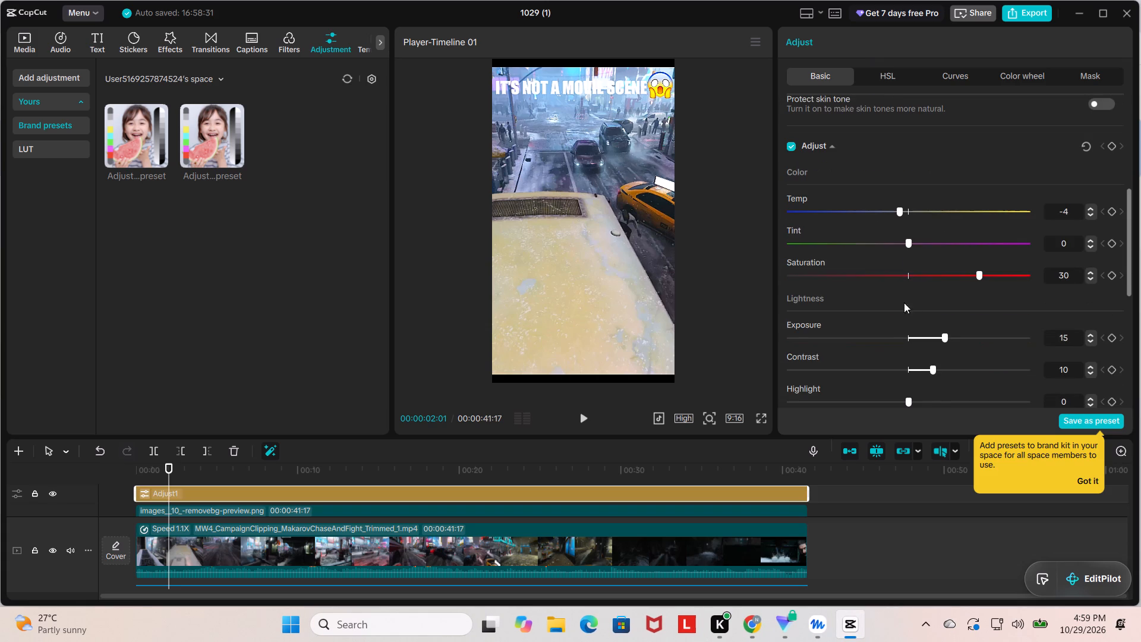
pyautogui.tripleClick(1092, 278)
pyautogui.doubleClick(1092, 278)
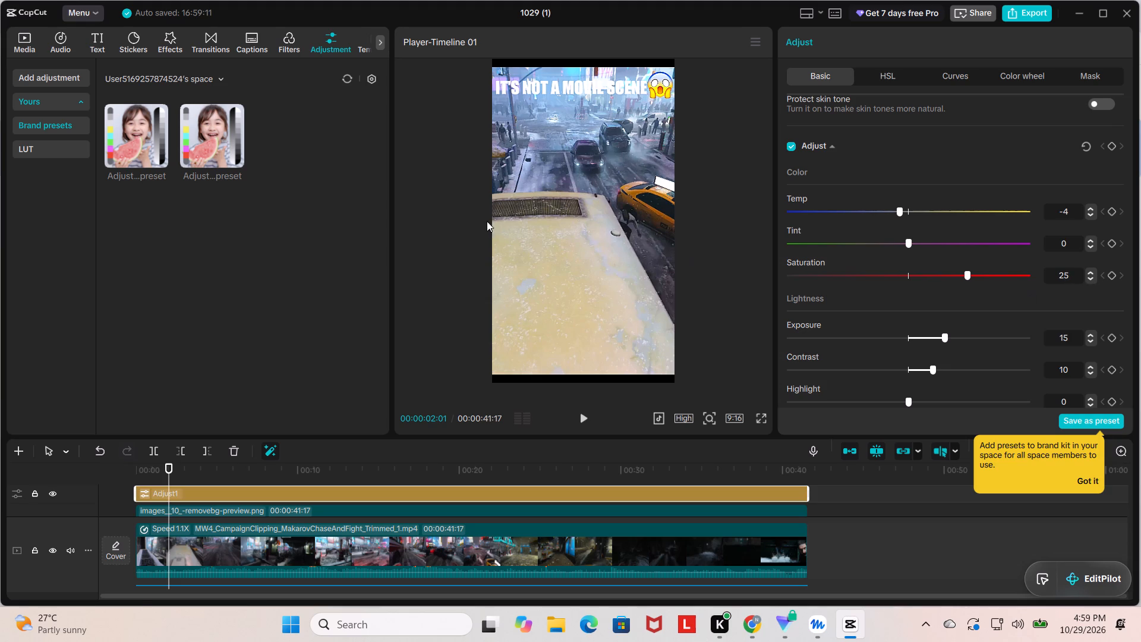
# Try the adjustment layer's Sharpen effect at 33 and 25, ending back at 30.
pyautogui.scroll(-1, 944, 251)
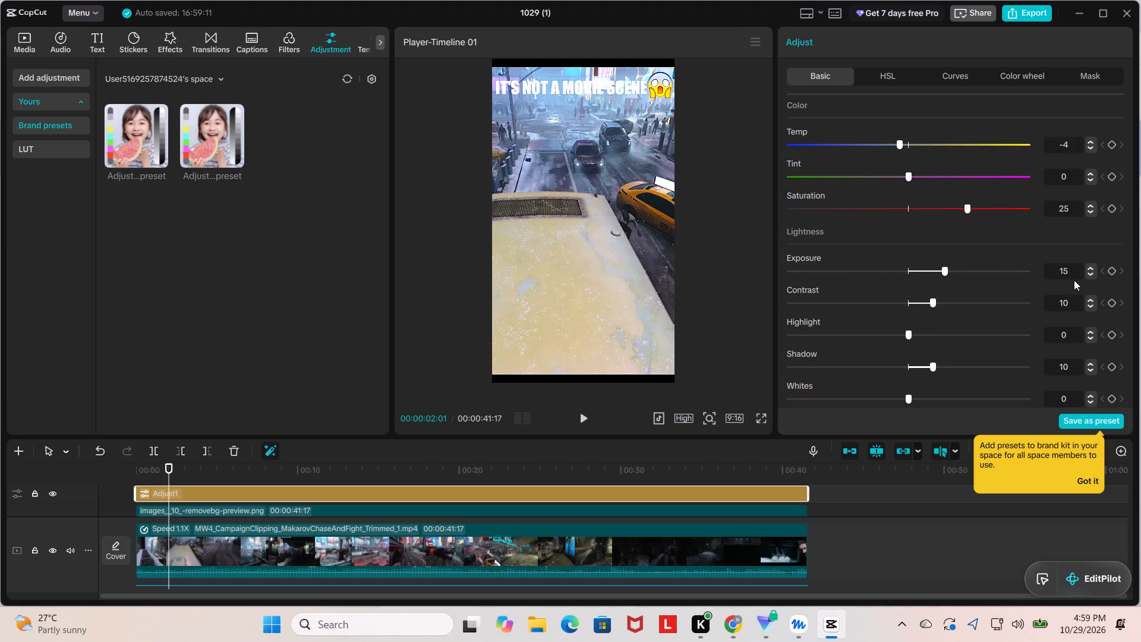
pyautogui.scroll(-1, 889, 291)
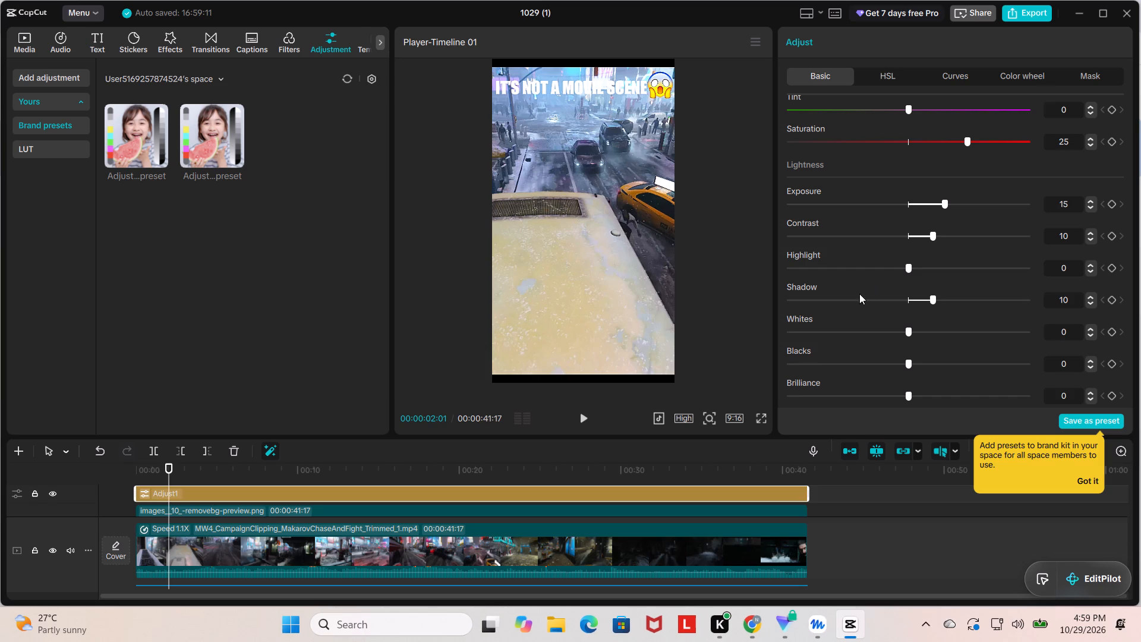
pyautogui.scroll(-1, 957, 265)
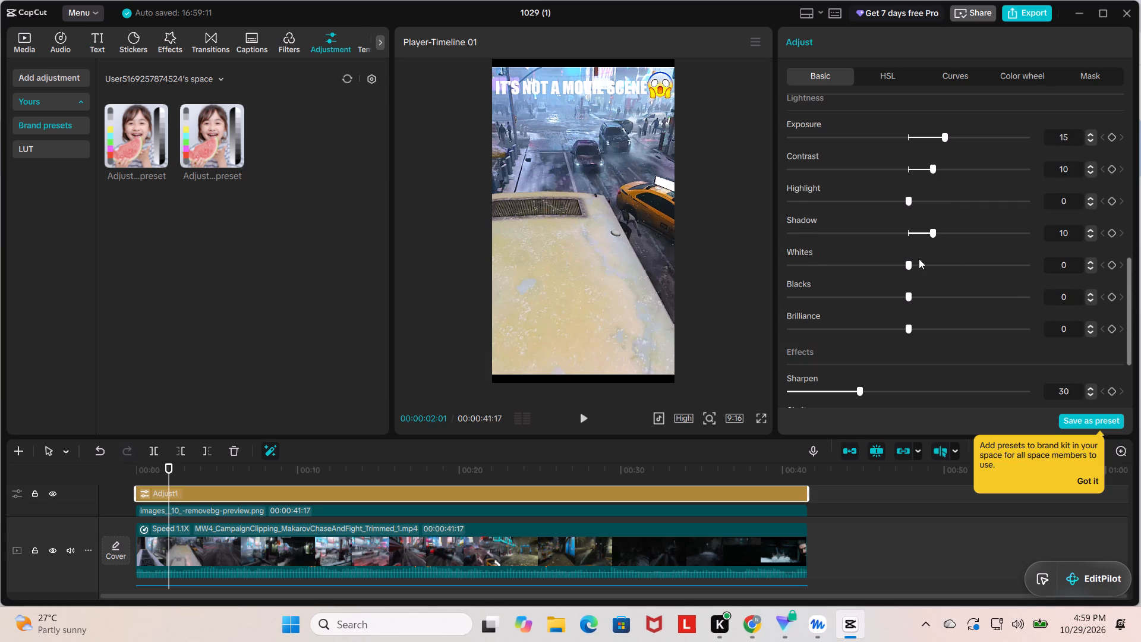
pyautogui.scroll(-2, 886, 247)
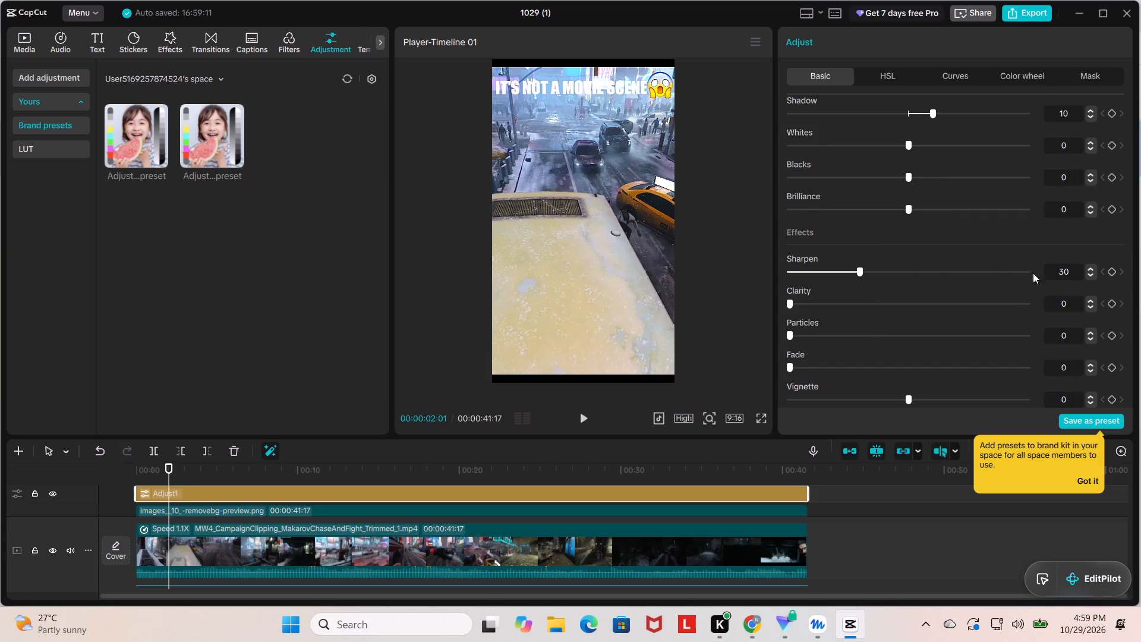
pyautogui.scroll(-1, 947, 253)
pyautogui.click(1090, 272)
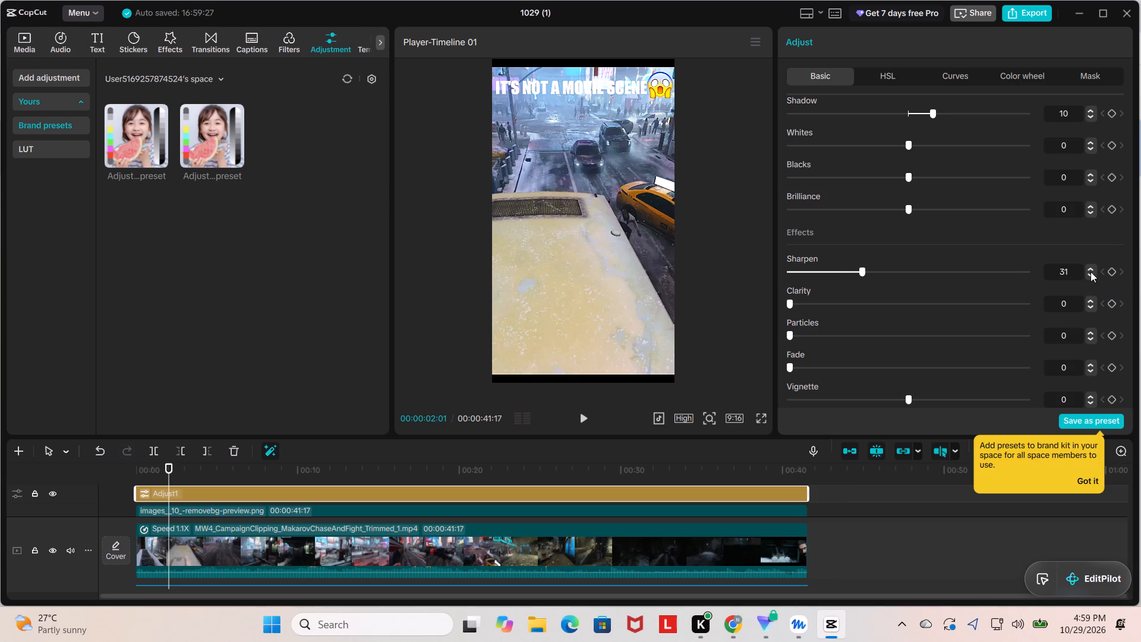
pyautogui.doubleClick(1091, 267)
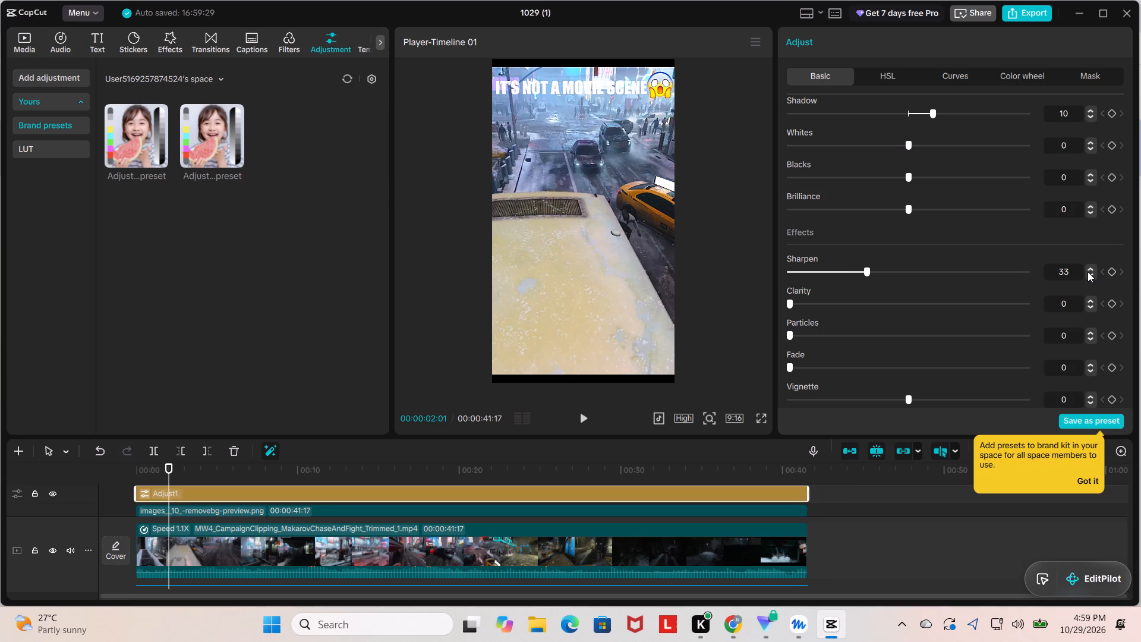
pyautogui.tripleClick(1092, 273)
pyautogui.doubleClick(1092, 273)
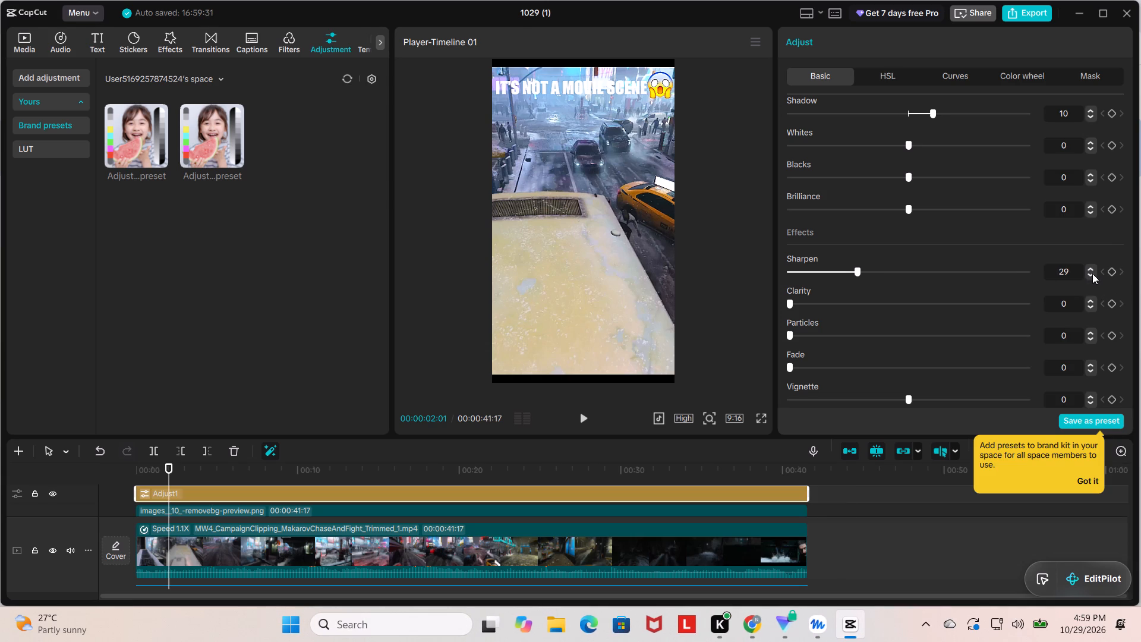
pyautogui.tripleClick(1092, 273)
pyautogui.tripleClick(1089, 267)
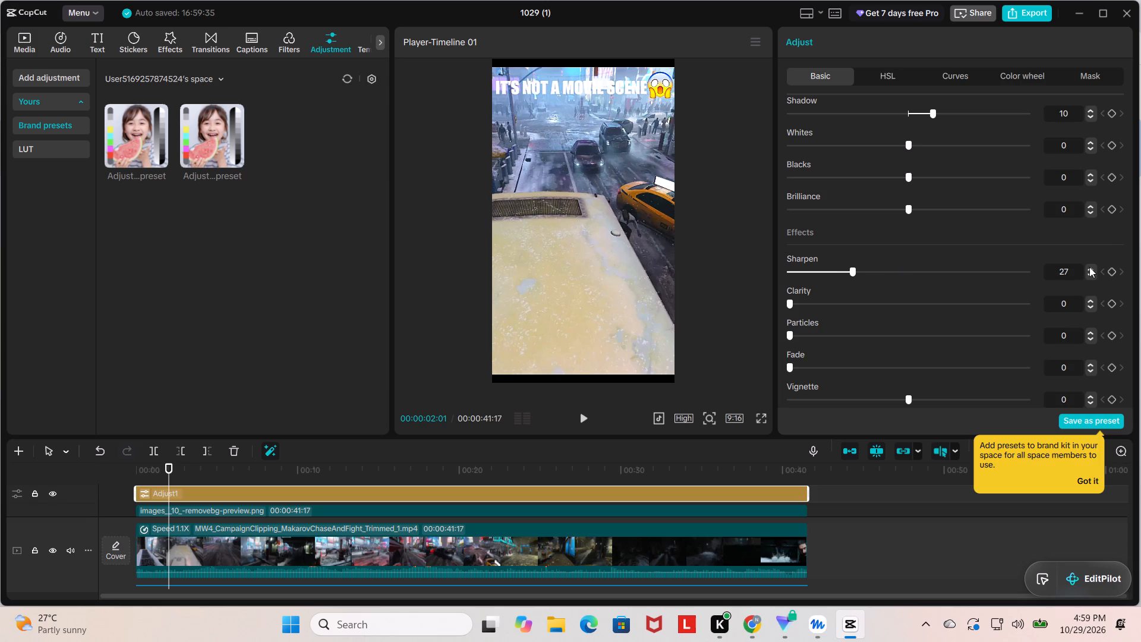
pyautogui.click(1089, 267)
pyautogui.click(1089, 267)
# Set the HSL brightness of the red colour range to 0 on the adjustment layer.
pyautogui.scroll(-1, 906, 228)
pyautogui.scroll(3, 907, 232)
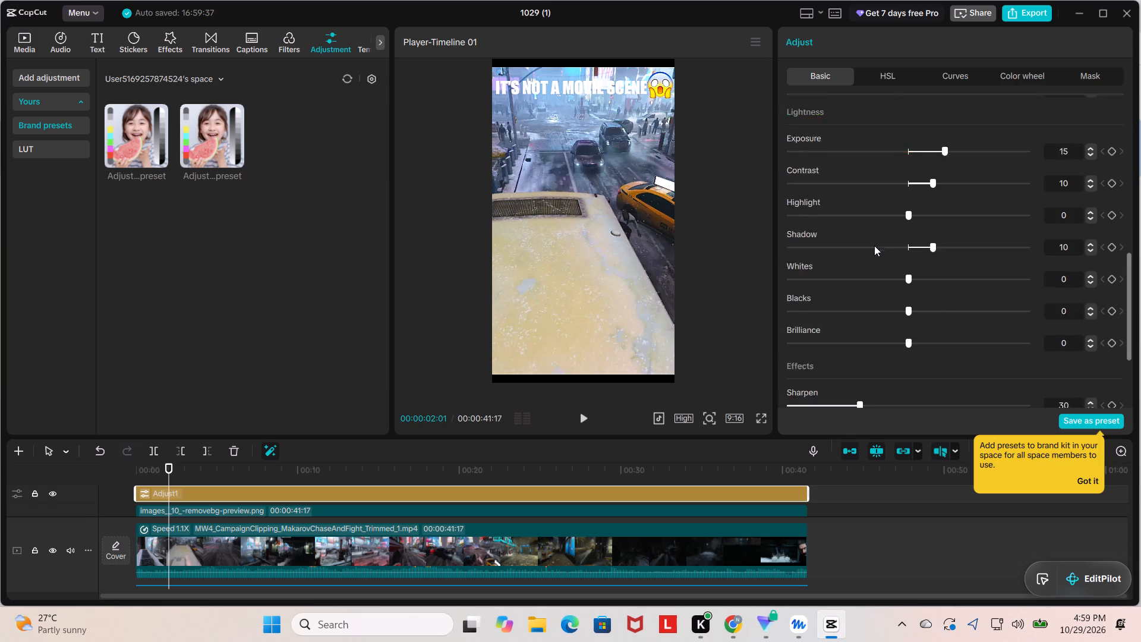
pyautogui.scroll(2, 874, 246)
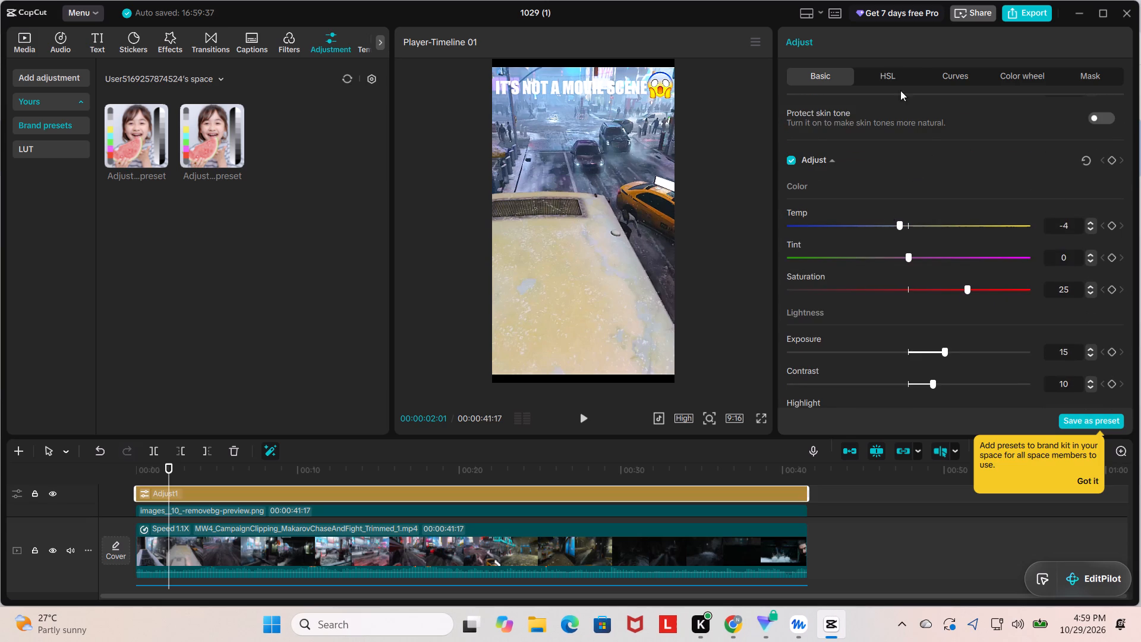
pyautogui.click(892, 69)
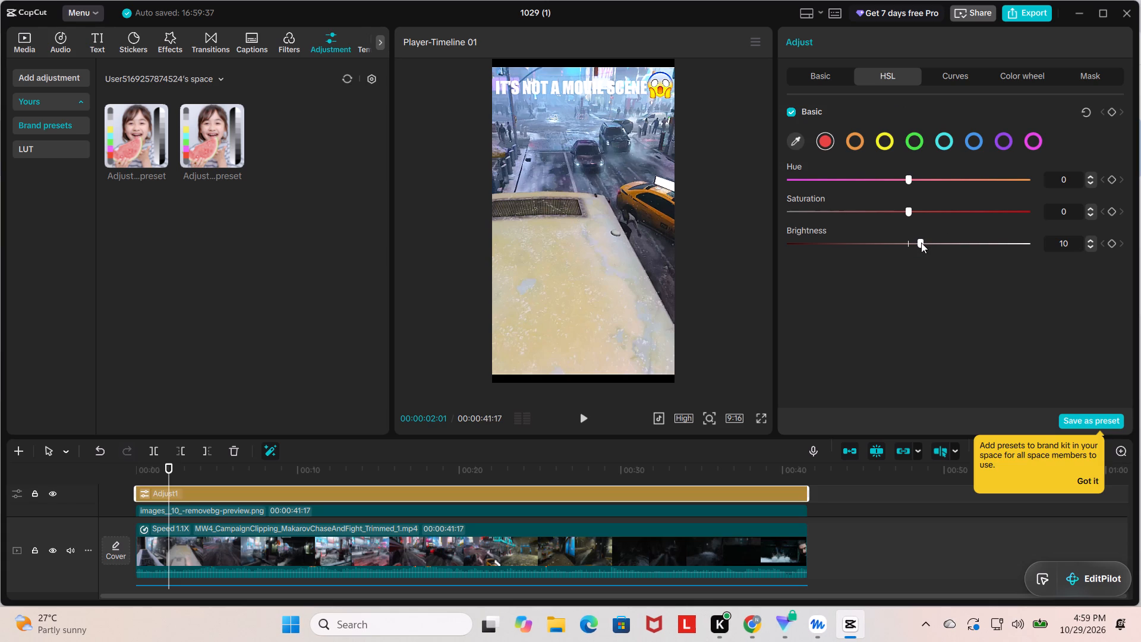
pyautogui.moveTo(921, 243); pyautogui.dragTo(904, 246)
# Play the footage from 00:00:02:01 to about 00:00:08:28 to check the adjusted colours.
pyautogui.press('space')
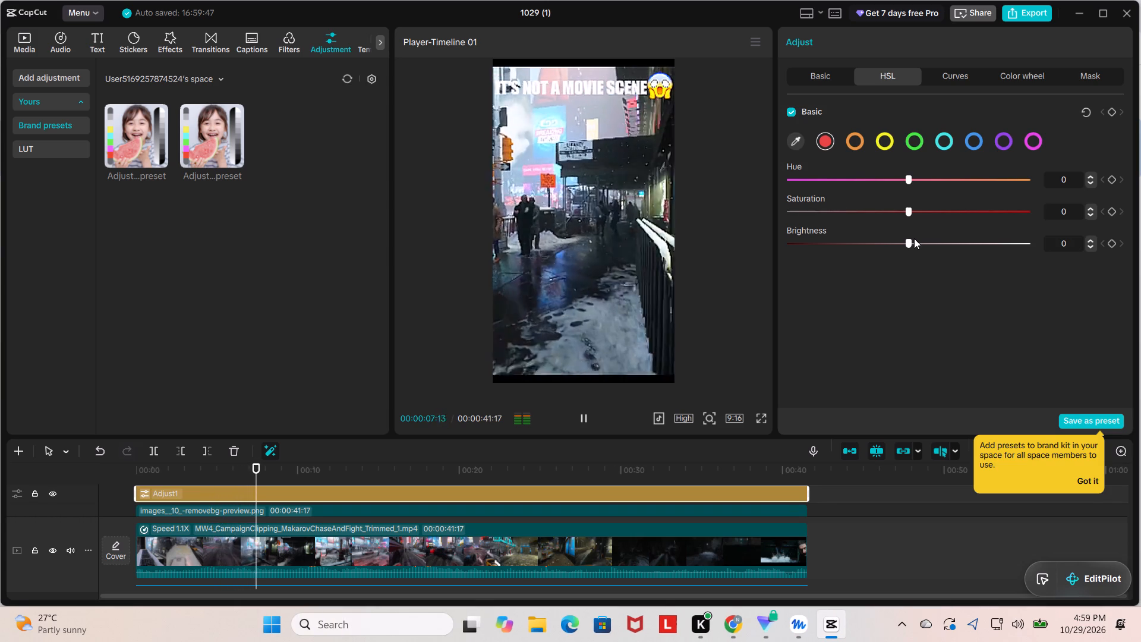
pyautogui.press('space')
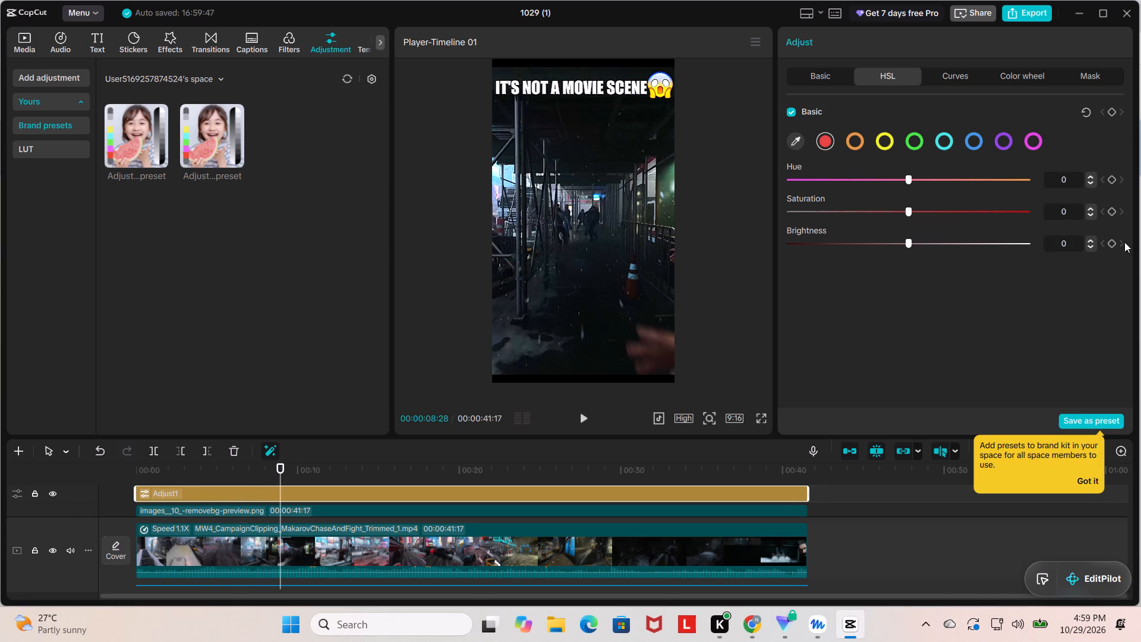
# Set the HSL brightness of the red colour range to 10 on the adjustment layer.
pyautogui.moveTo(907, 243); pyautogui.dragTo(918, 246)
pyautogui.moveTo(918, 246); pyautogui.dragTo(919, 246)
pyautogui.moveTo(919, 246); pyautogui.dragTo(918, 247)
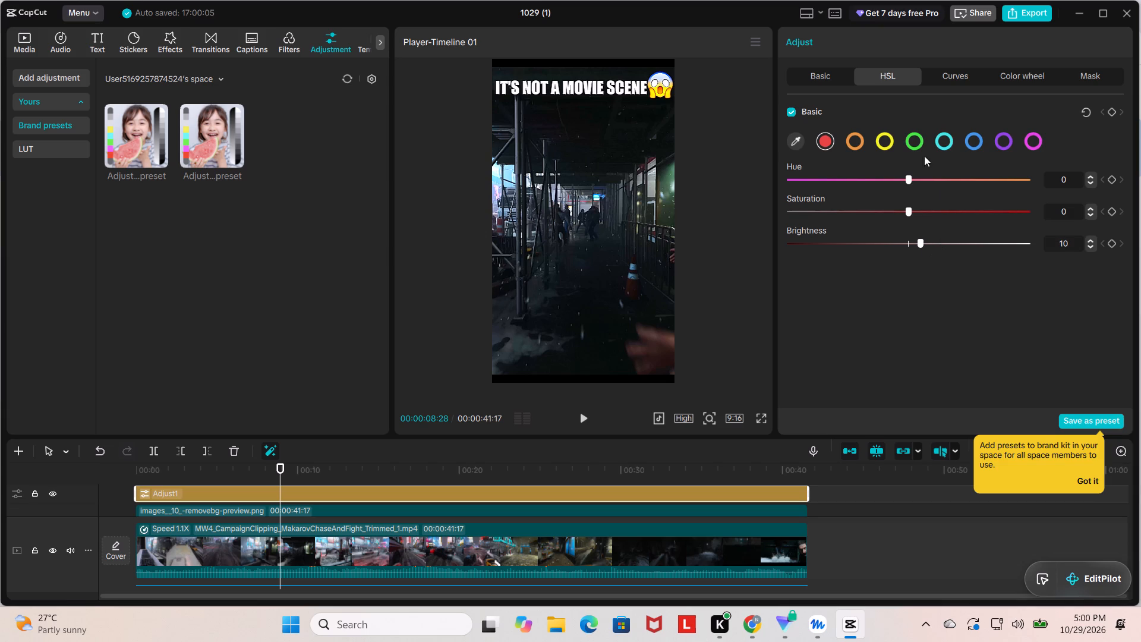
# Set the adjustment layer's colour temperature to -5 in the basic adjustments.
pyautogui.click(824, 75)
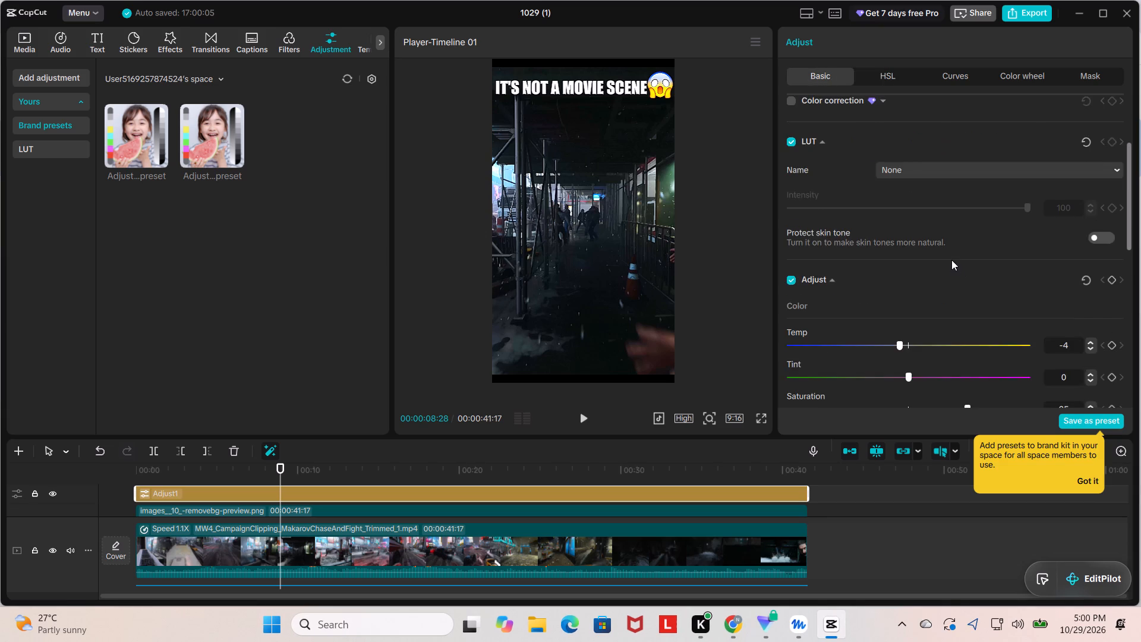
pyautogui.scroll(-2, 951, 260)
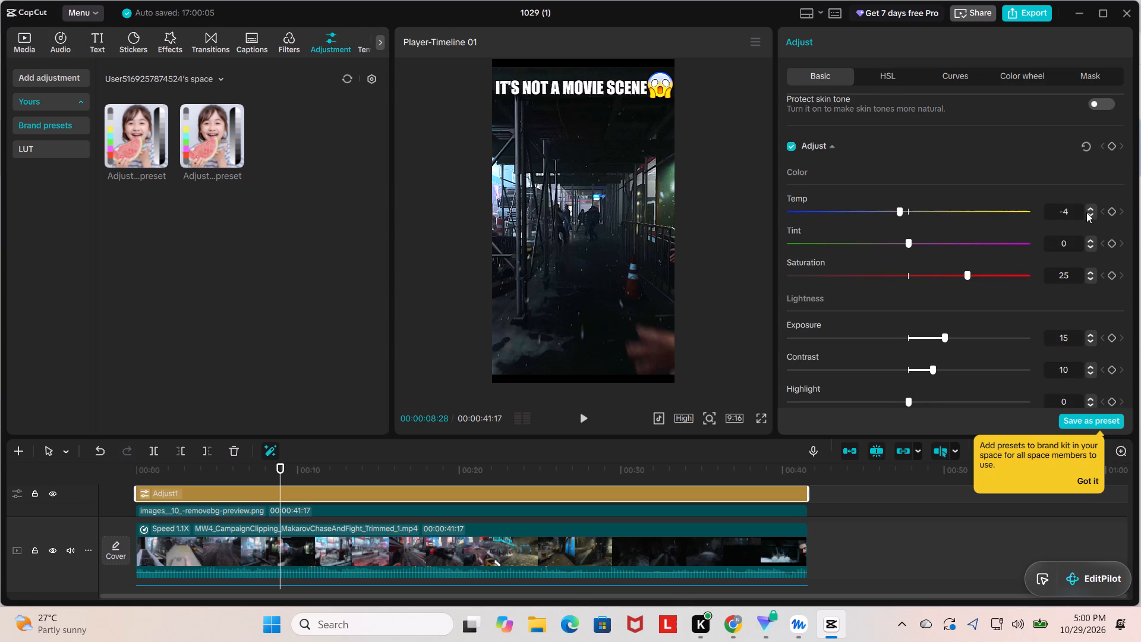
pyautogui.click(1088, 212)
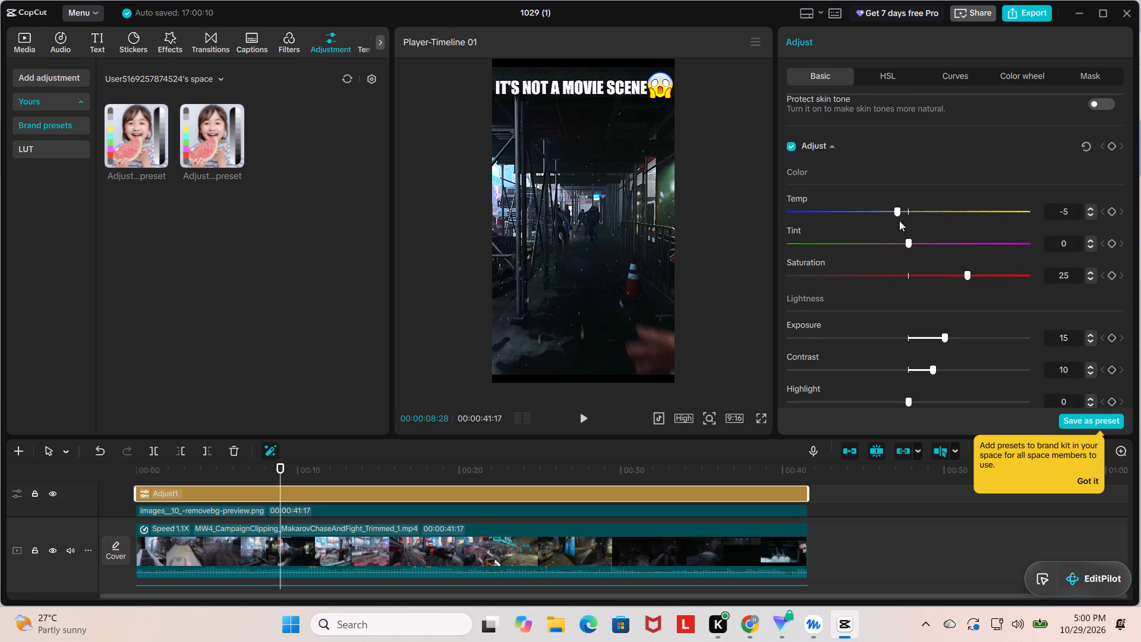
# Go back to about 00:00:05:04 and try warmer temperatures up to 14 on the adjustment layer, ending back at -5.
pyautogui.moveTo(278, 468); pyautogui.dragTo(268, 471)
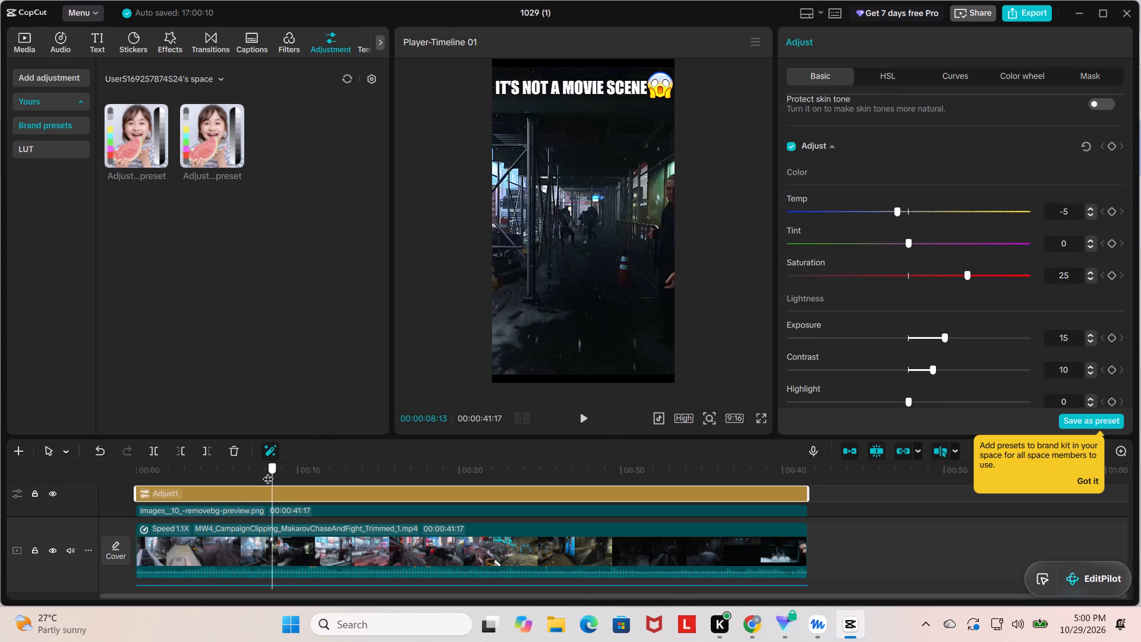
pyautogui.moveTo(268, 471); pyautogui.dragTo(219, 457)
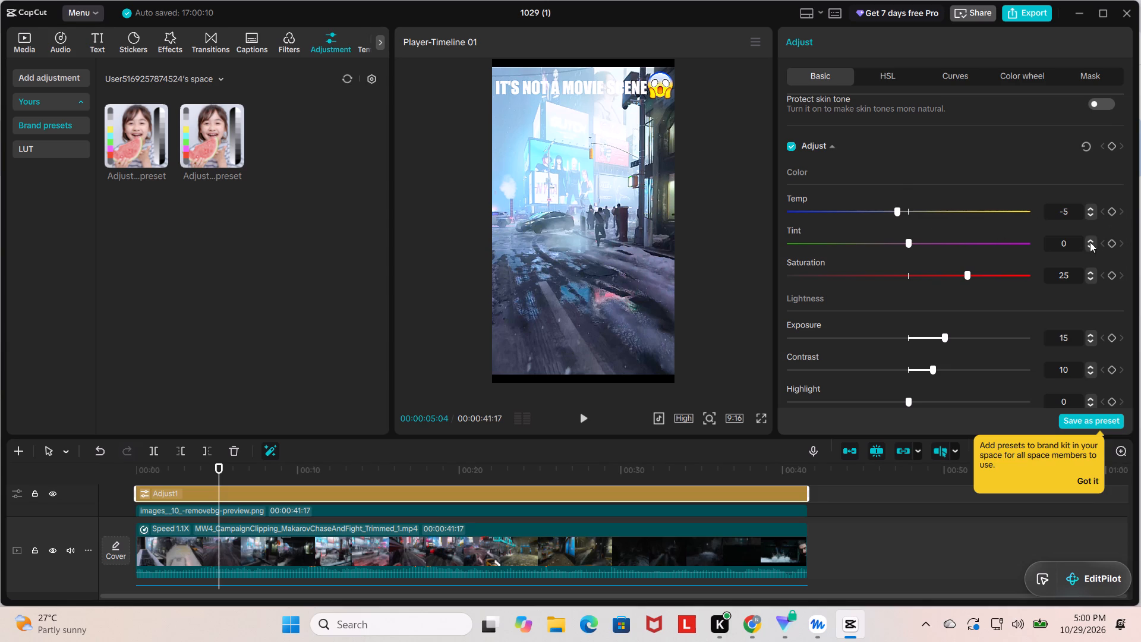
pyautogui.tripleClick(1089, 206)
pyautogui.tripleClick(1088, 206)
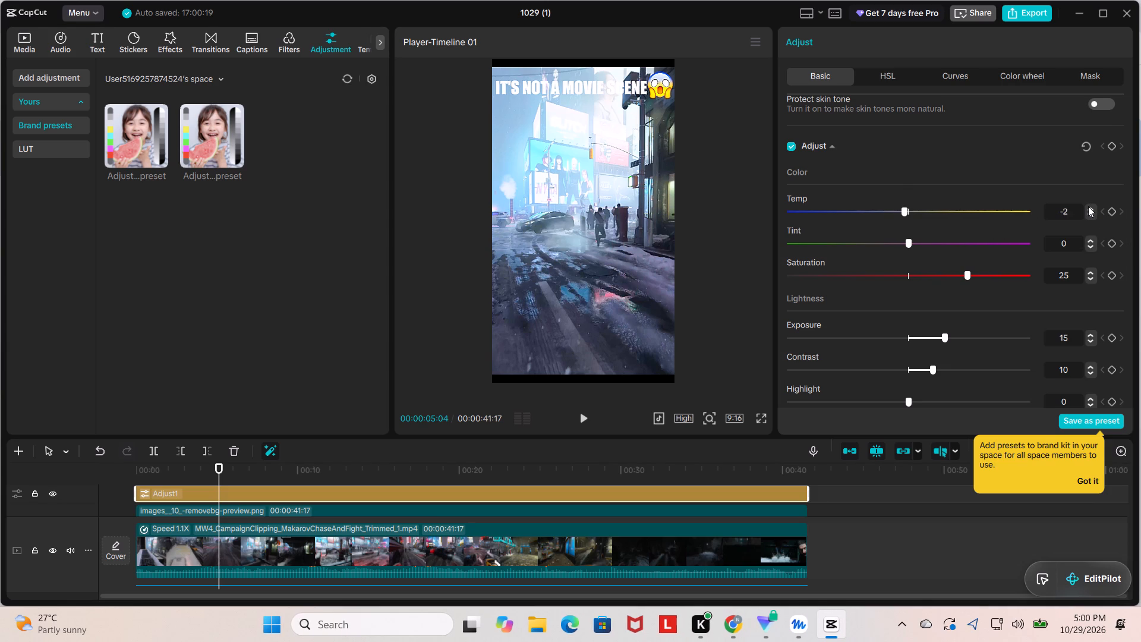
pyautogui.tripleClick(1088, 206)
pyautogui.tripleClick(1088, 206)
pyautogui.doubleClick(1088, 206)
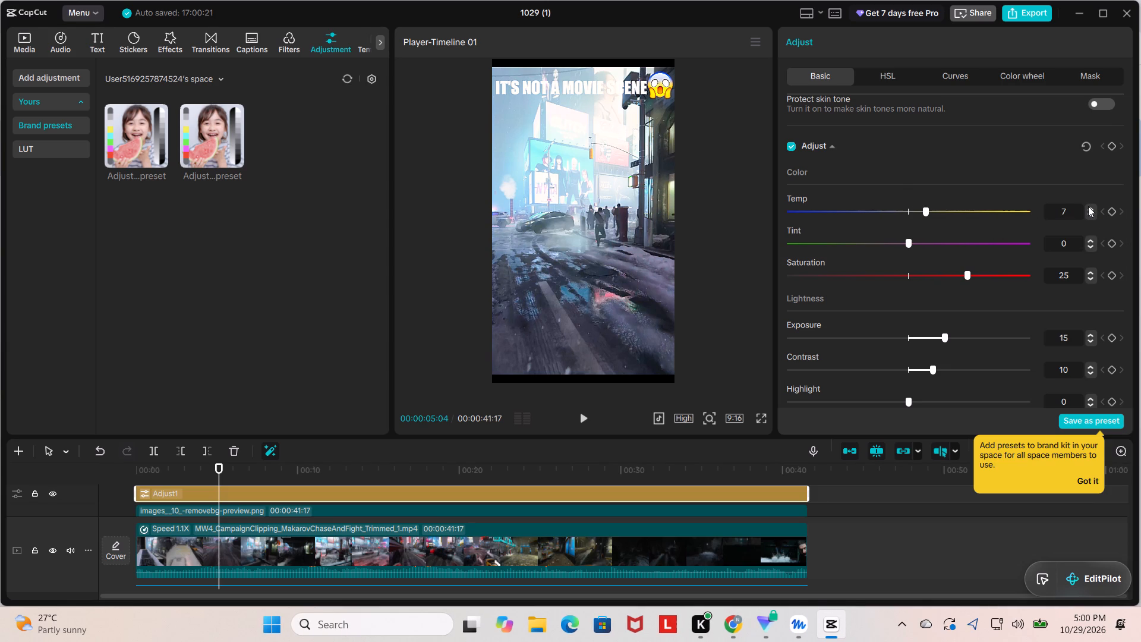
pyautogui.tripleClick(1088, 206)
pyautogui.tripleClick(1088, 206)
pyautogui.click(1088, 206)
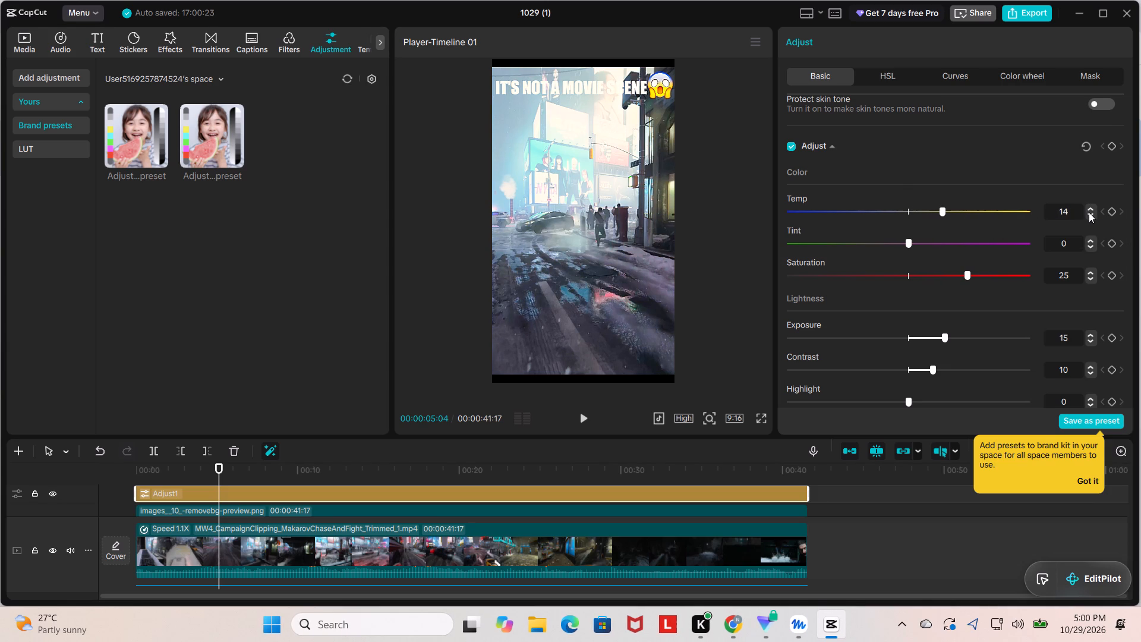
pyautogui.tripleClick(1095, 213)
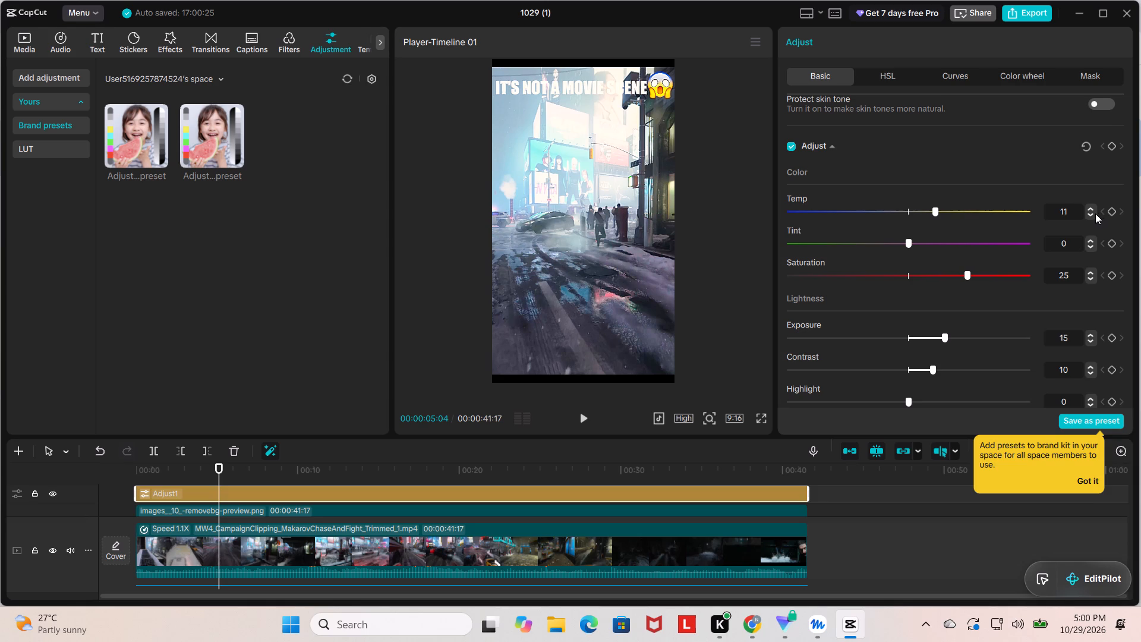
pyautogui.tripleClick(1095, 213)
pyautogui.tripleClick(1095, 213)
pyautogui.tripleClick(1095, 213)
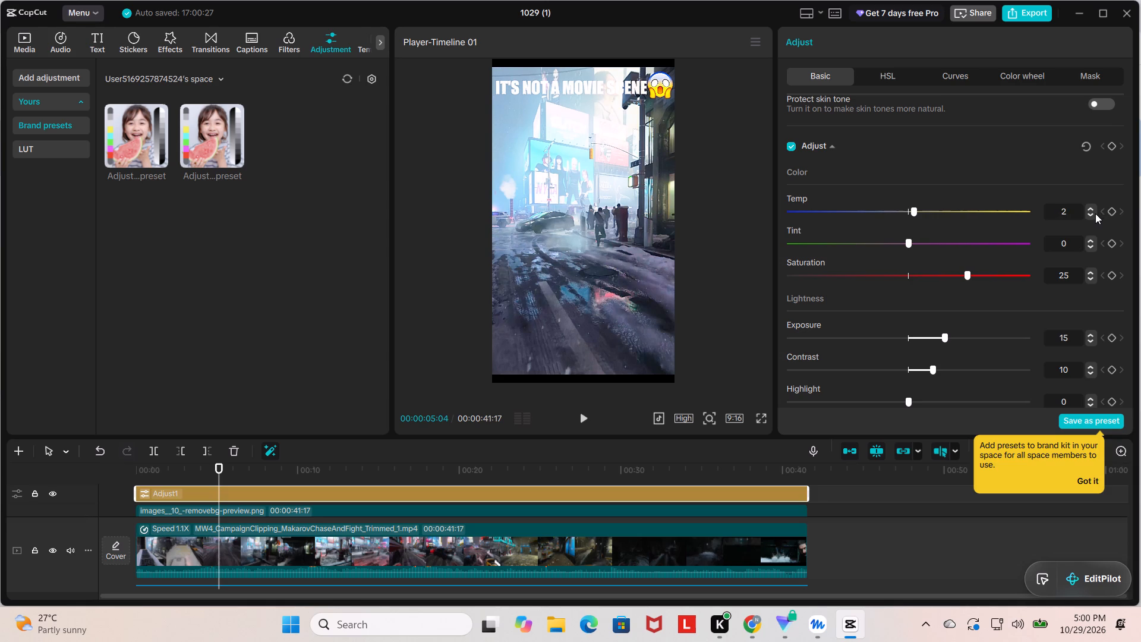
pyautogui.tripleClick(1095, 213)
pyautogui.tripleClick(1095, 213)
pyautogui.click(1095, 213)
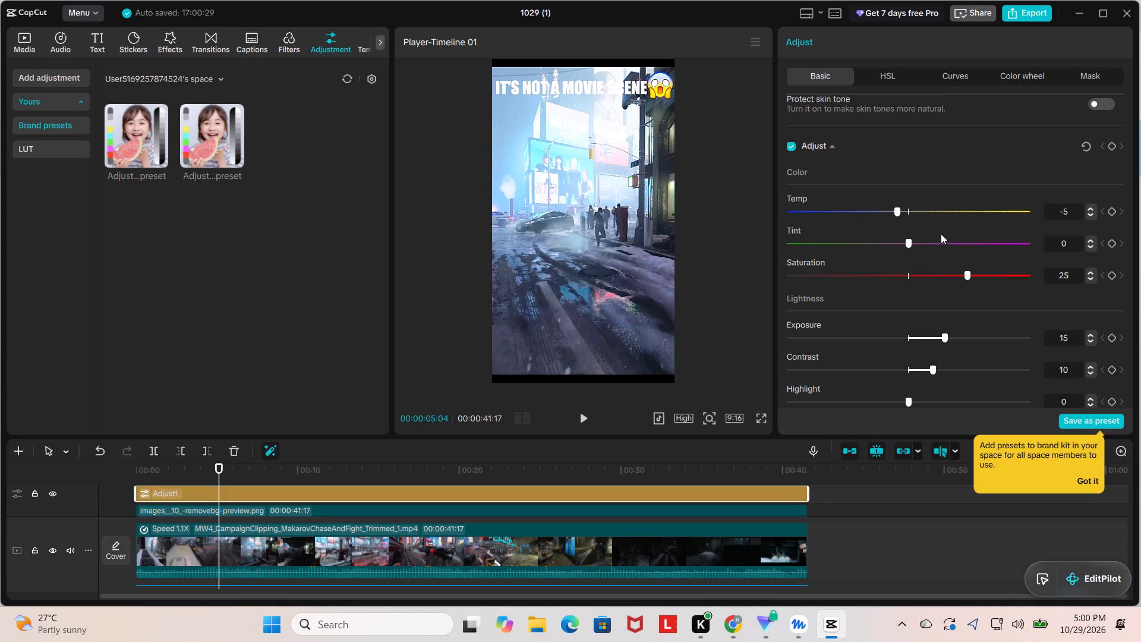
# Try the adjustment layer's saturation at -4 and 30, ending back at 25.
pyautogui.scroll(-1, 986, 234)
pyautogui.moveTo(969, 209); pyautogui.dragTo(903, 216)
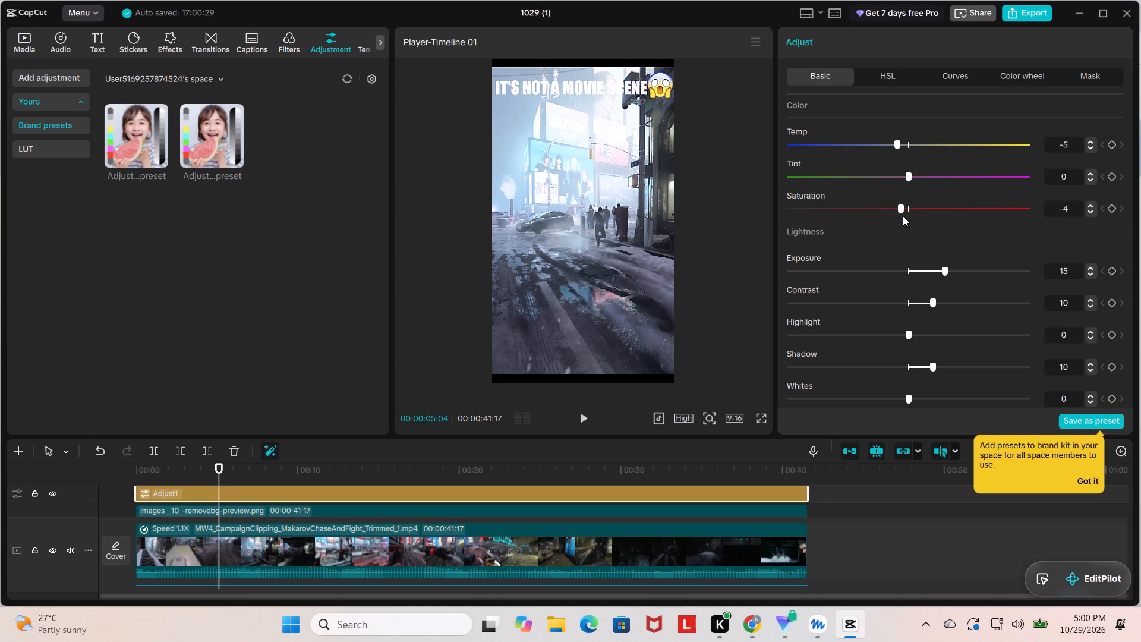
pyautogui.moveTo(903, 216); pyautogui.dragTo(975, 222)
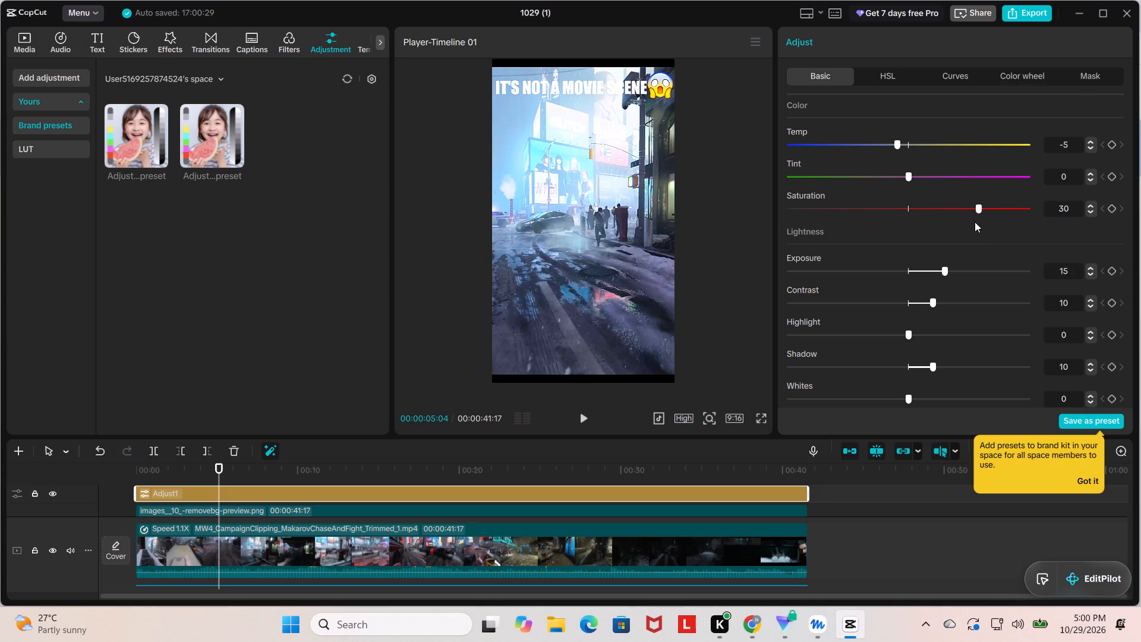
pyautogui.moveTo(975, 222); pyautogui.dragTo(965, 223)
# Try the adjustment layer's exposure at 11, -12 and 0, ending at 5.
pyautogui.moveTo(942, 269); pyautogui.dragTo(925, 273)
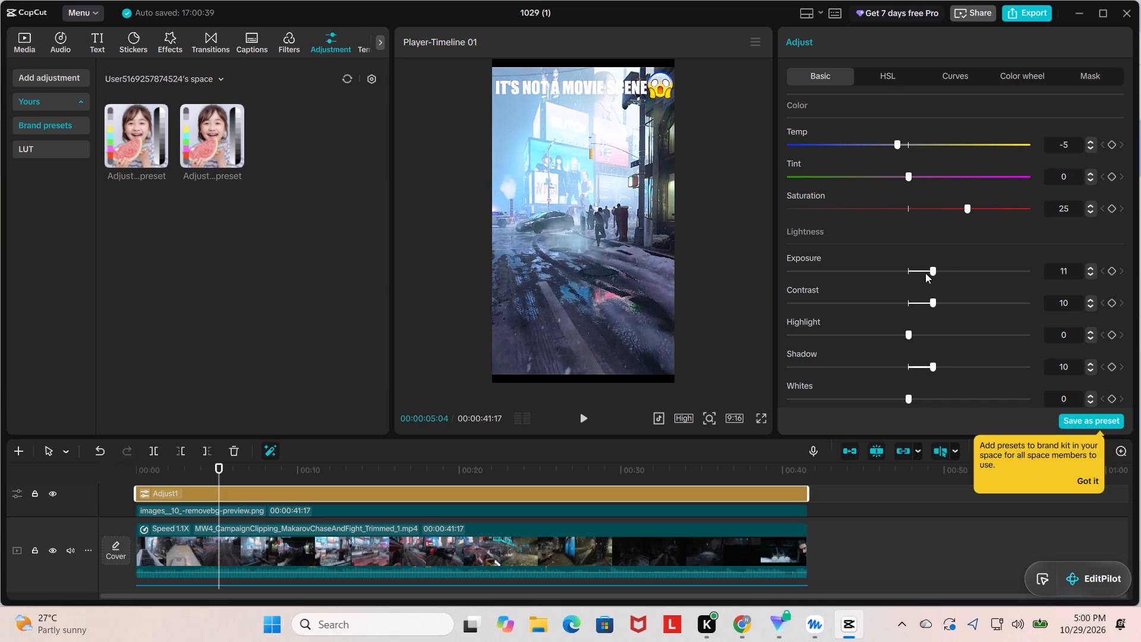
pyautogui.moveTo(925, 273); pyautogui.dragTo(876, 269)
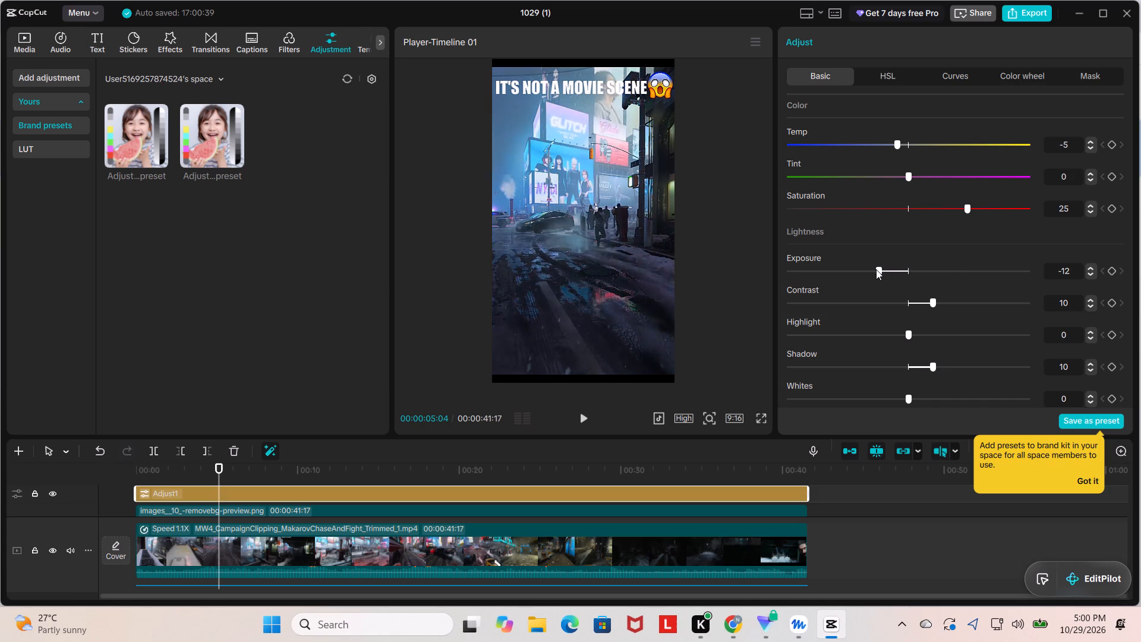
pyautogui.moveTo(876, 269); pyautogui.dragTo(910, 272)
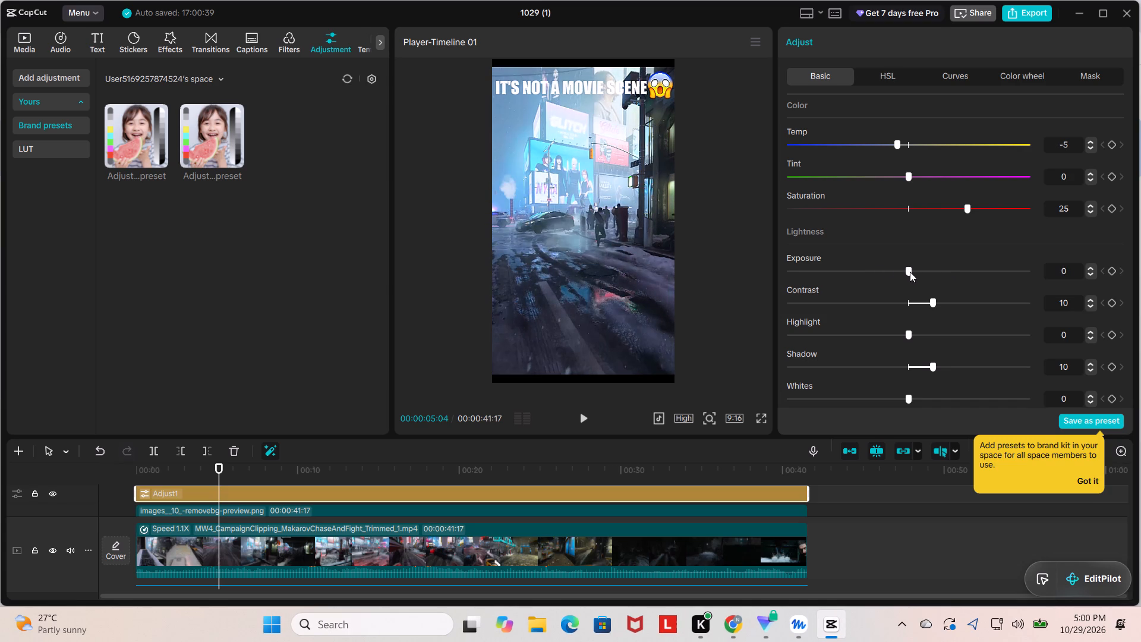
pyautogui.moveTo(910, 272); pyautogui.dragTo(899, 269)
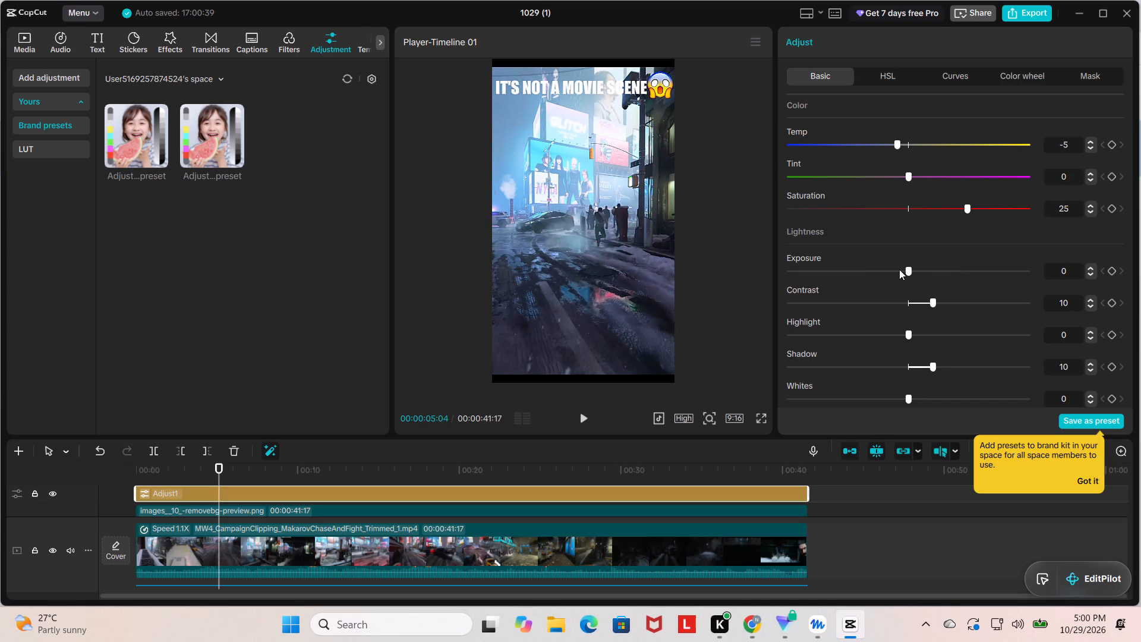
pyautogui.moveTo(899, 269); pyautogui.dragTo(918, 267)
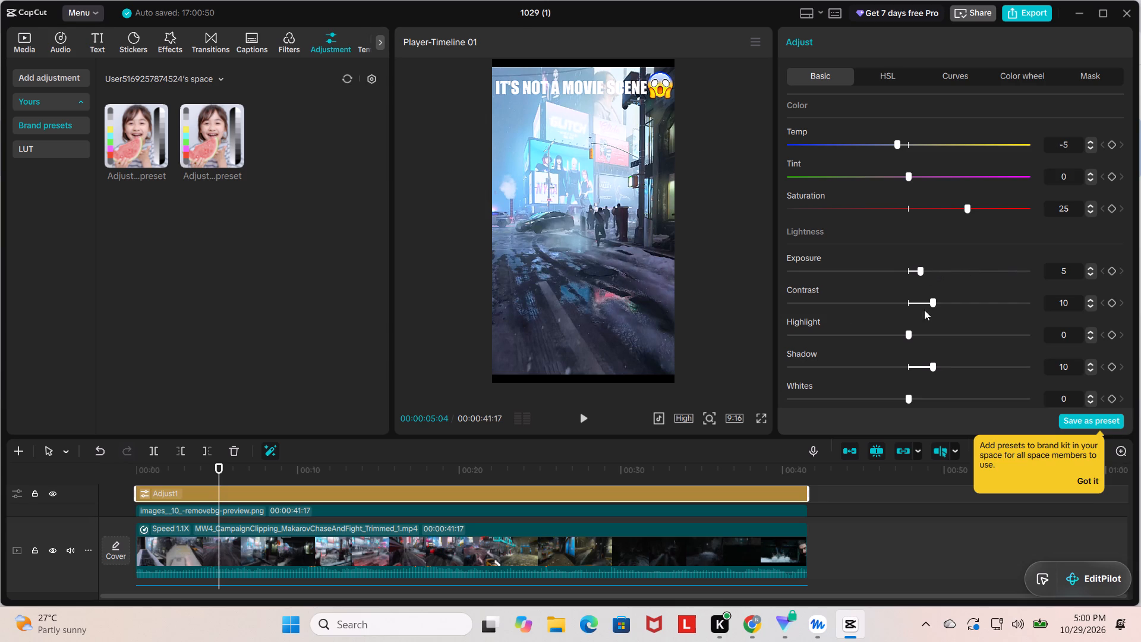
# Try the adjustment layer's contrast between -12 and 42, ending at 15.
pyautogui.moveTo(933, 302); pyautogui.dragTo(877, 306)
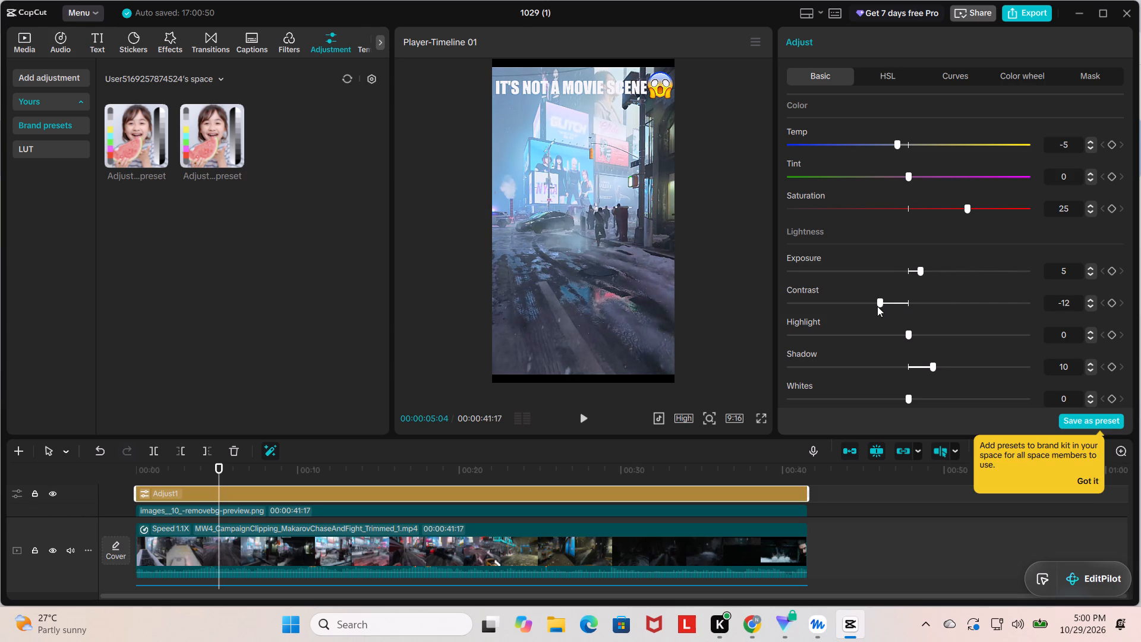
pyautogui.moveTo(877, 306); pyautogui.dragTo(924, 305)
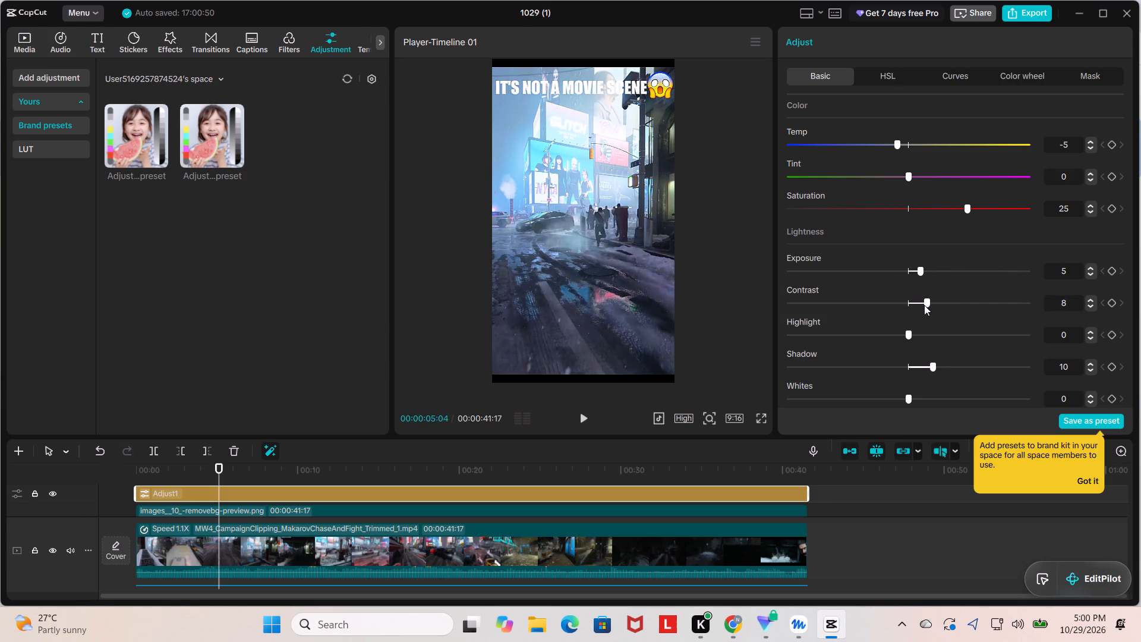
pyautogui.moveTo(924, 305); pyautogui.dragTo(929, 309)
pyautogui.moveTo(934, 304); pyautogui.dragTo(953, 301)
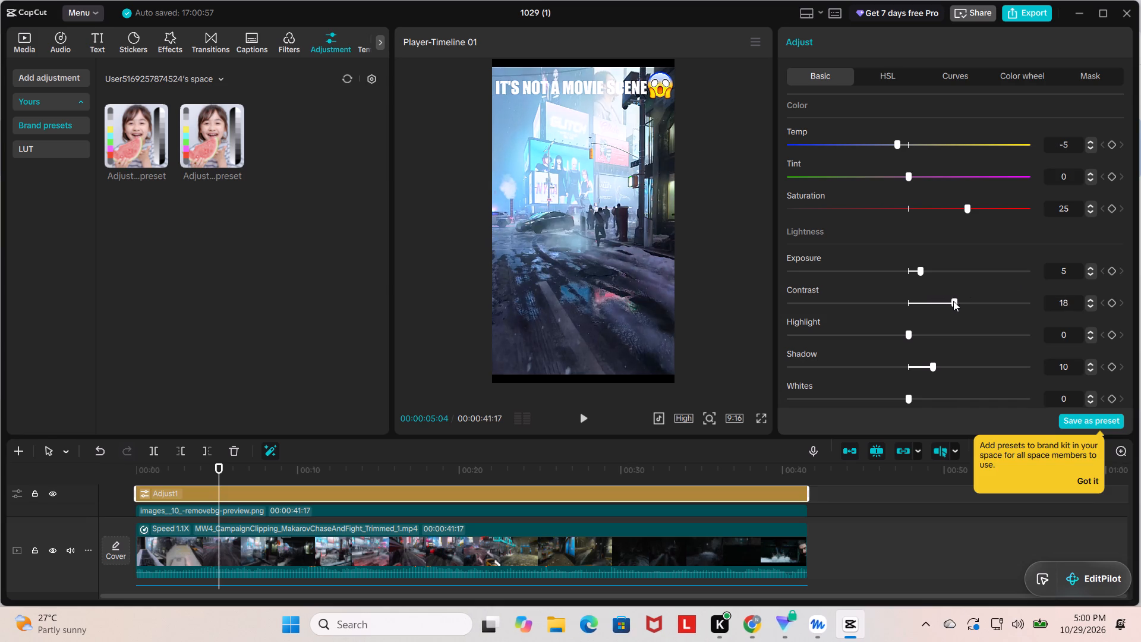
pyautogui.moveTo(953, 301); pyautogui.dragTo(1008, 313)
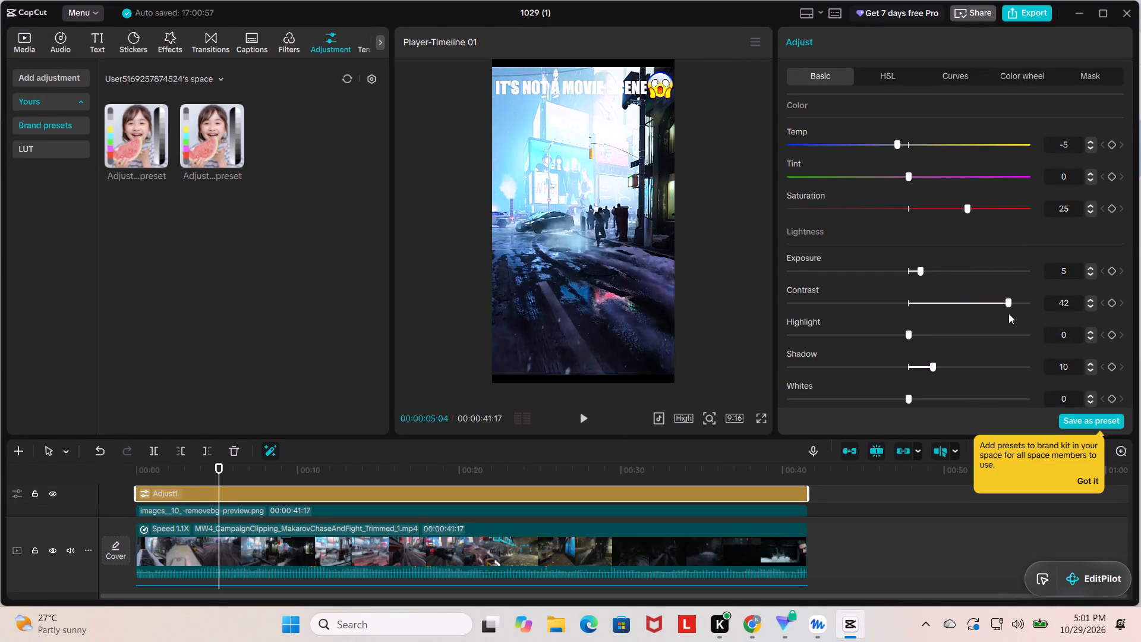
pyautogui.moveTo(1008, 313); pyautogui.dragTo(942, 311)
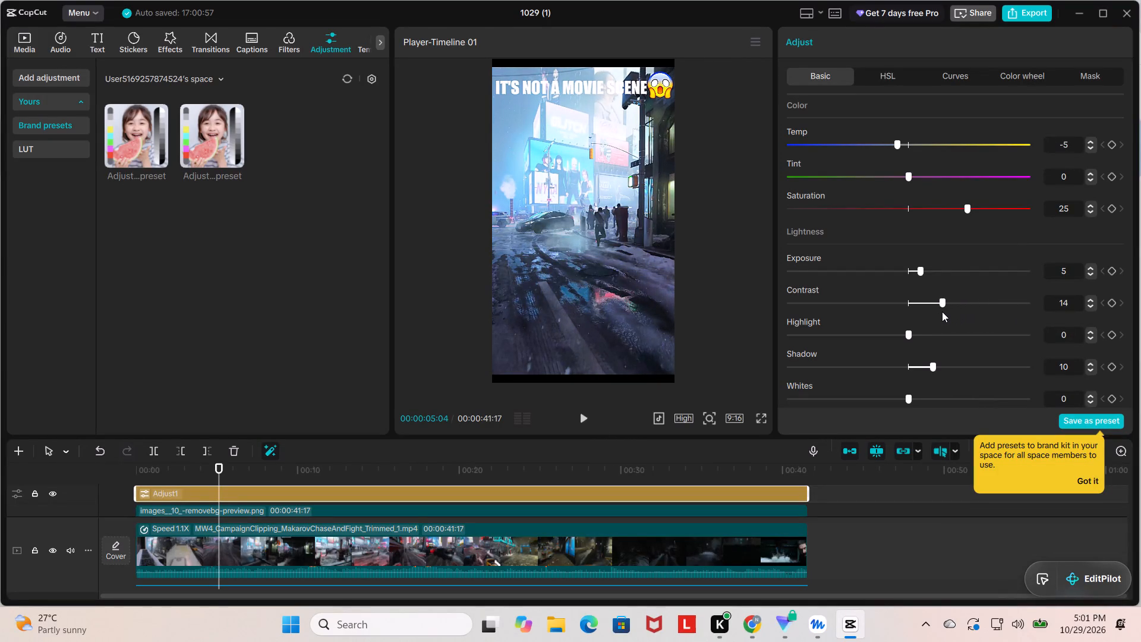
pyautogui.moveTo(942, 311); pyautogui.dragTo(940, 314)
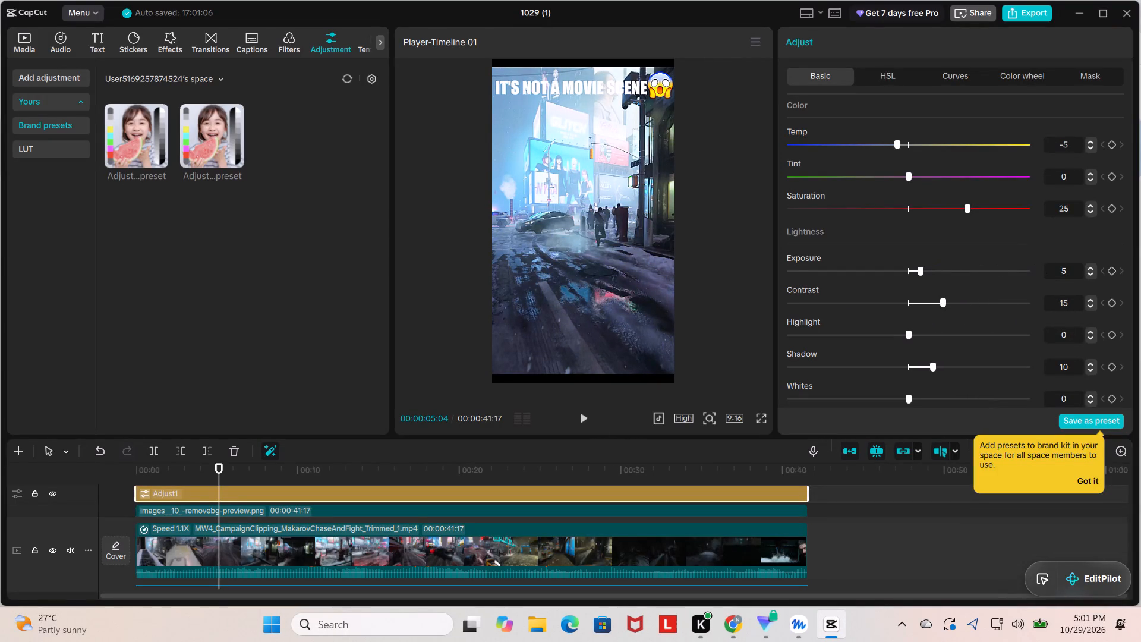
# Lower the adjustment layer's exposure to -8, ending at -5.
pyautogui.click(1091, 276)
pyautogui.click(1092, 273)
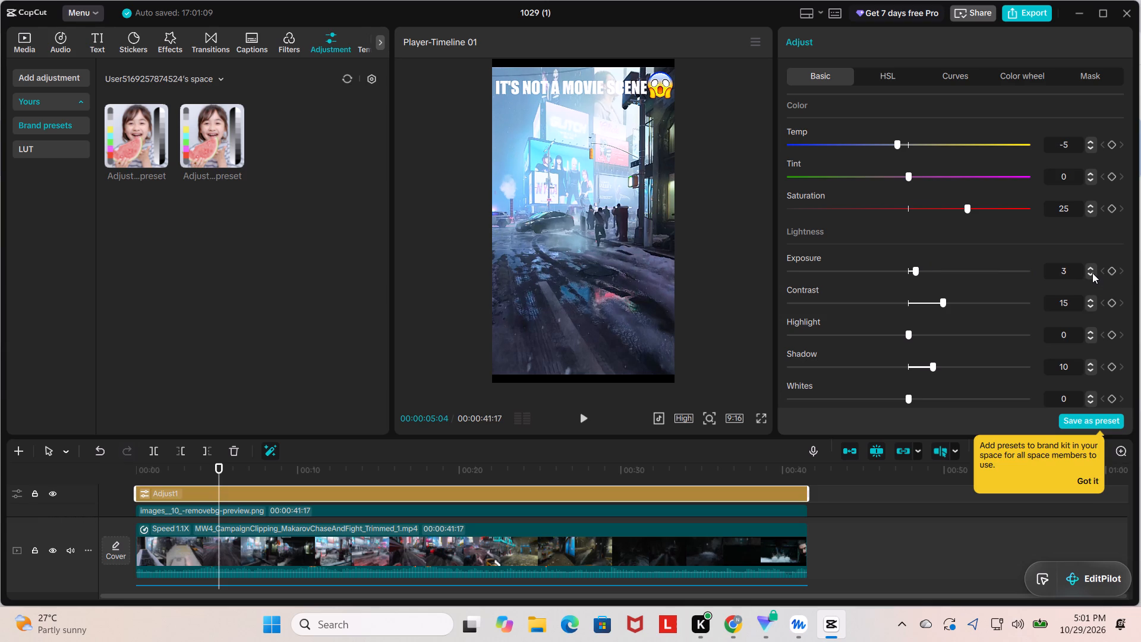
pyautogui.tripleClick(1092, 273)
pyautogui.tripleClick(1092, 273)
pyautogui.tripleClick(1092, 273)
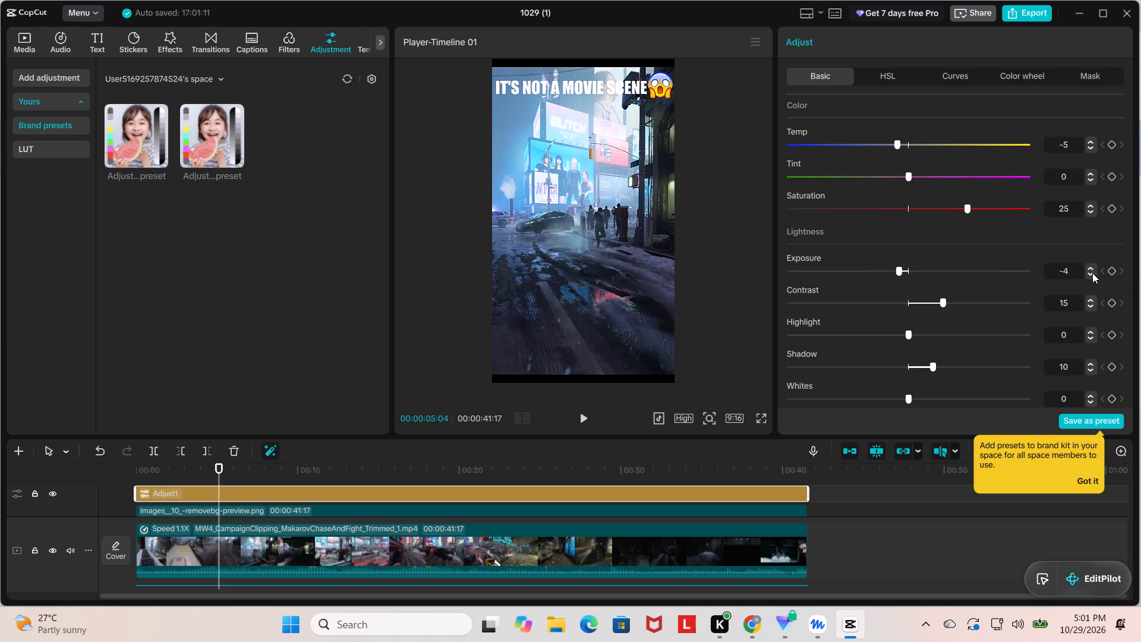
pyautogui.doubleClick(1092, 273)
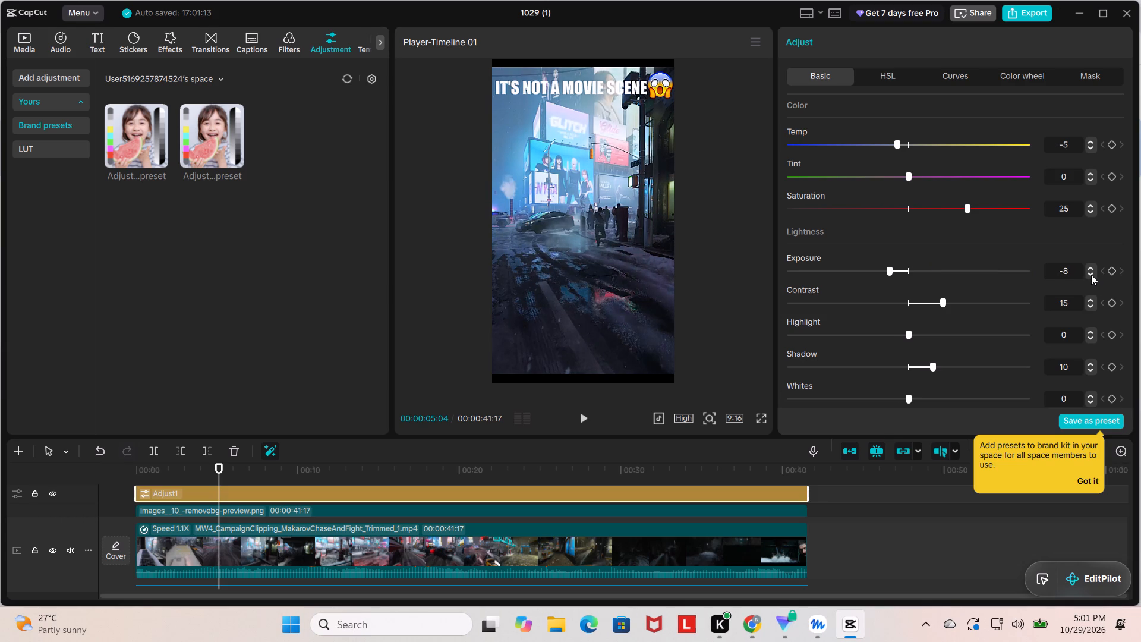
pyautogui.click(1090, 266)
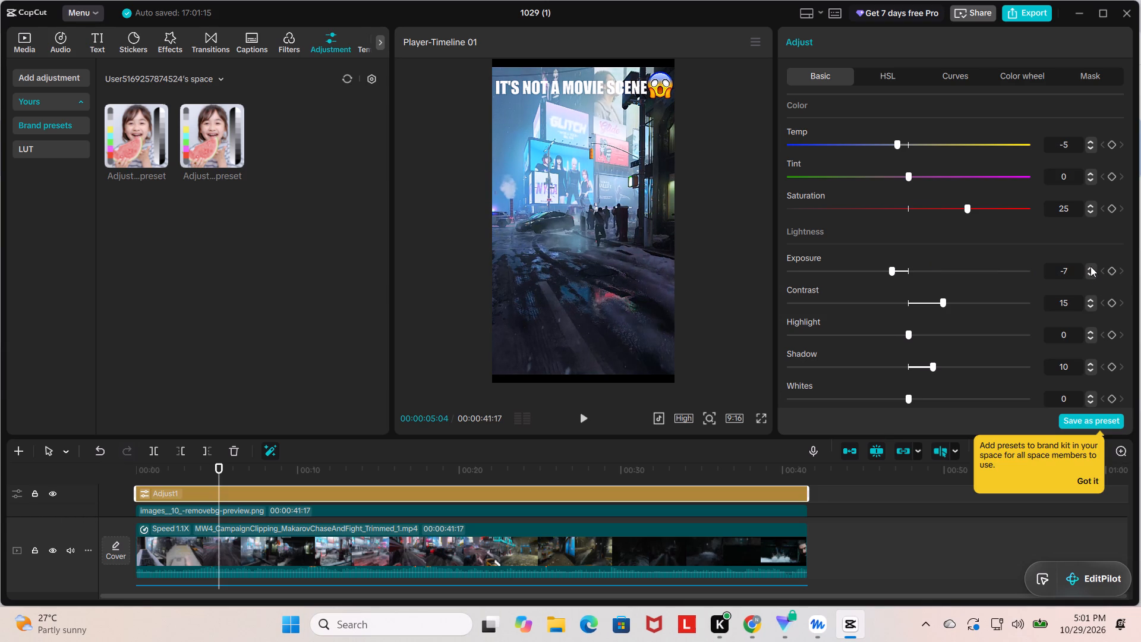
pyautogui.click(1090, 266)
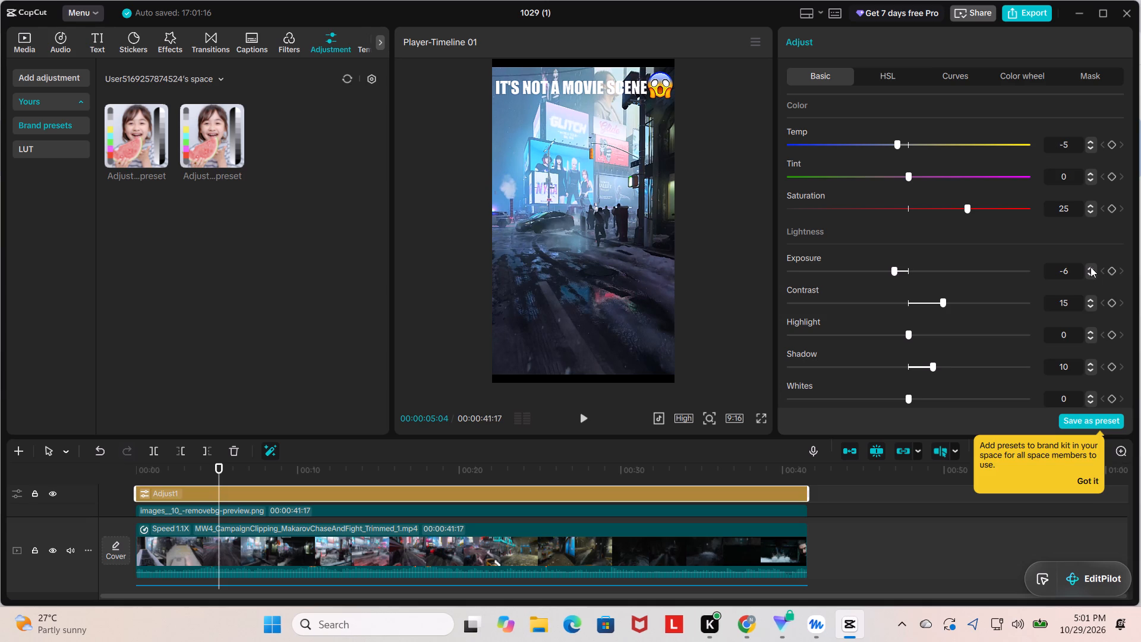
pyautogui.click(1090, 265)
pyautogui.click(1090, 266)
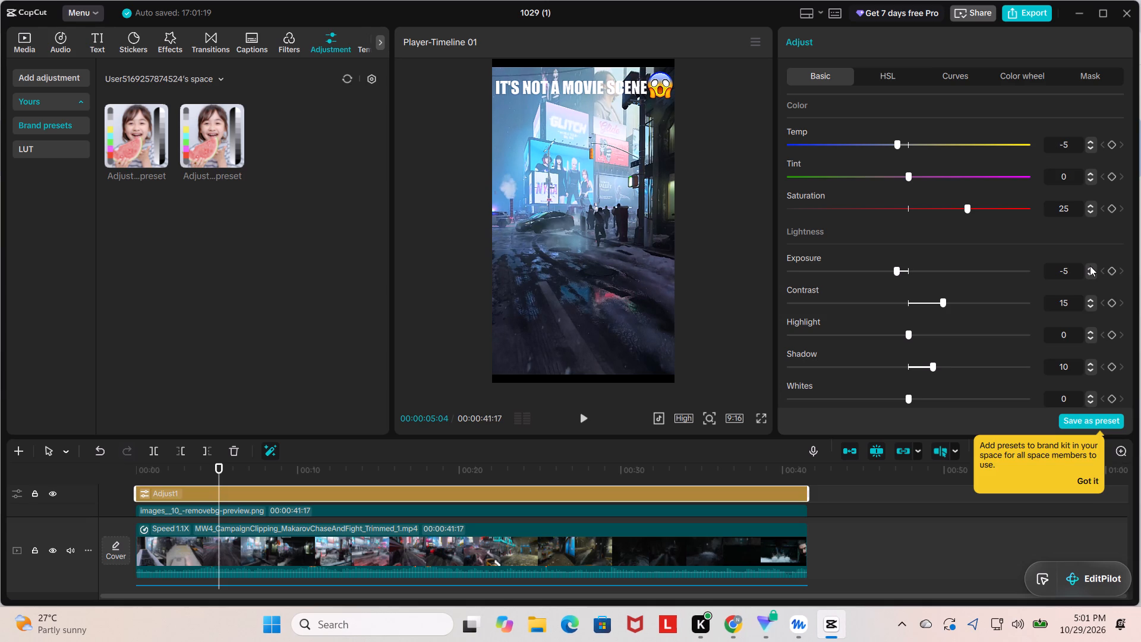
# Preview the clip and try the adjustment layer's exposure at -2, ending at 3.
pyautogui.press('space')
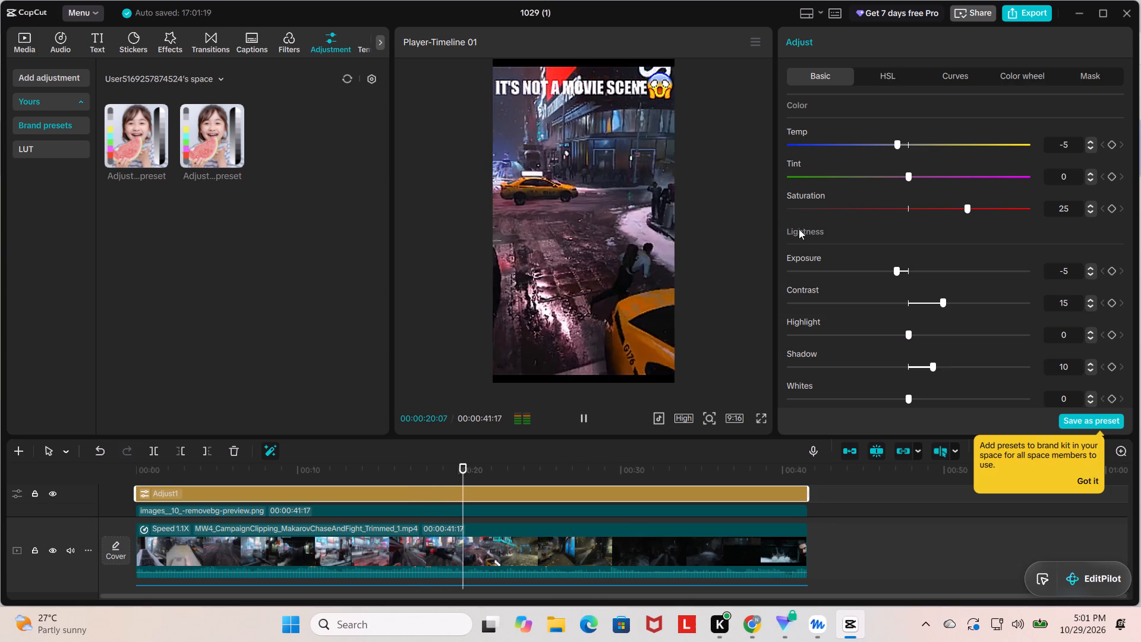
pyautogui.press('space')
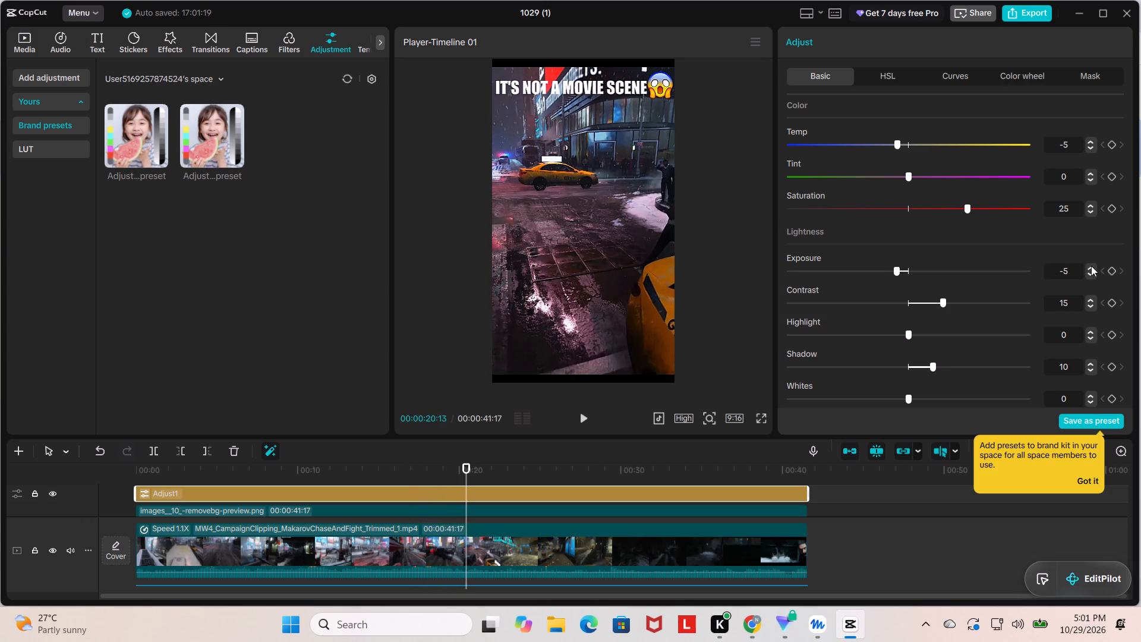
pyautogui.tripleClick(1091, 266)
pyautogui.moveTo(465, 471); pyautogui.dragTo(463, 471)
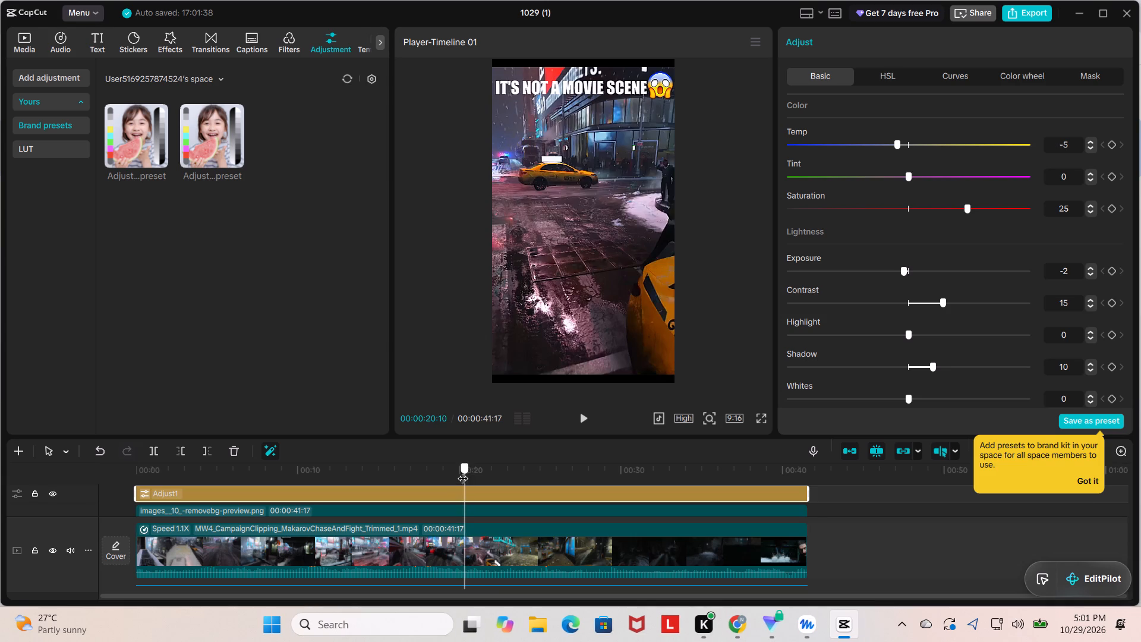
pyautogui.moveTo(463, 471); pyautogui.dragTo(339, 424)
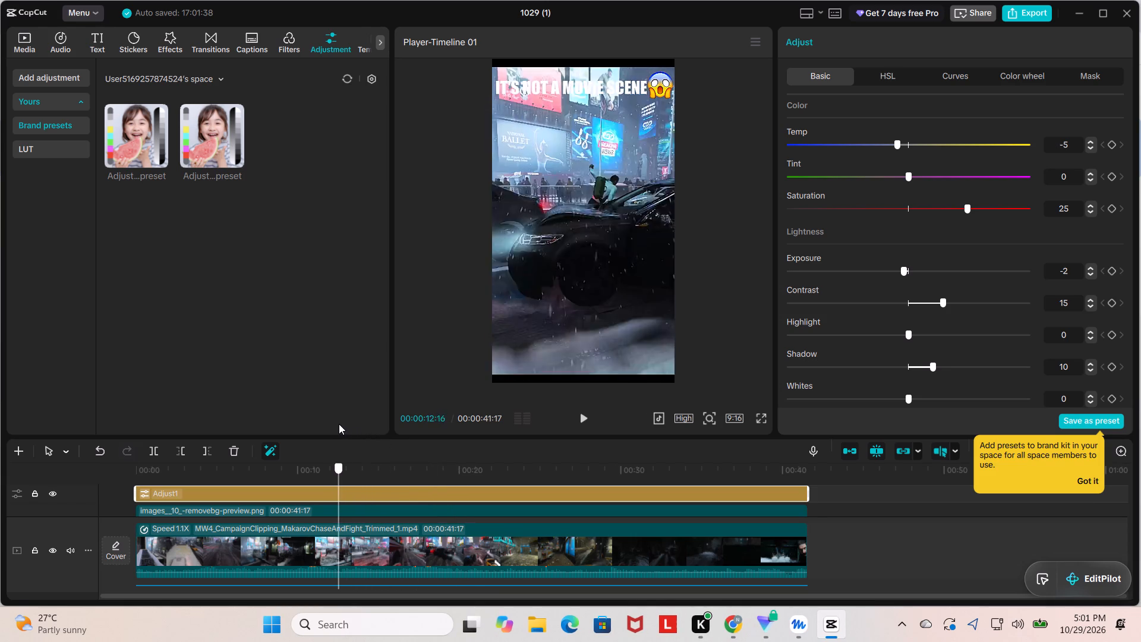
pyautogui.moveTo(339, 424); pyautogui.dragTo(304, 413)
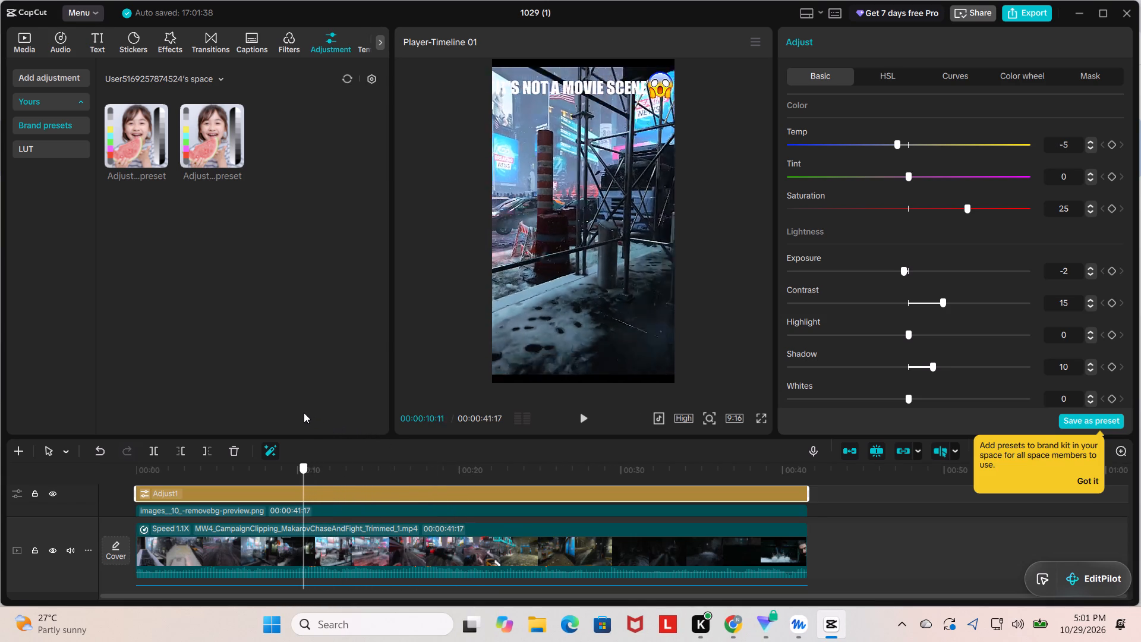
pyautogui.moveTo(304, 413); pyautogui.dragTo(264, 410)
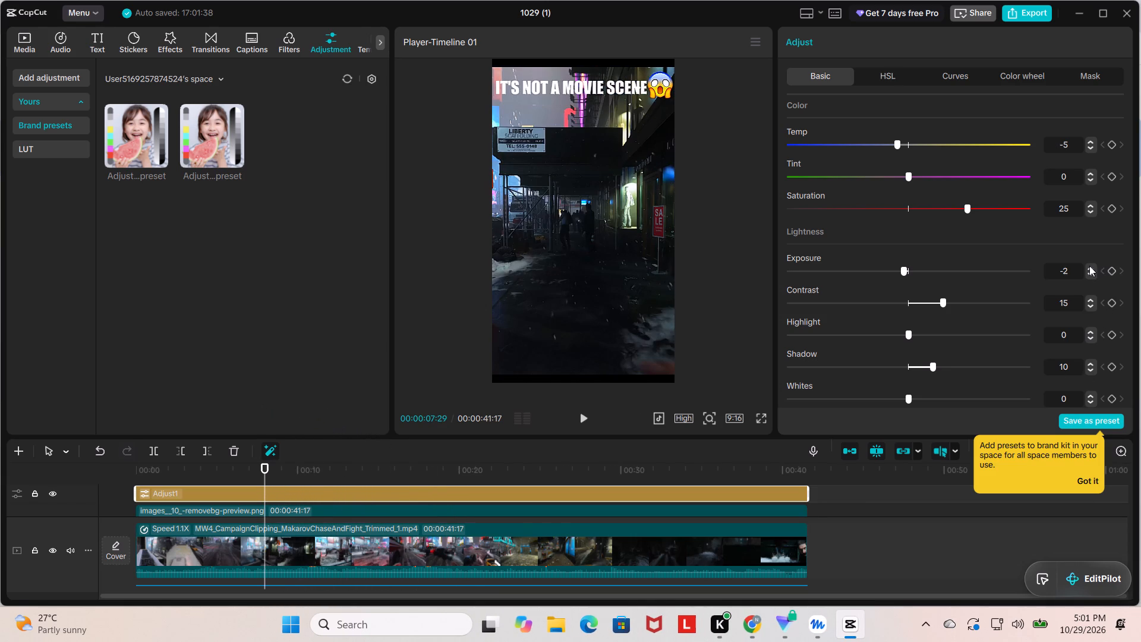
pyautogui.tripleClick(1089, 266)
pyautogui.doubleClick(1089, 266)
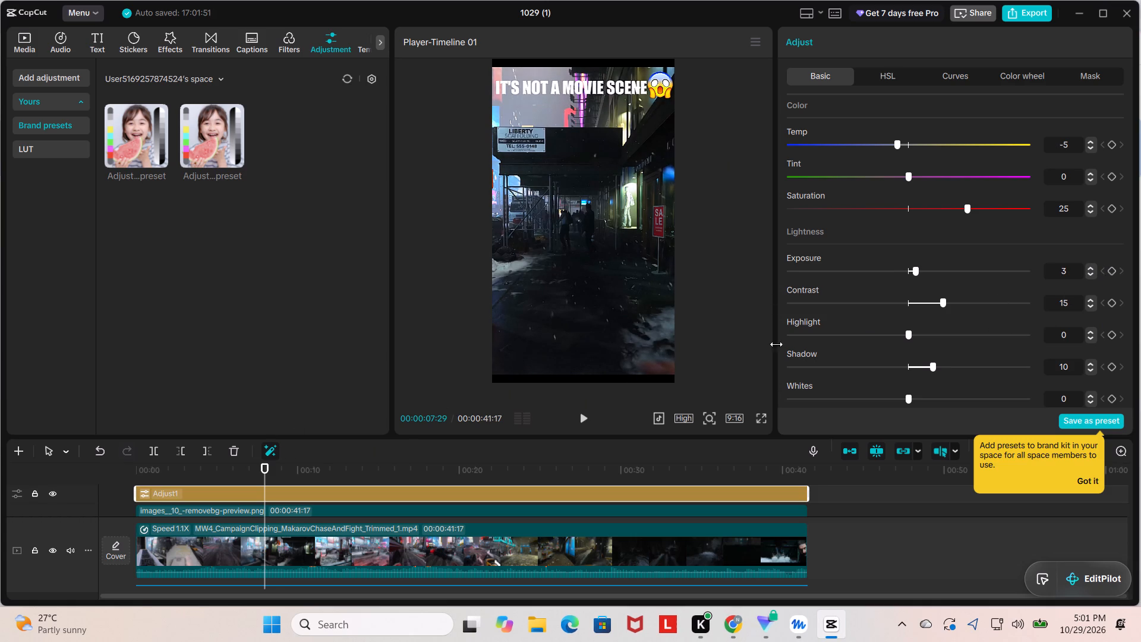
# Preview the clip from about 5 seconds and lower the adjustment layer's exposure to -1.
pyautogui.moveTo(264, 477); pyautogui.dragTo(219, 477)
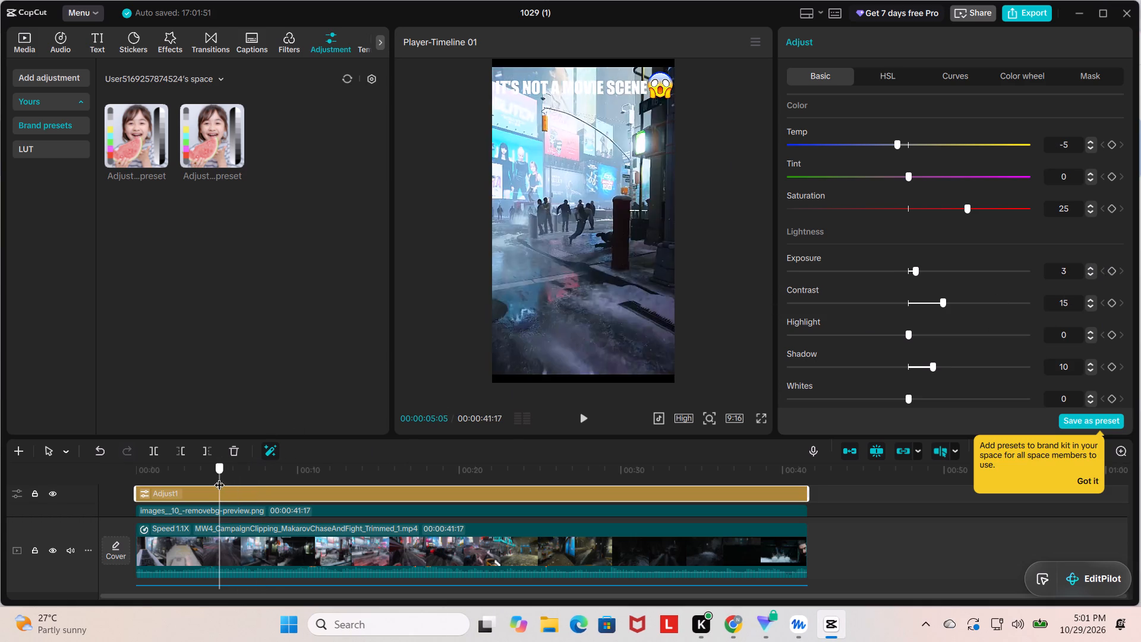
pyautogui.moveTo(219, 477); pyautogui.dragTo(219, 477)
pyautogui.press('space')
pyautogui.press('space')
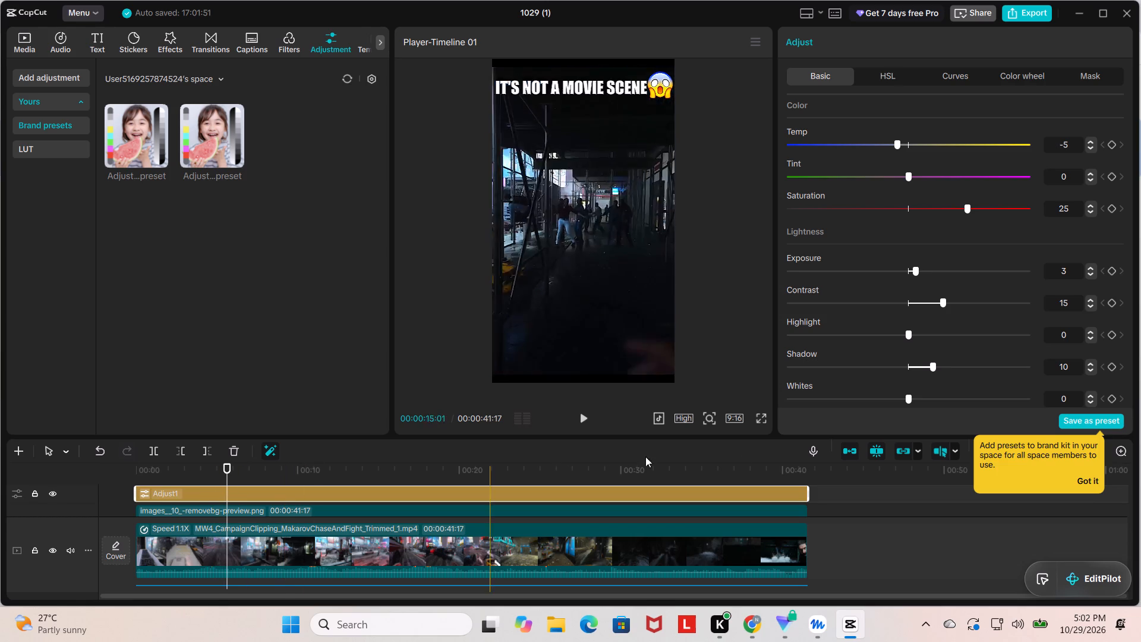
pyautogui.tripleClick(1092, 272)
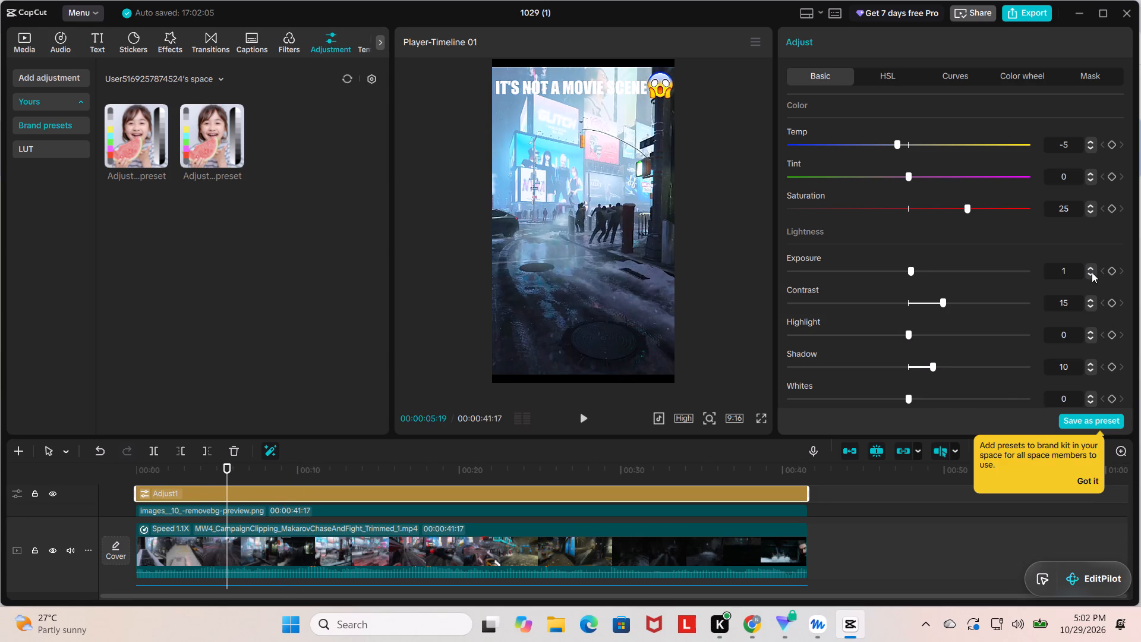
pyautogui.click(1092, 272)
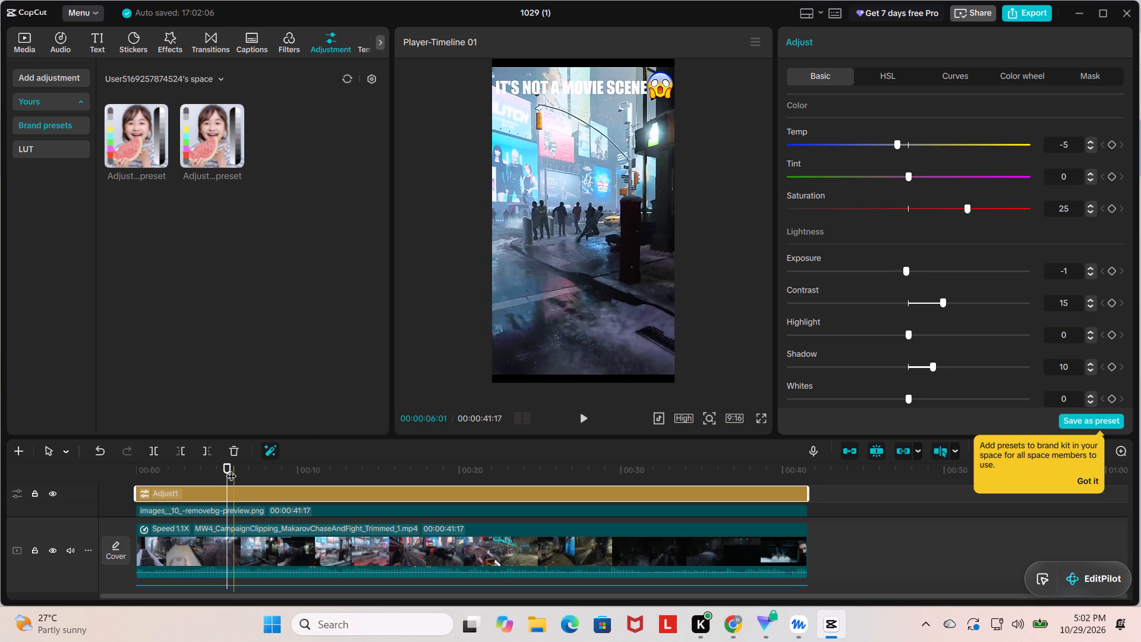
# Find where the chase enters the dark covered walkway and split the adjustment layer there, at 00:00:08:03.
pyautogui.moveTo(229, 468); pyautogui.dragTo(241, 471)
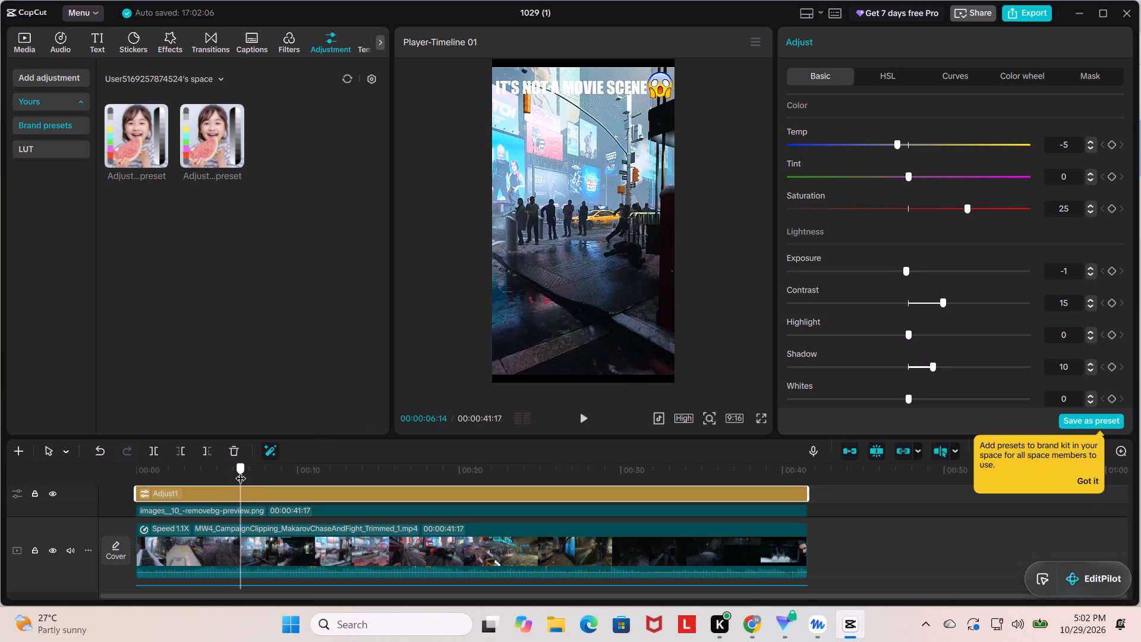
pyautogui.moveTo(241, 471); pyautogui.dragTo(267, 471)
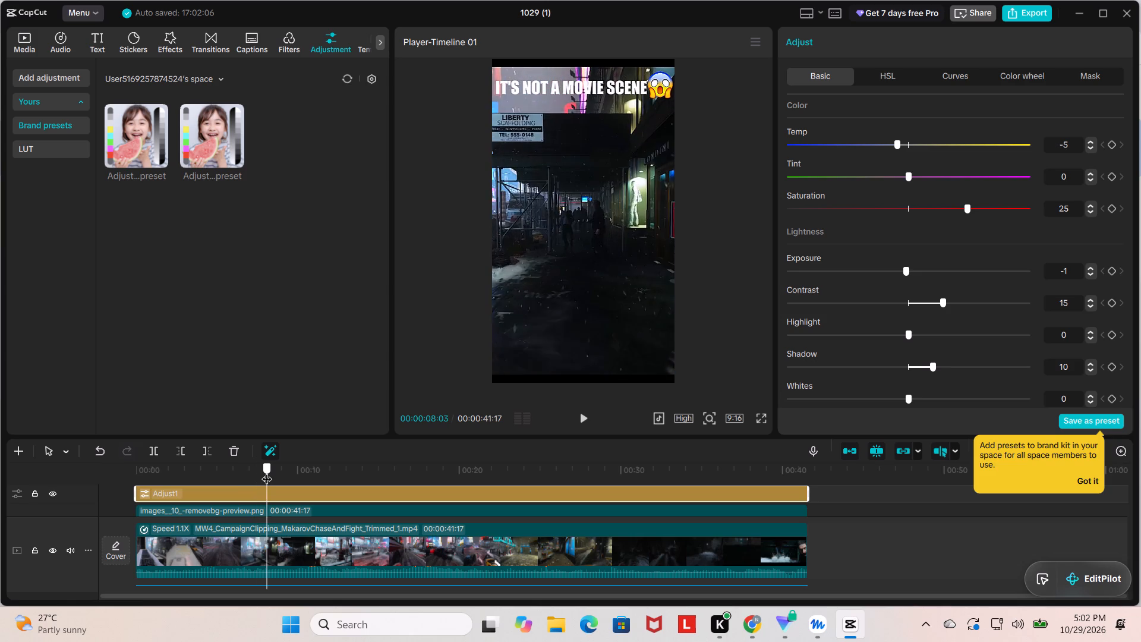
pyautogui.moveTo(267, 471); pyautogui.dragTo(257, 480)
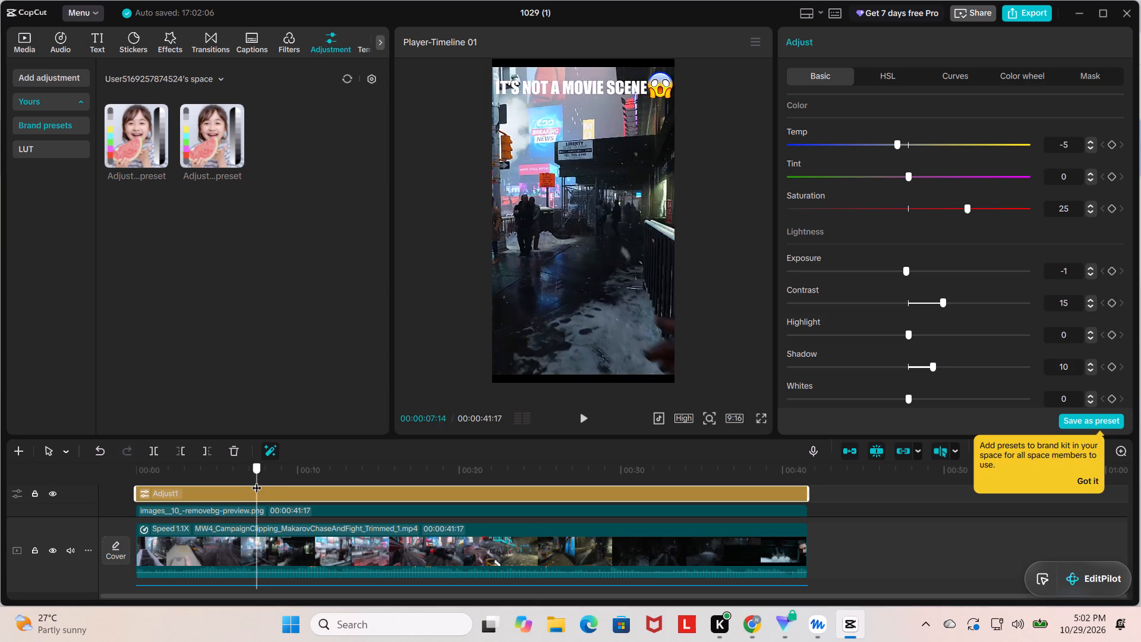
pyautogui.moveTo(257, 480); pyautogui.dragTo(253, 483)
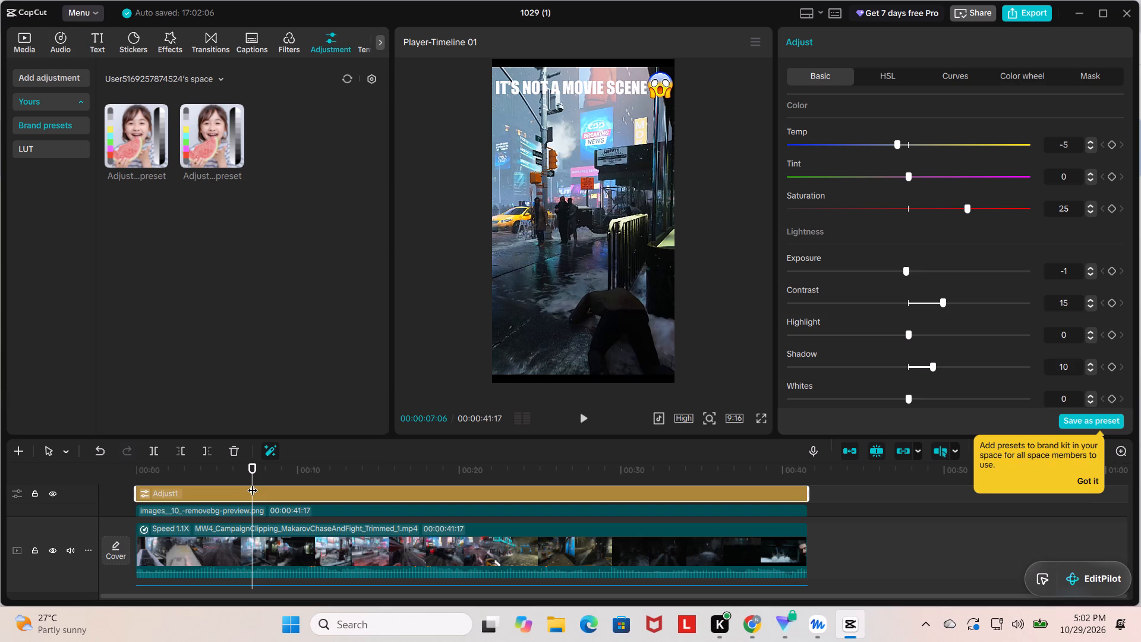
pyautogui.keyDown('ctrl'); pyautogui.click(259, 485); pyautogui.keyUp('ctrl')
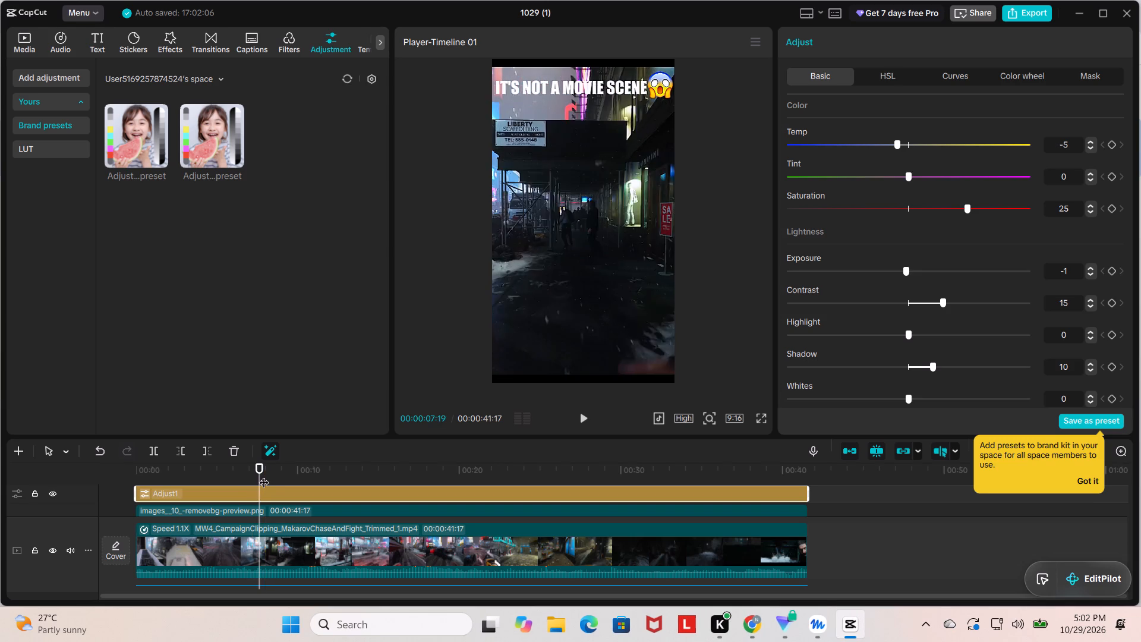
pyautogui.keyDown('ctrl'); pyautogui.click(264, 475); pyautogui.keyUp('ctrl')
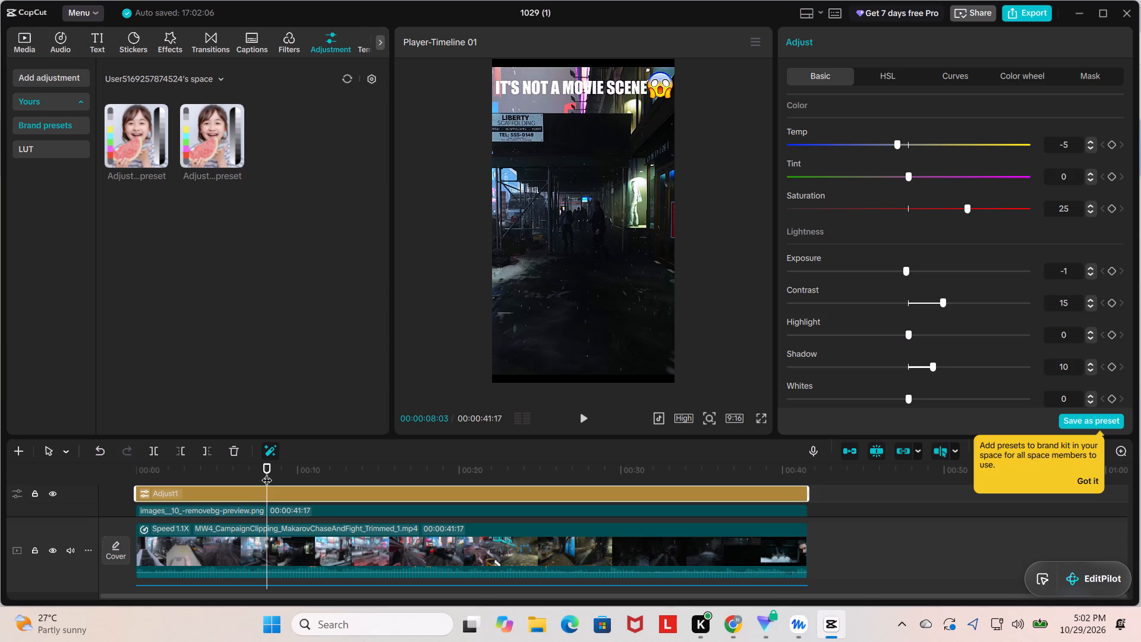
pyautogui.hotkey('ctrl', 'b')
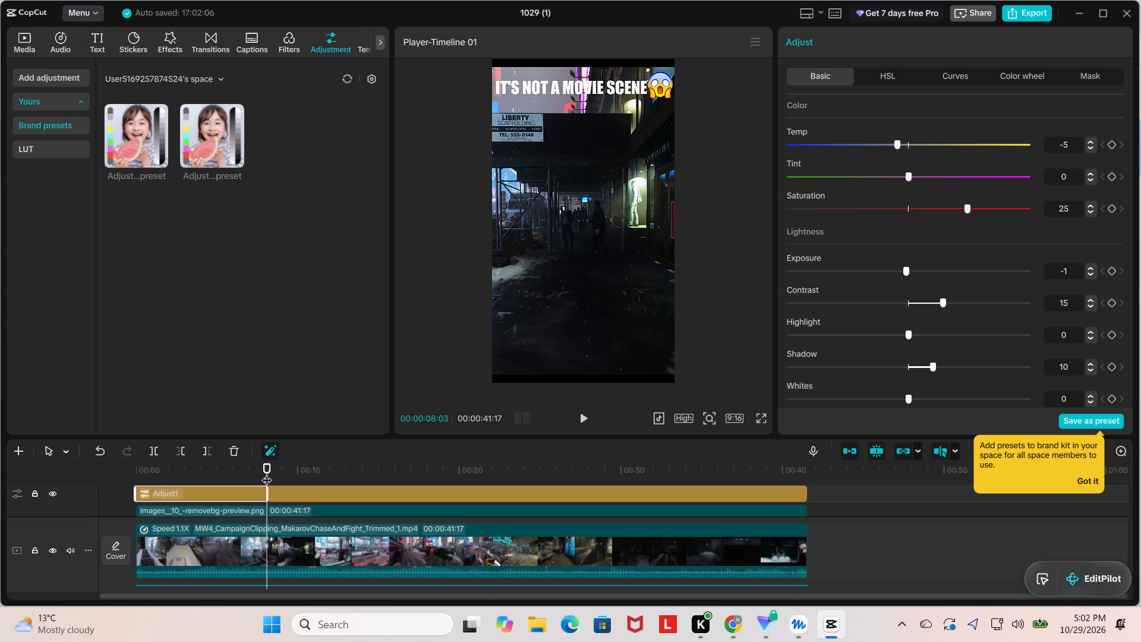
# Set the exposure of the adjustment segment before the split to -5.
pyautogui.click(248, 490)
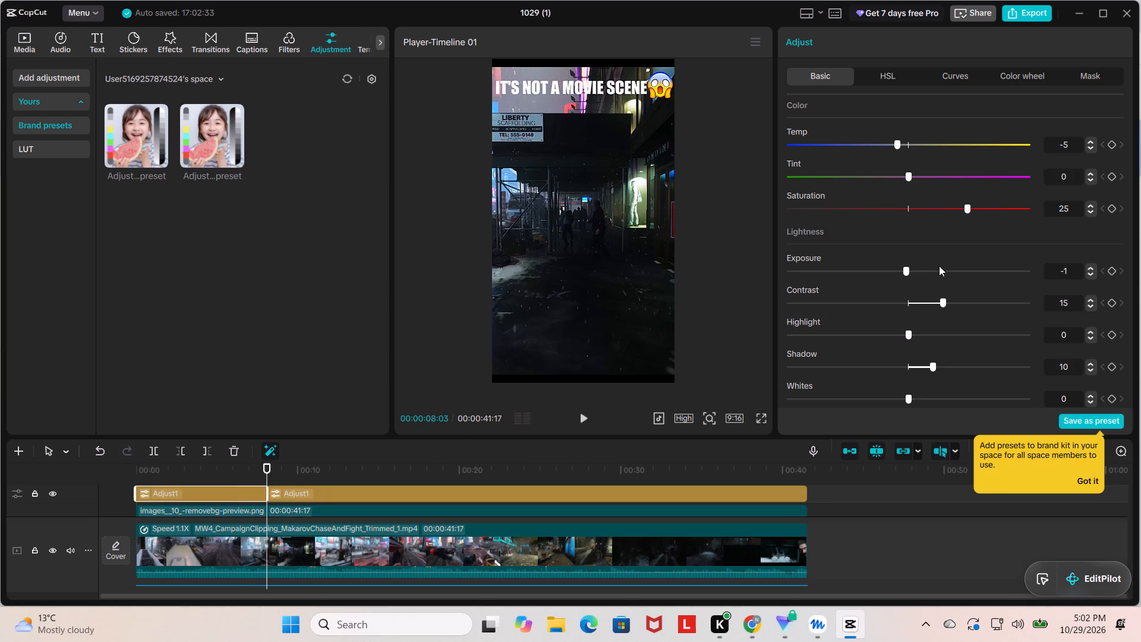
pyautogui.moveTo(906, 272); pyautogui.dragTo(899, 276)
pyautogui.moveTo(899, 276); pyautogui.dragTo(896, 278)
pyautogui.moveTo(896, 278); pyautogui.dragTo(893, 278)
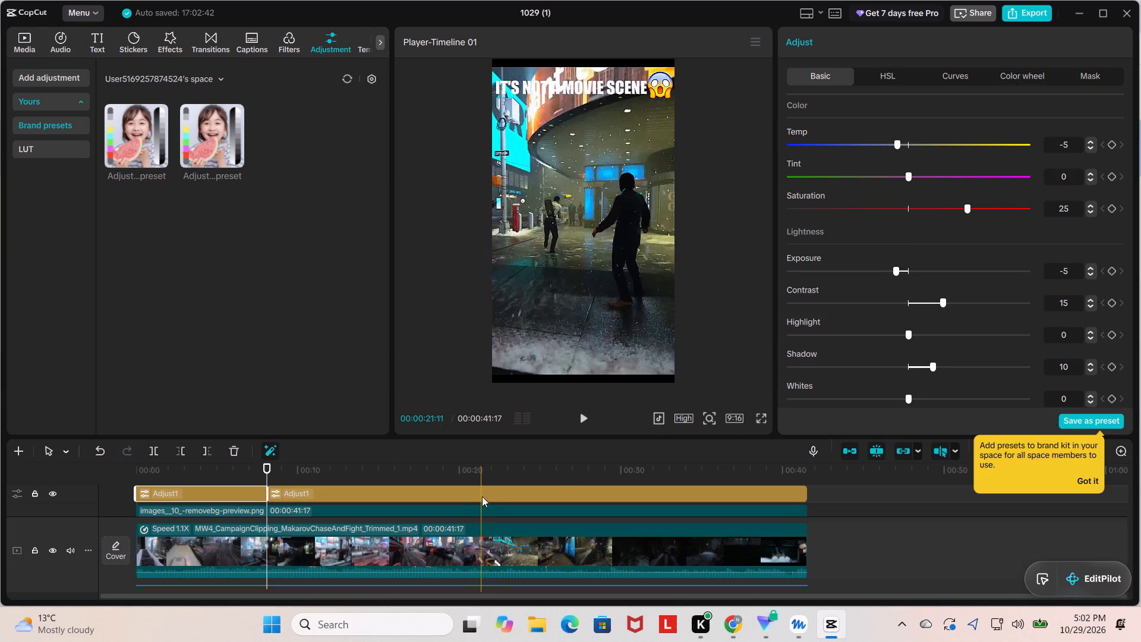
# Set the exposure of the adjustment segment after the split to 5.
pyautogui.click(487, 492)
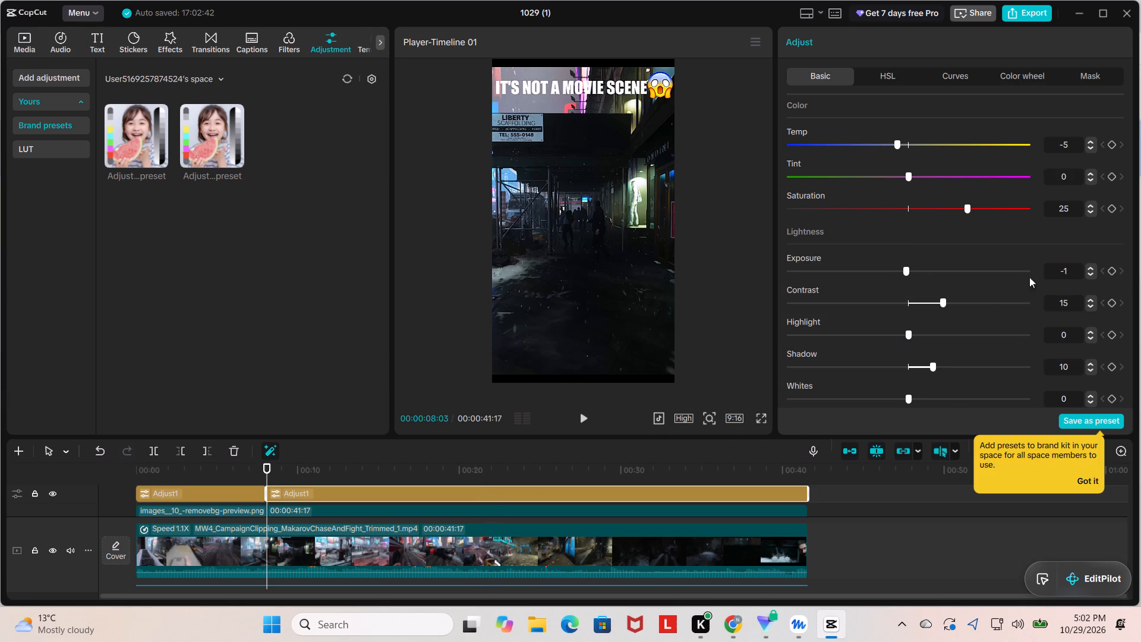
pyautogui.tripleClick(1089, 266)
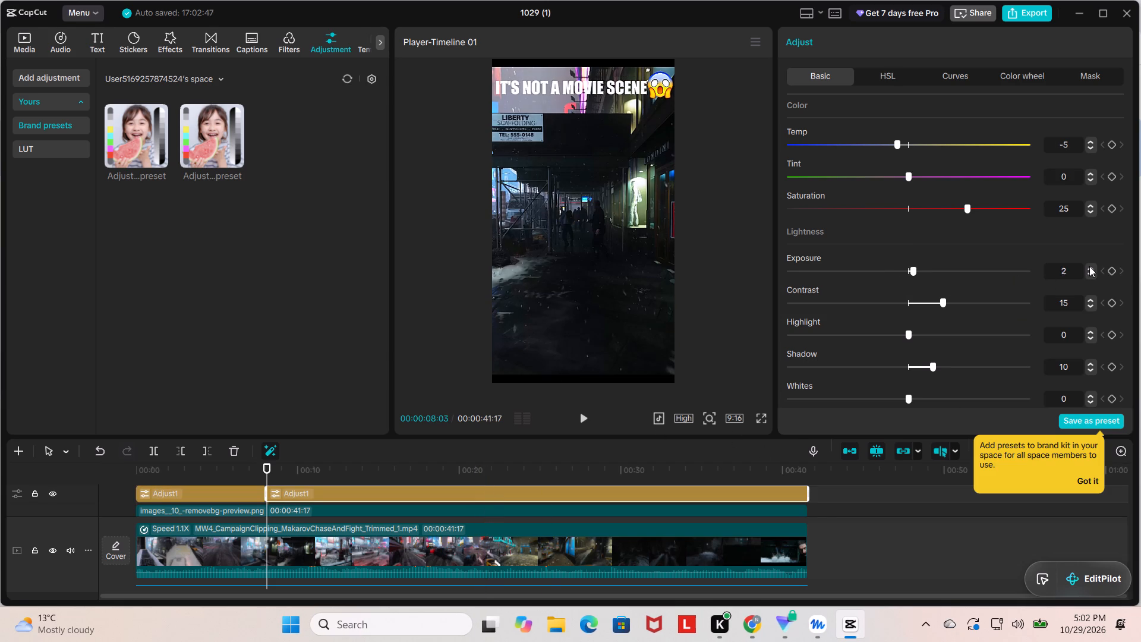
pyautogui.doubleClick(1089, 266)
pyautogui.click(1089, 266)
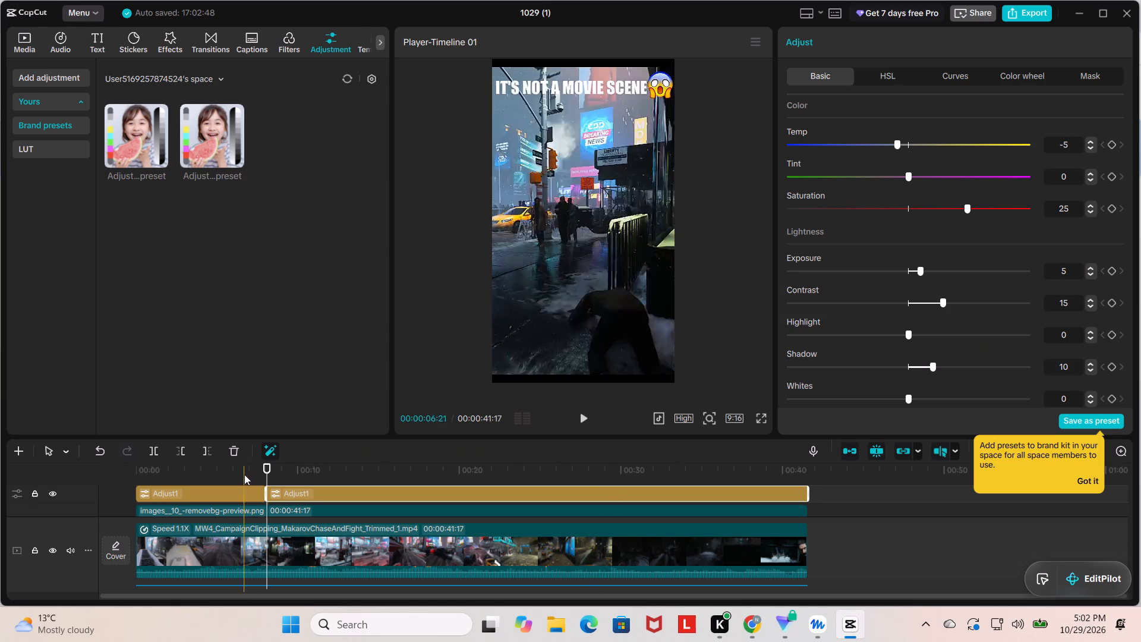
# Play the video from the start to about 20 seconds to review the exposure on both sides of the split.
pyautogui.moveTo(267, 474); pyautogui.dragTo(137, 476)
pyautogui.press('space')
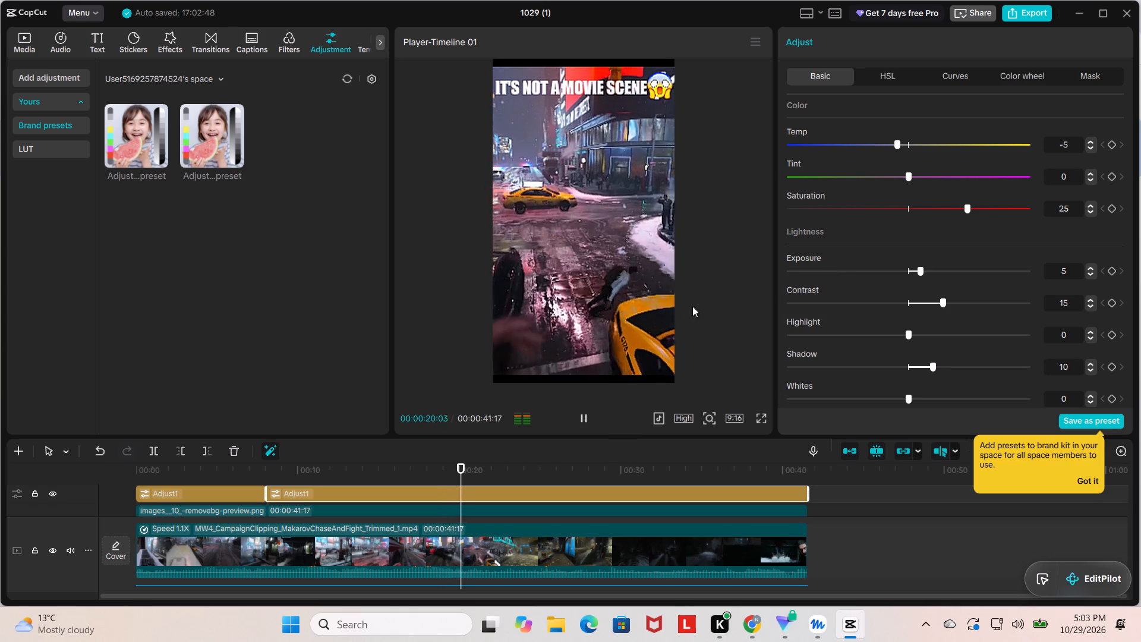
pyautogui.press('space')
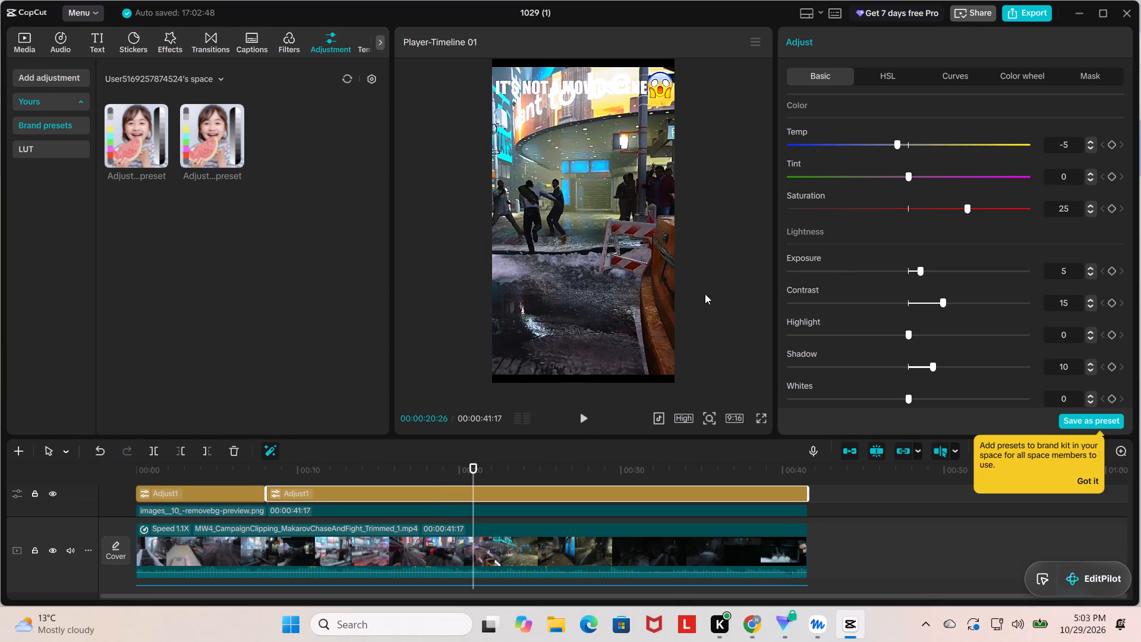
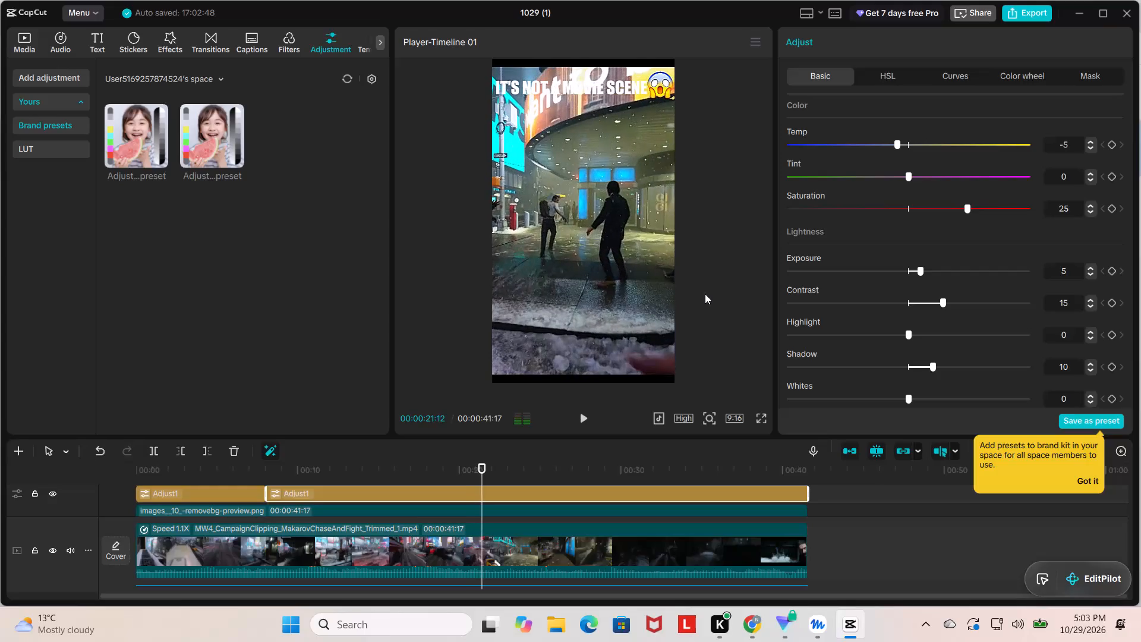
# Play the rest of the video from about 21 seconds to the end to review the adjusted look.
pyautogui.press('space')
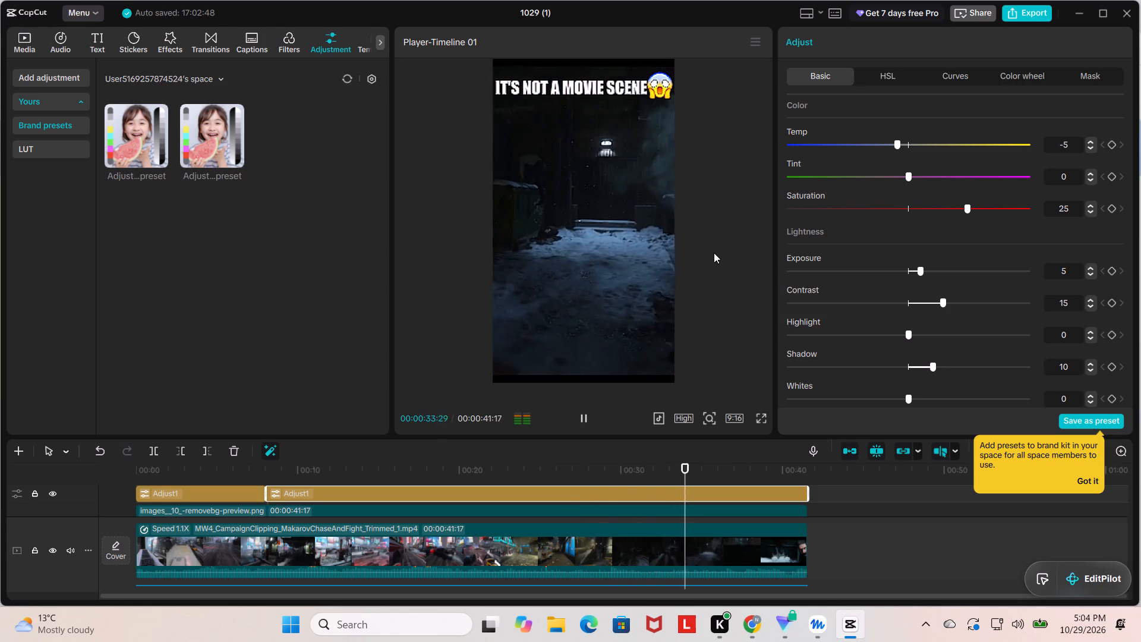
pyautogui.scroll(-2, 583, 399)
pyautogui.scroll(-3, 509, 405)
pyautogui.scroll(-4, 565, 435)
pyautogui.scroll(-4, 619, 437)
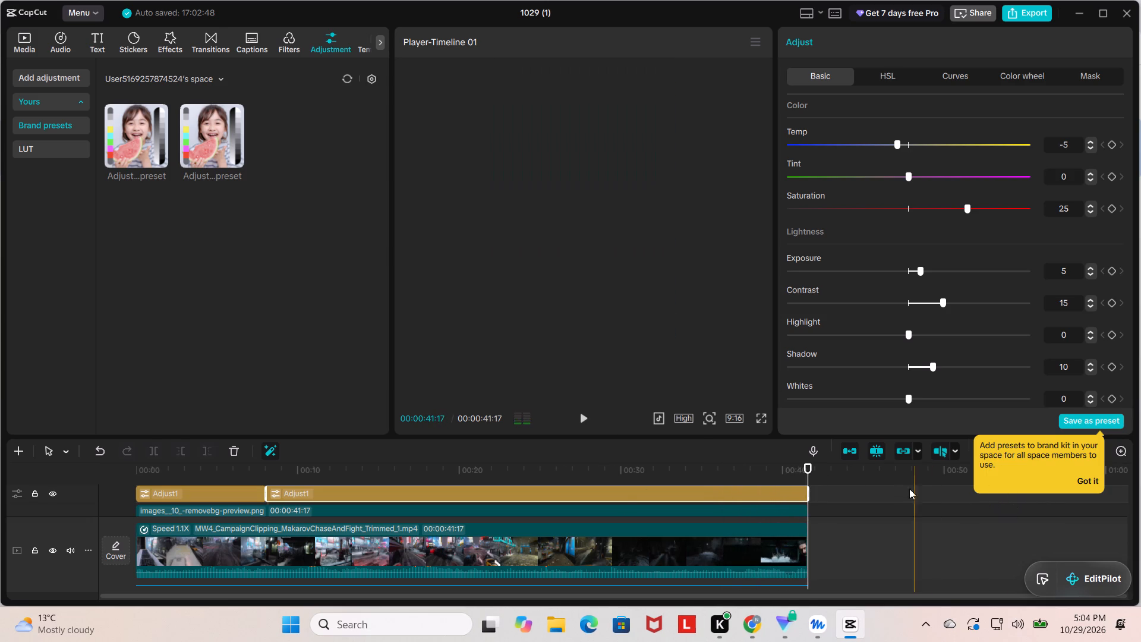
# Recolour only the word MOVIE in the "IT'S NOT A MOVIE SCENE" caption to dark red, hex 950F0F.
pyautogui.moveTo(806, 468); pyautogui.dragTo(225, 423)
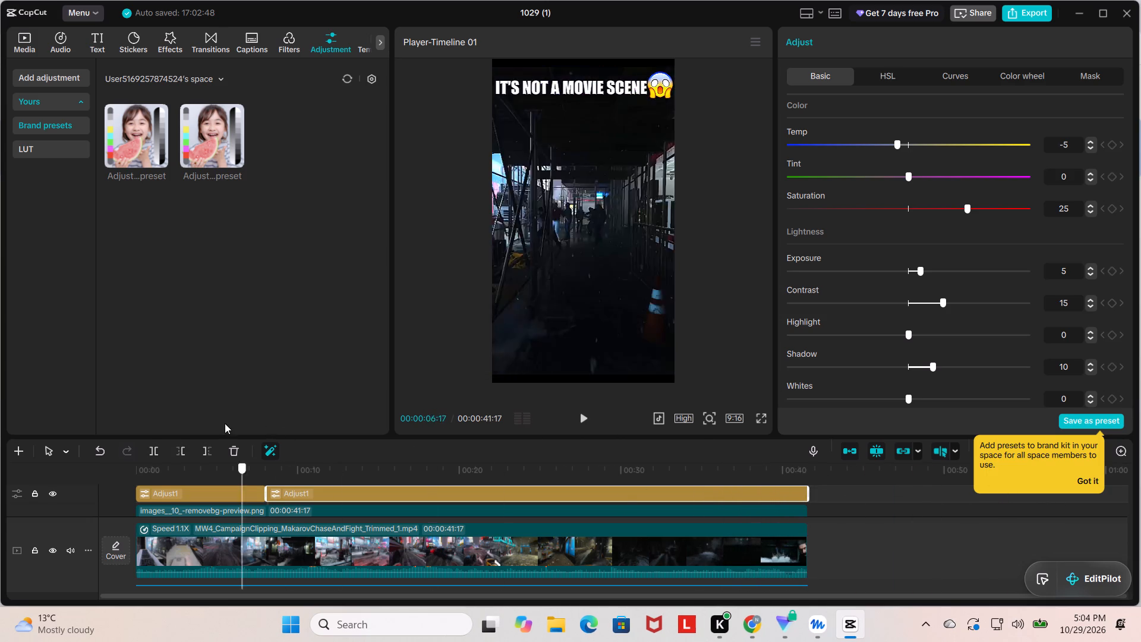
pyautogui.moveTo(225, 423); pyautogui.dragTo(96, 433)
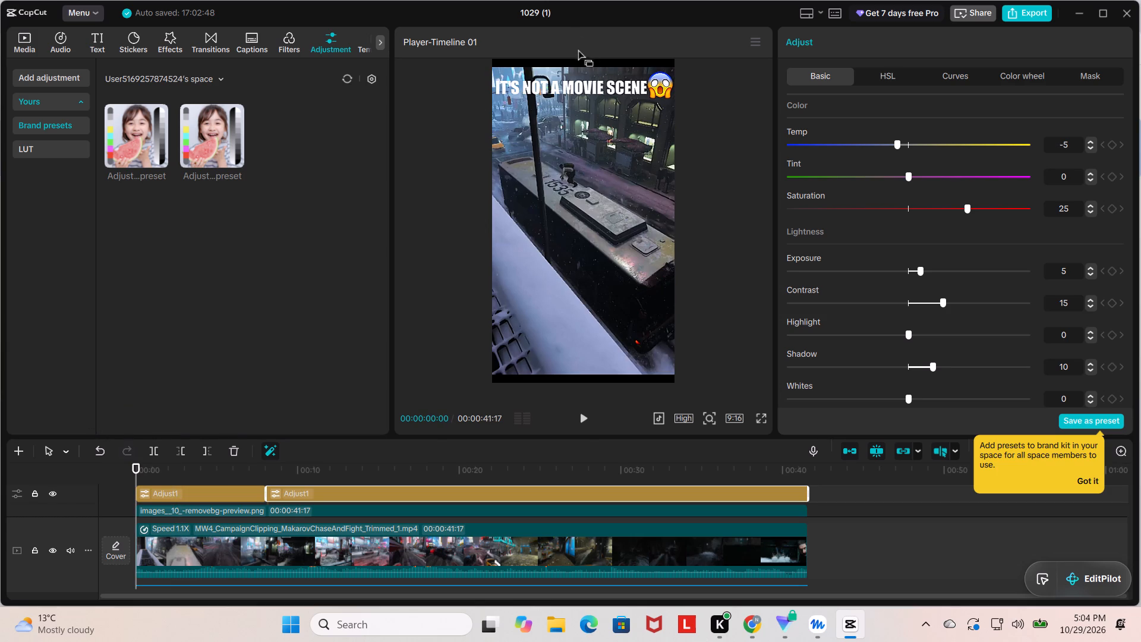
pyautogui.click(578, 83)
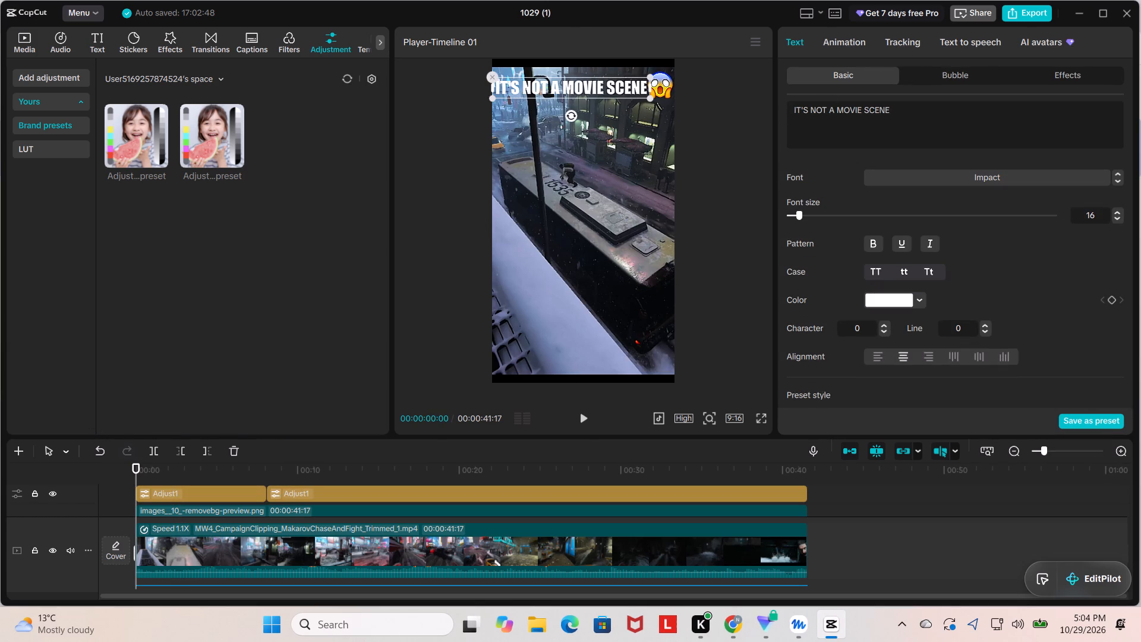
pyautogui.moveTo(903, 110); pyautogui.dragTo(828, 108)
pyautogui.moveTo(926, 99); pyautogui.dragTo(878, 100)
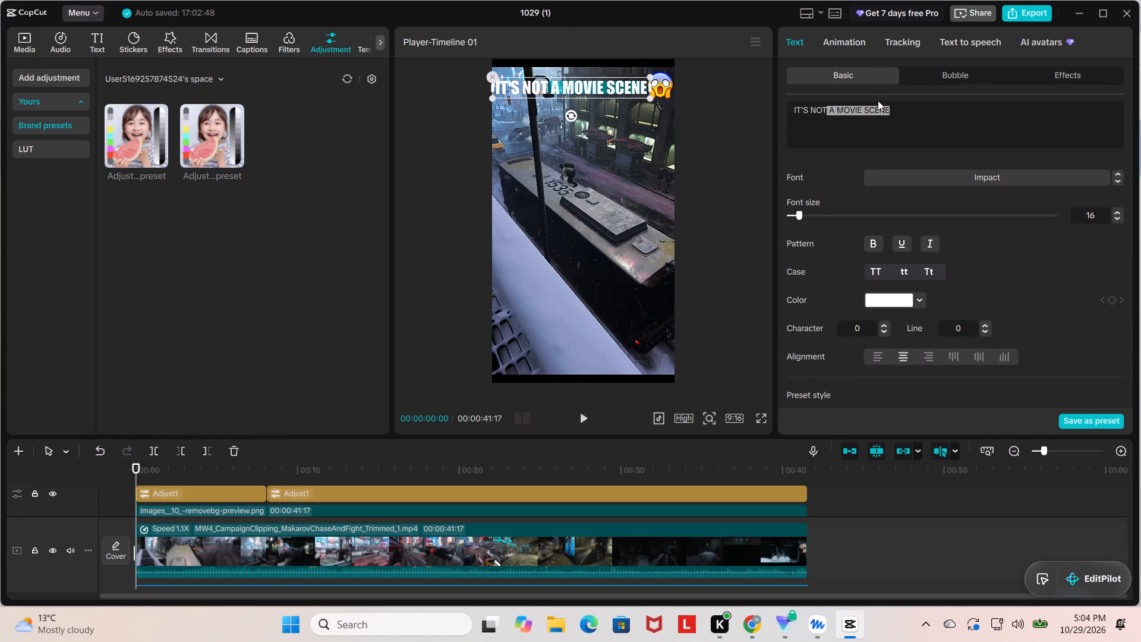
pyautogui.moveTo(878, 100); pyautogui.dragTo(852, 102)
pyautogui.click(949, 111)
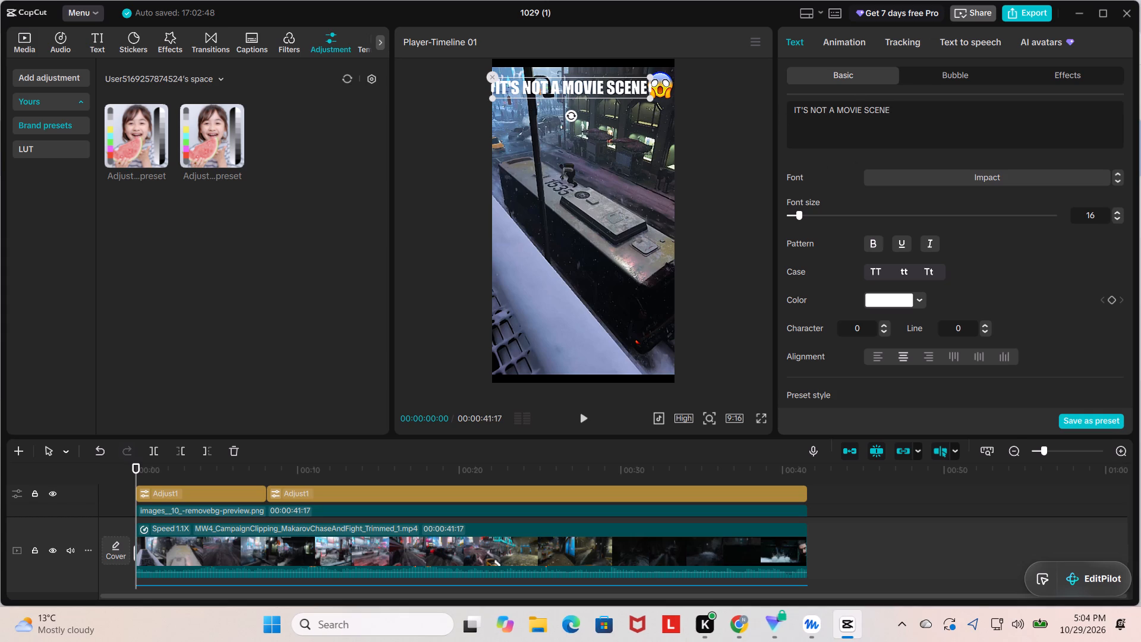
pyautogui.moveTo(835, 111); pyautogui.dragTo(837, 109)
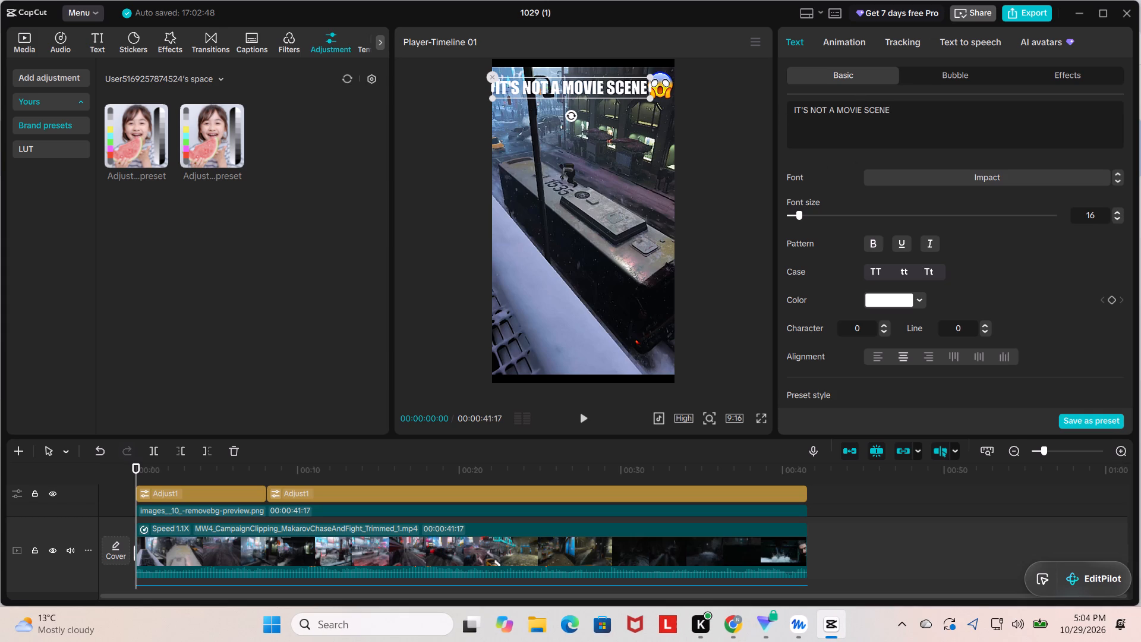
pyautogui.moveTo(837, 109); pyautogui.dragTo(861, 109)
pyautogui.click(901, 295)
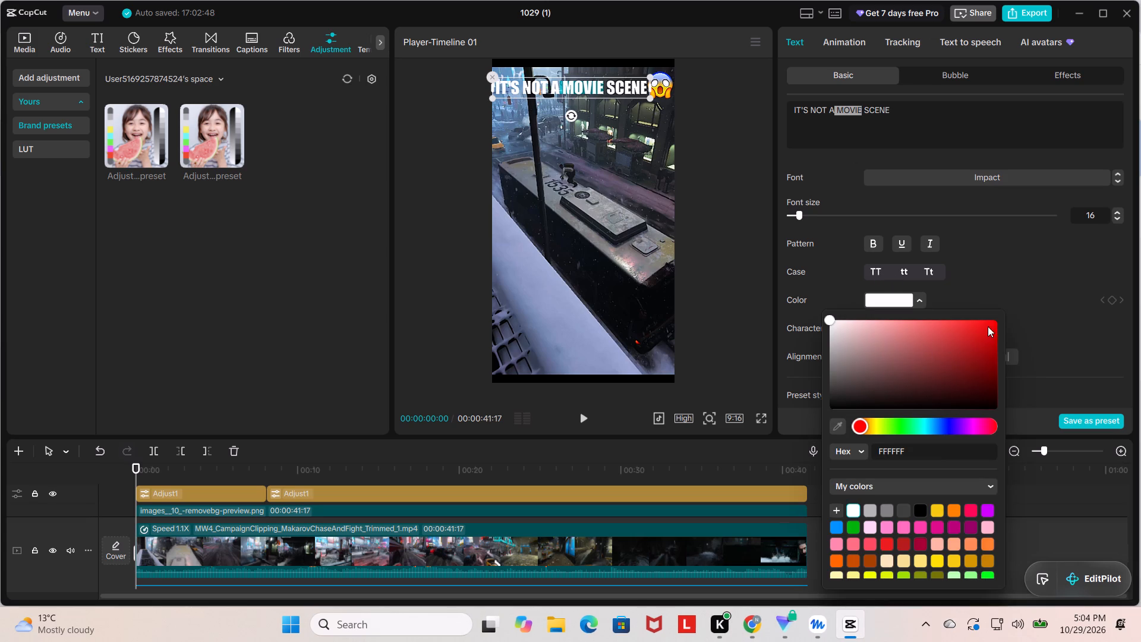
pyautogui.click(989, 325)
pyautogui.click(981, 357)
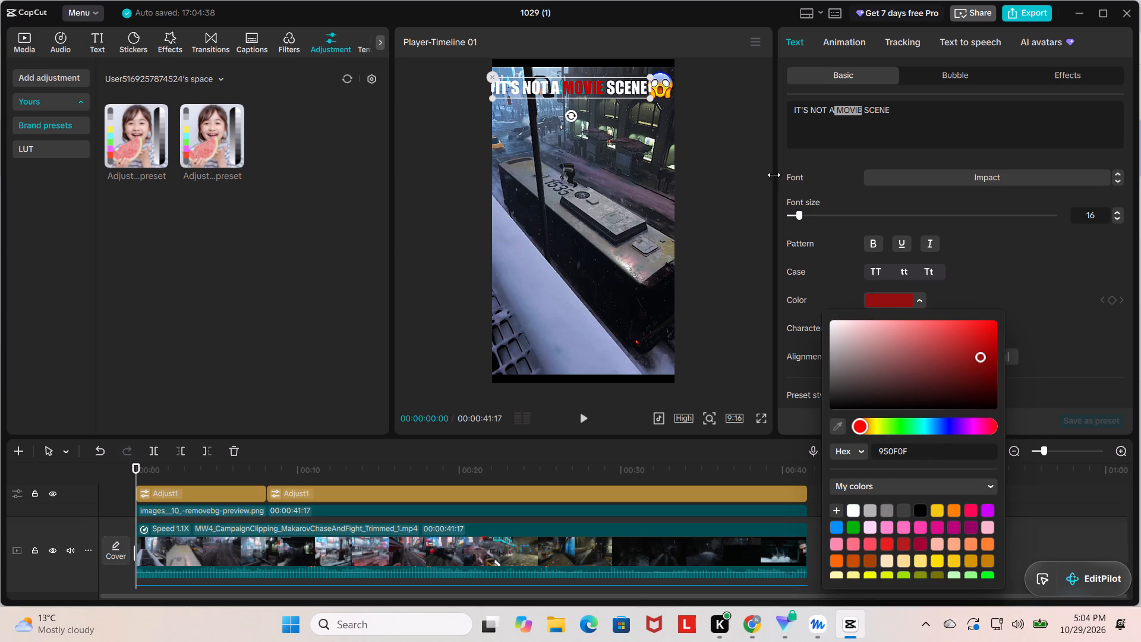
pyautogui.click(751, 173)
# Play the video from the start to about 14 seconds to check the recoloured caption.
pyautogui.press('space')
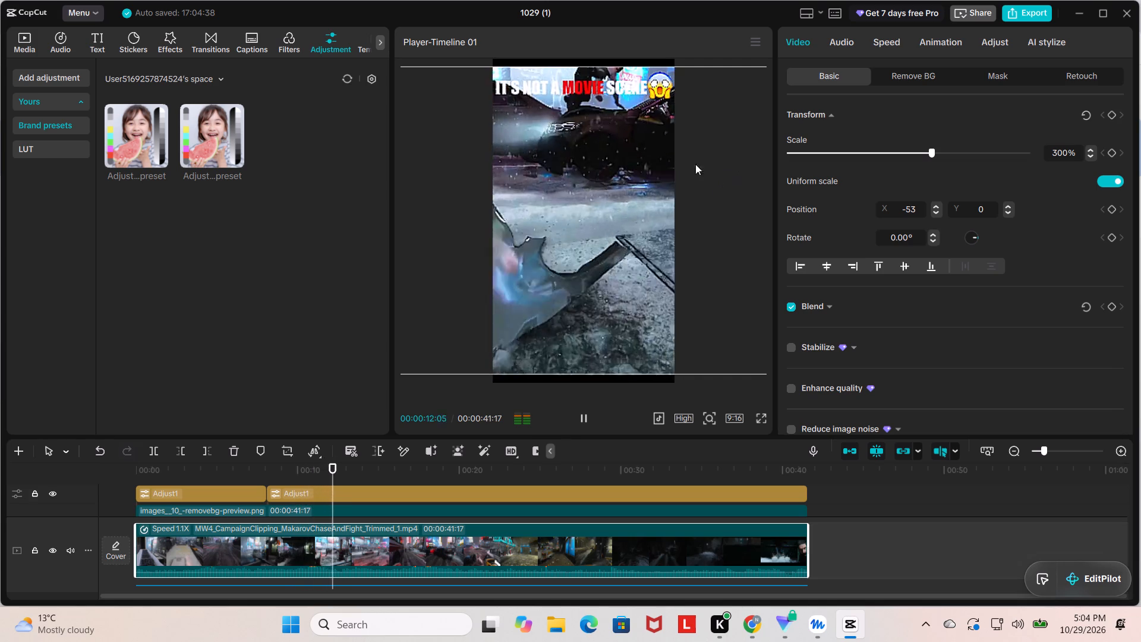
pyautogui.press('space')
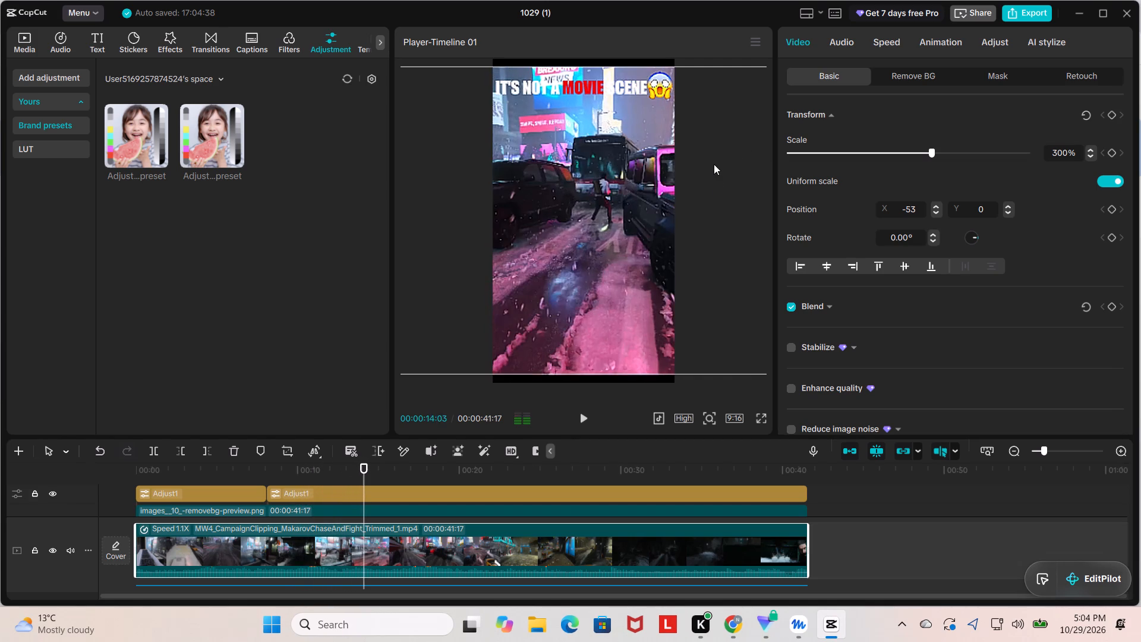
# Lower the volume of the aggressive rock music track to about -8.7 dB.
pyautogui.scroll(-4, 709, 190)
pyautogui.scroll(-4, 645, 266)
pyautogui.scroll(-5, 465, 433)
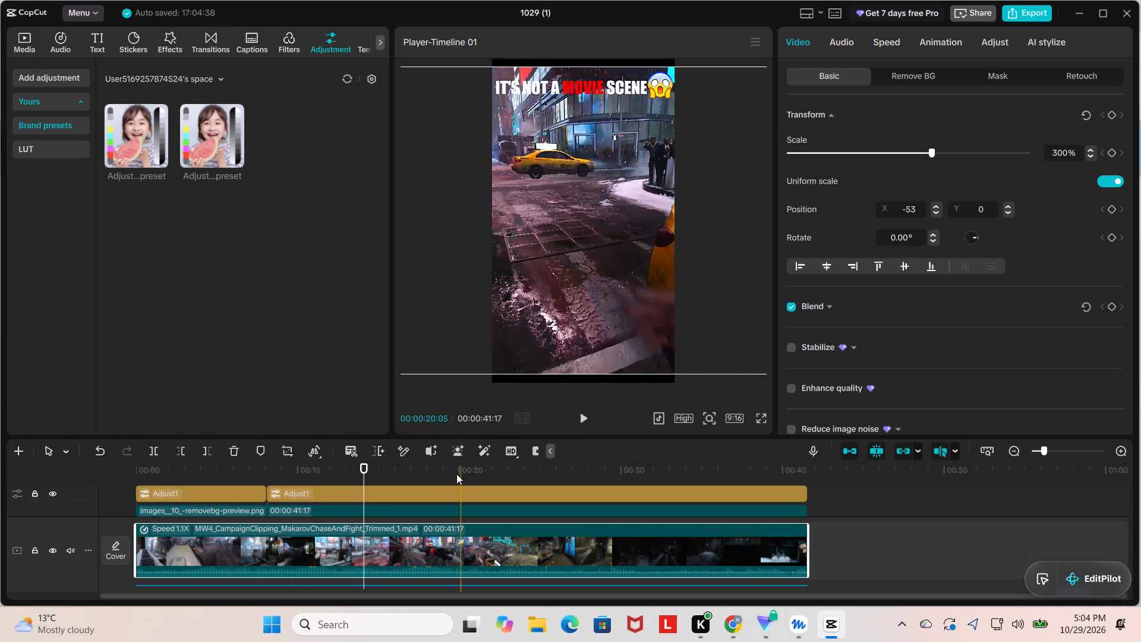
pyautogui.scroll(-13, 452, 478)
pyautogui.scroll(3, 457, 503)
pyautogui.scroll(-3, 471, 505)
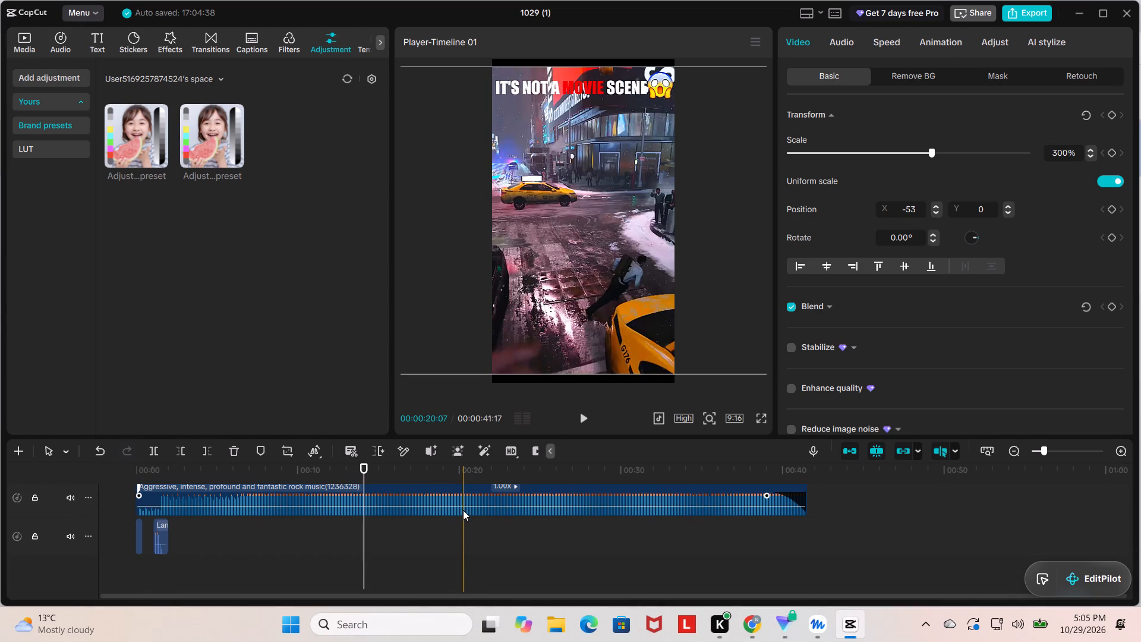
pyautogui.scroll(2, 464, 509)
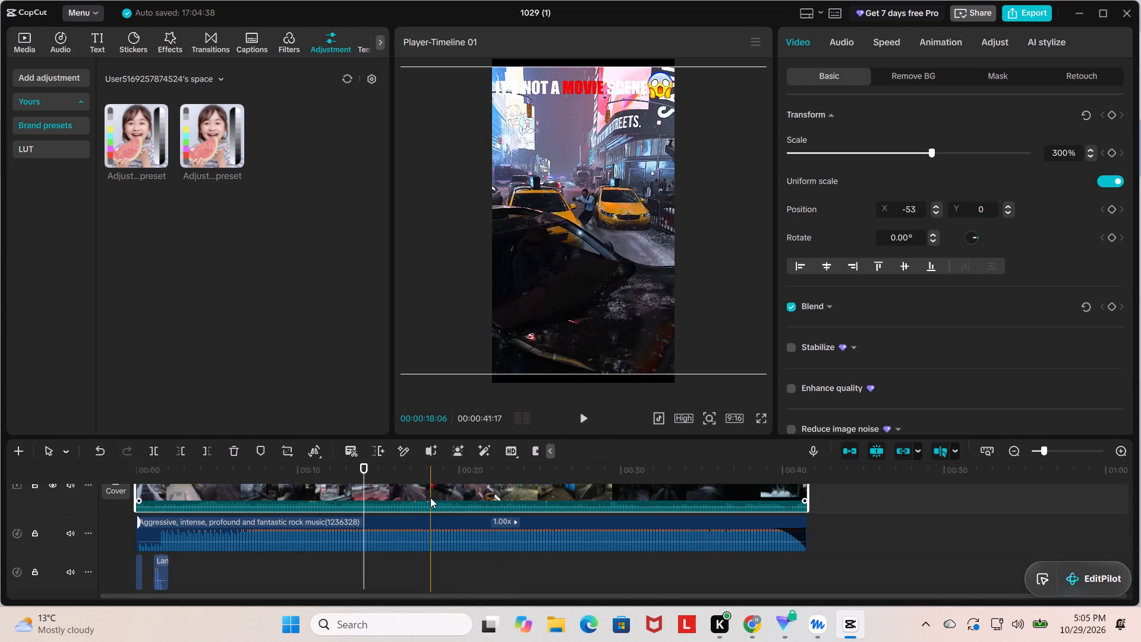
pyautogui.click(433, 517)
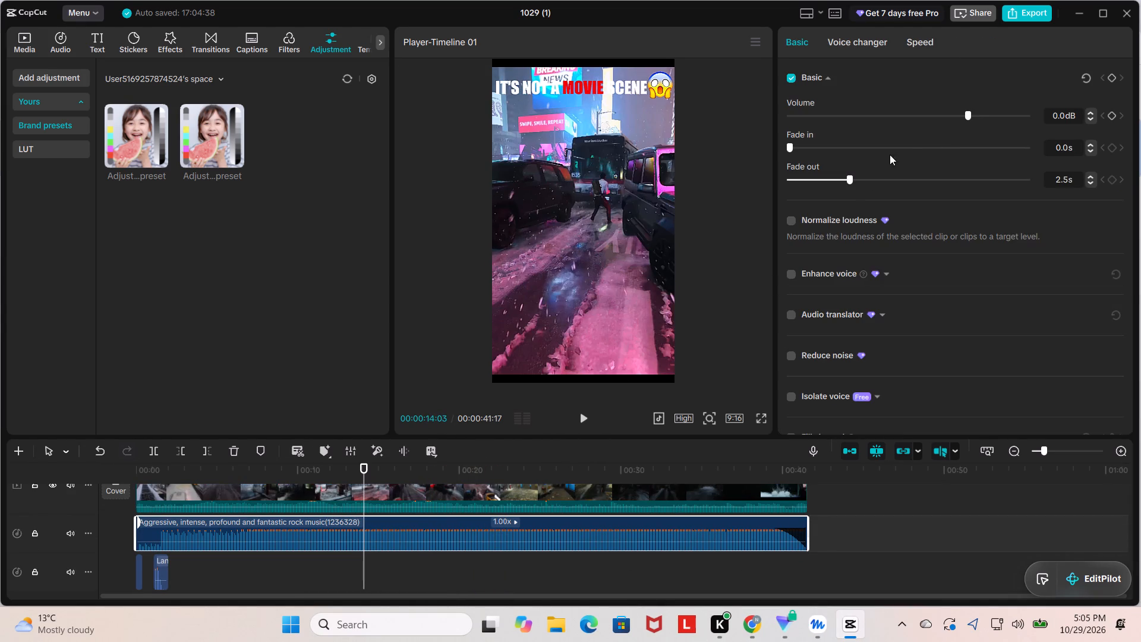
pyautogui.moveTo(967, 114); pyautogui.dragTo(950, 122)
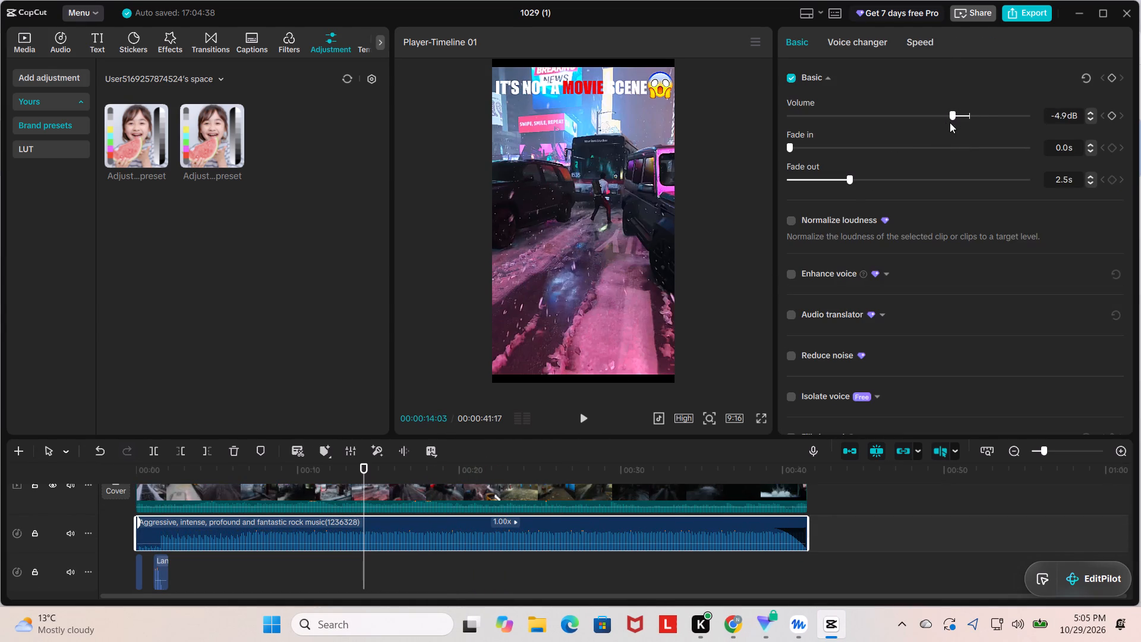
pyautogui.moveTo(950, 122); pyautogui.dragTo(934, 126)
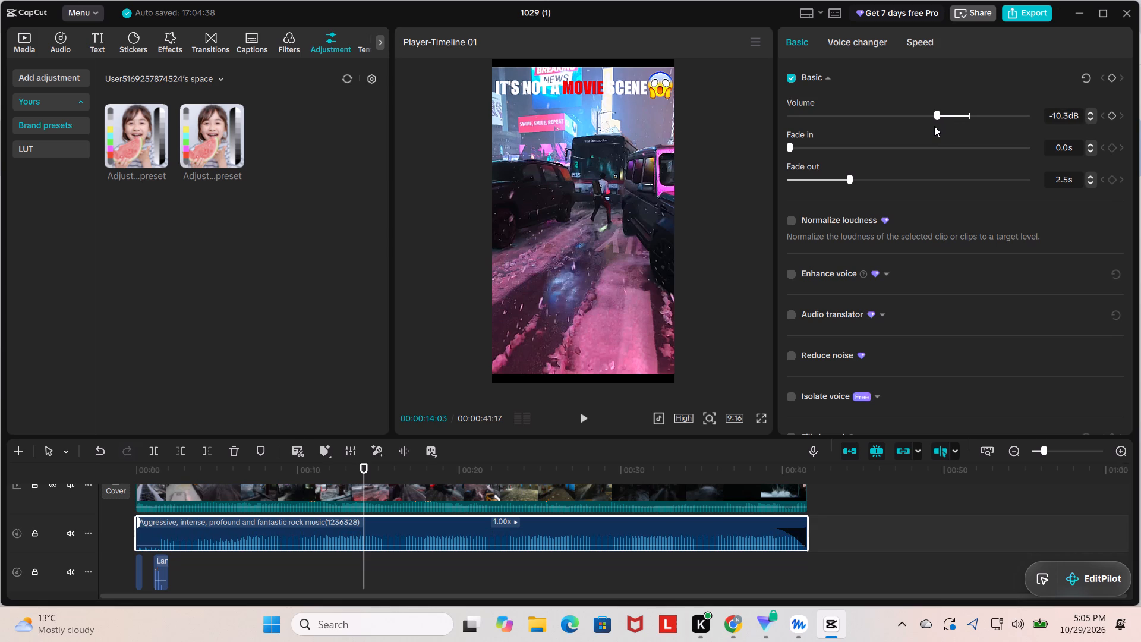
pyautogui.moveTo(934, 126); pyautogui.dragTo(937, 127)
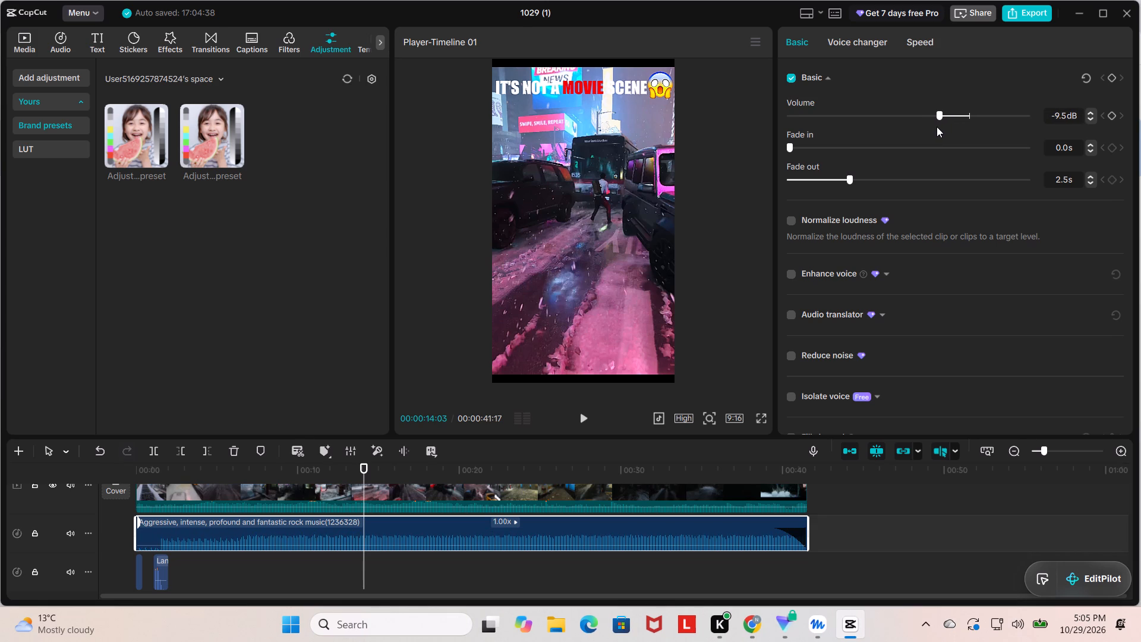
pyautogui.moveTo(937, 127); pyautogui.dragTo(944, 127)
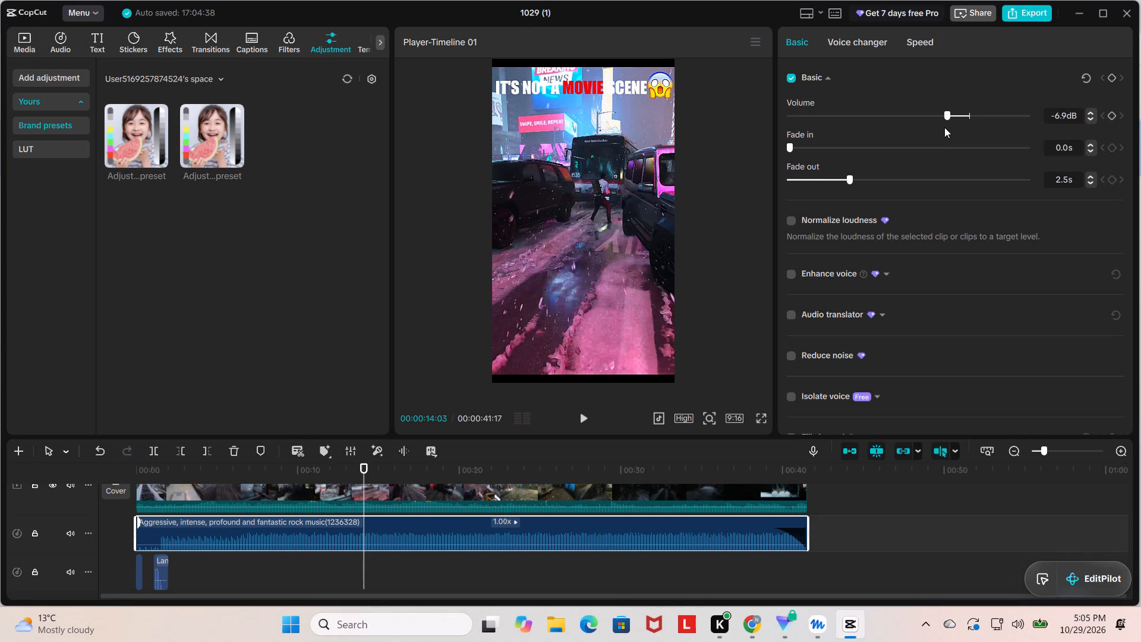
pyautogui.moveTo(944, 127); pyautogui.dragTo(939, 129)
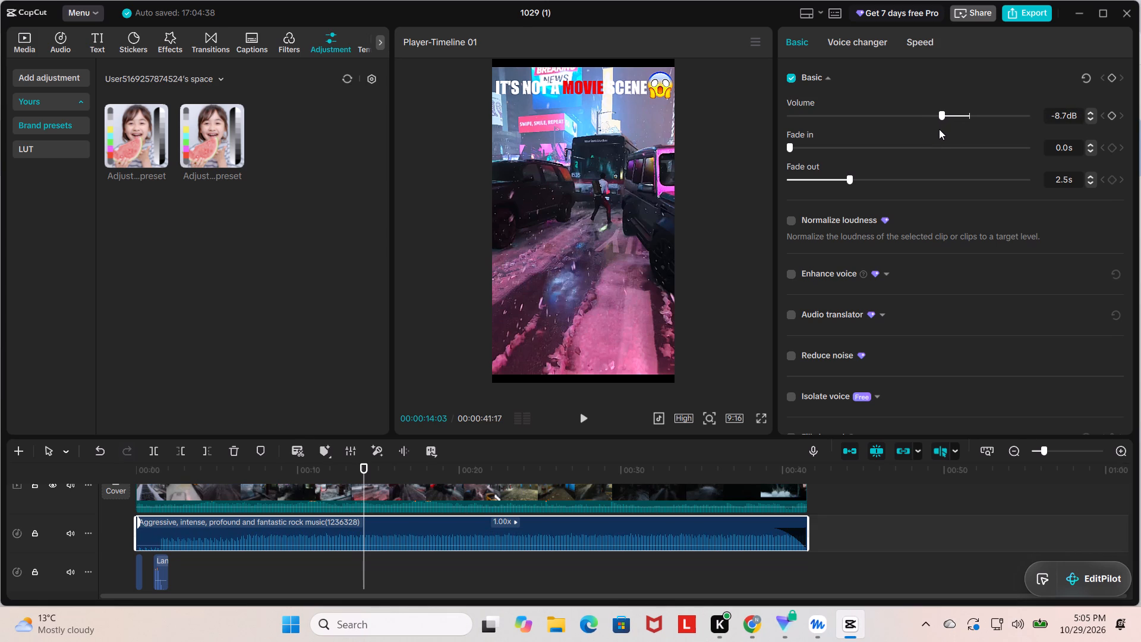
# Raise the volume of the aggressive rock music track to -7.0 dB.
pyautogui.moveTo(939, 129); pyautogui.dragTo(942, 128)
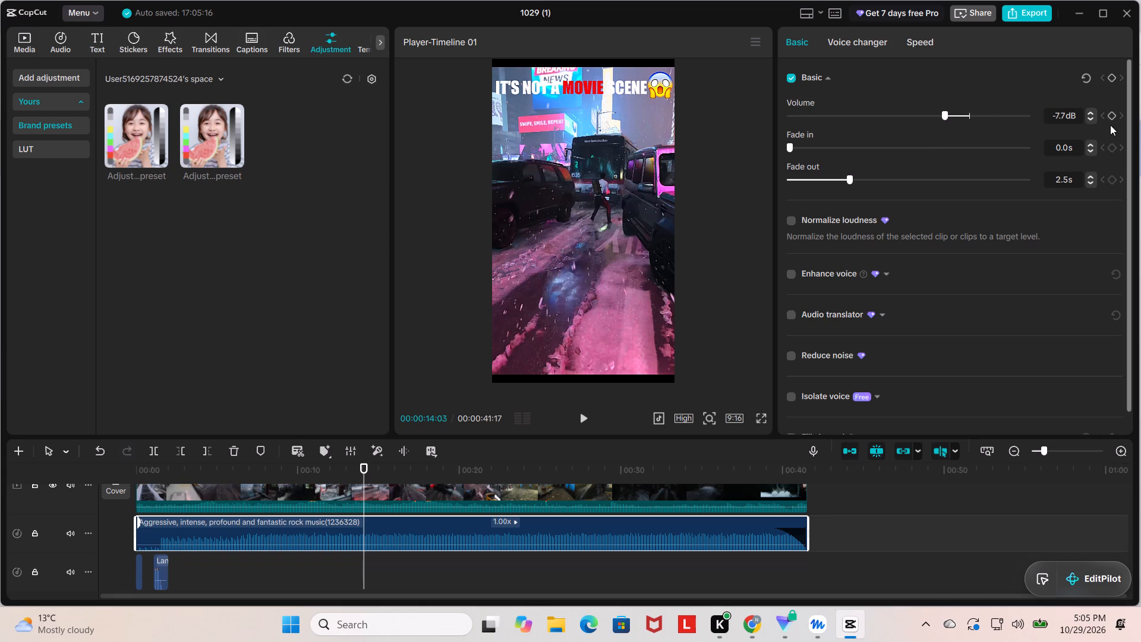
pyautogui.tripleClick(1091, 122)
pyautogui.click(1090, 119)
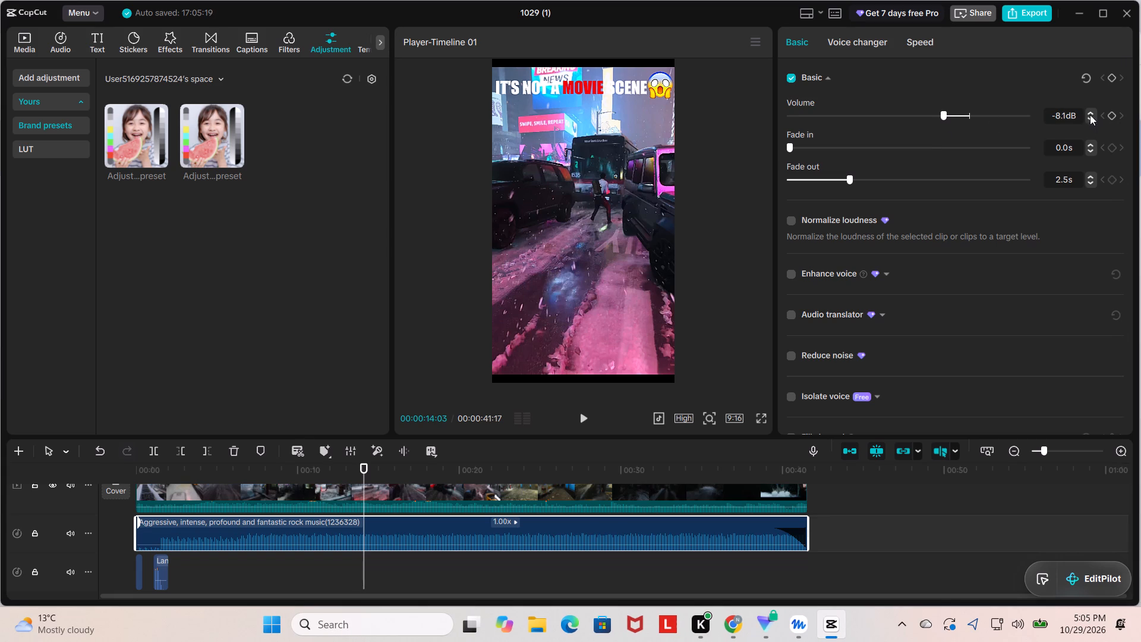
pyautogui.tripleClick(1090, 113)
pyautogui.tripleClick(1090, 112)
pyautogui.tripleClick(1090, 112)
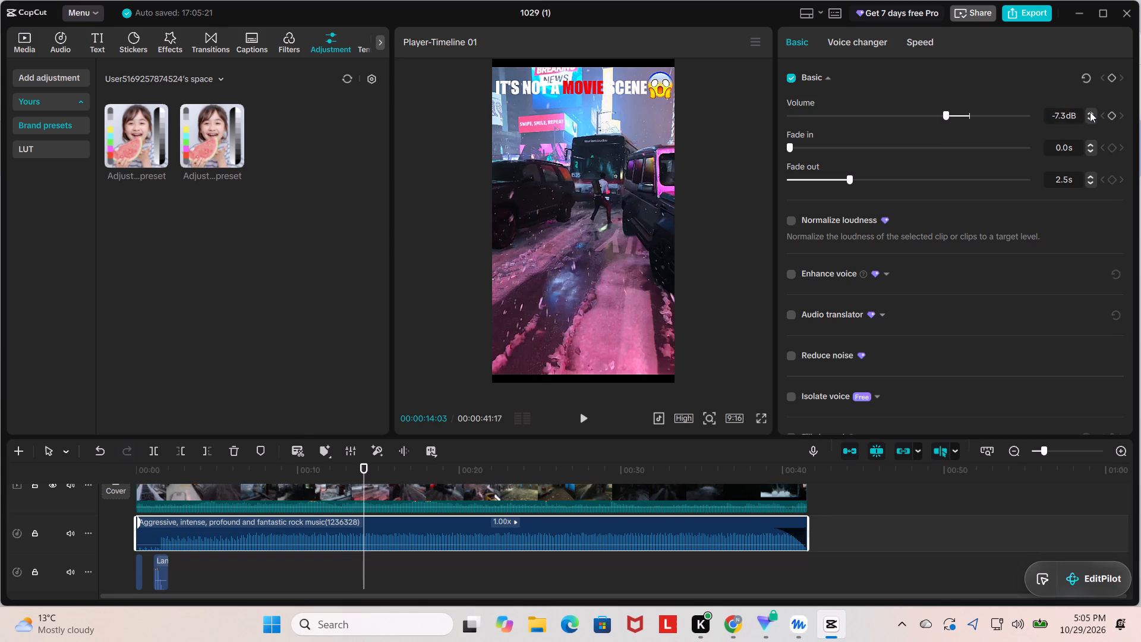
pyautogui.doubleClick(1090, 112)
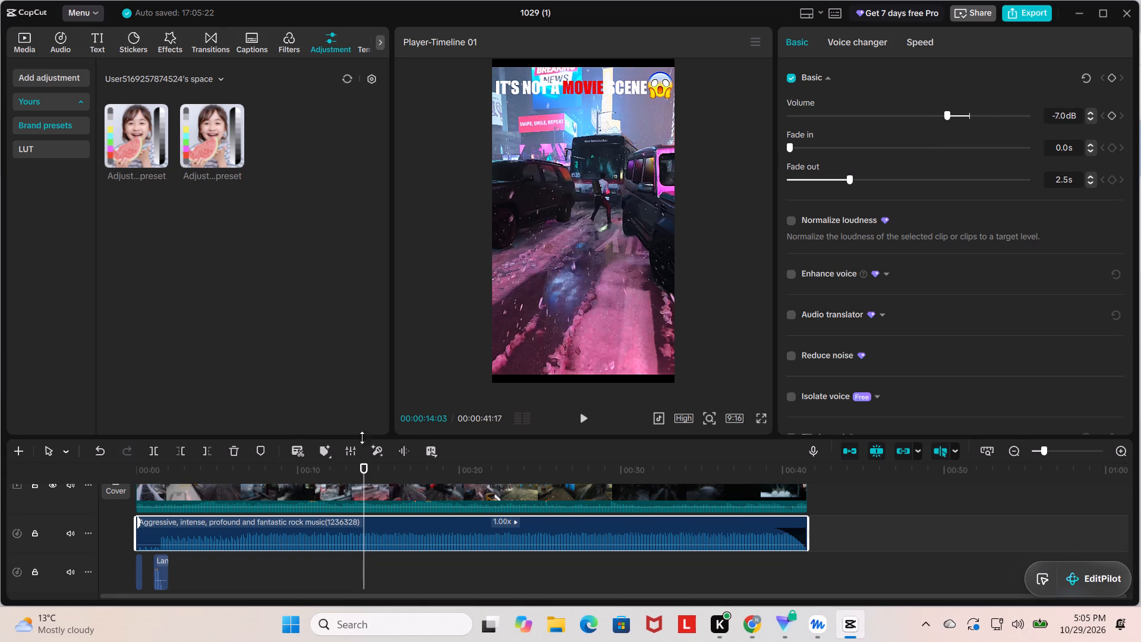
# Play the first second of the video from the start to check the music level.
pyautogui.moveTo(368, 467); pyautogui.dragTo(114, 432)
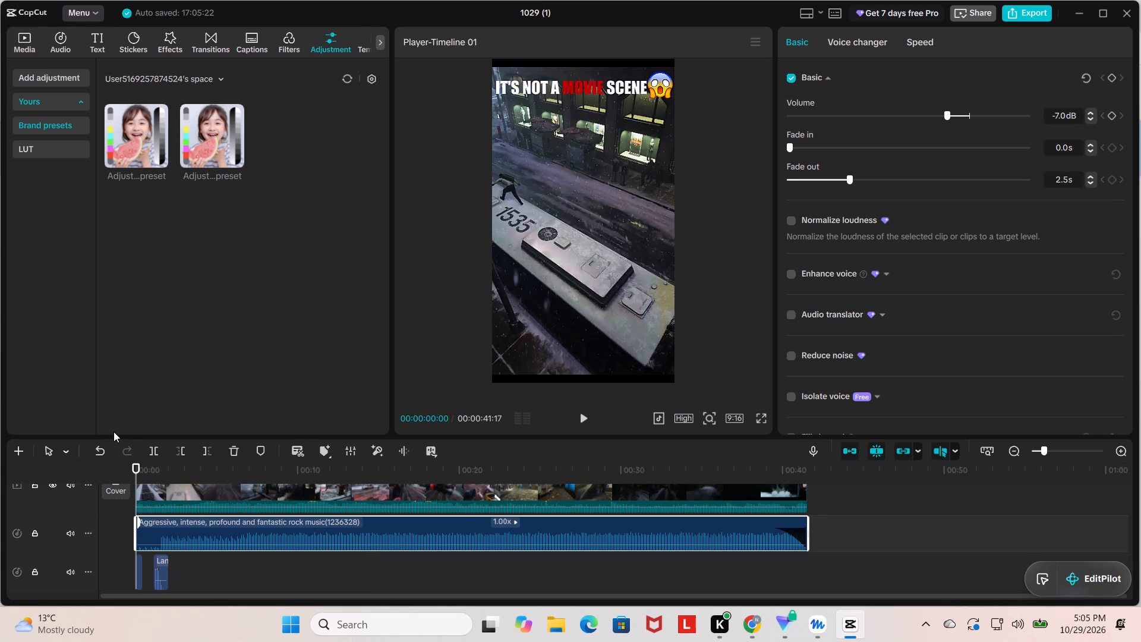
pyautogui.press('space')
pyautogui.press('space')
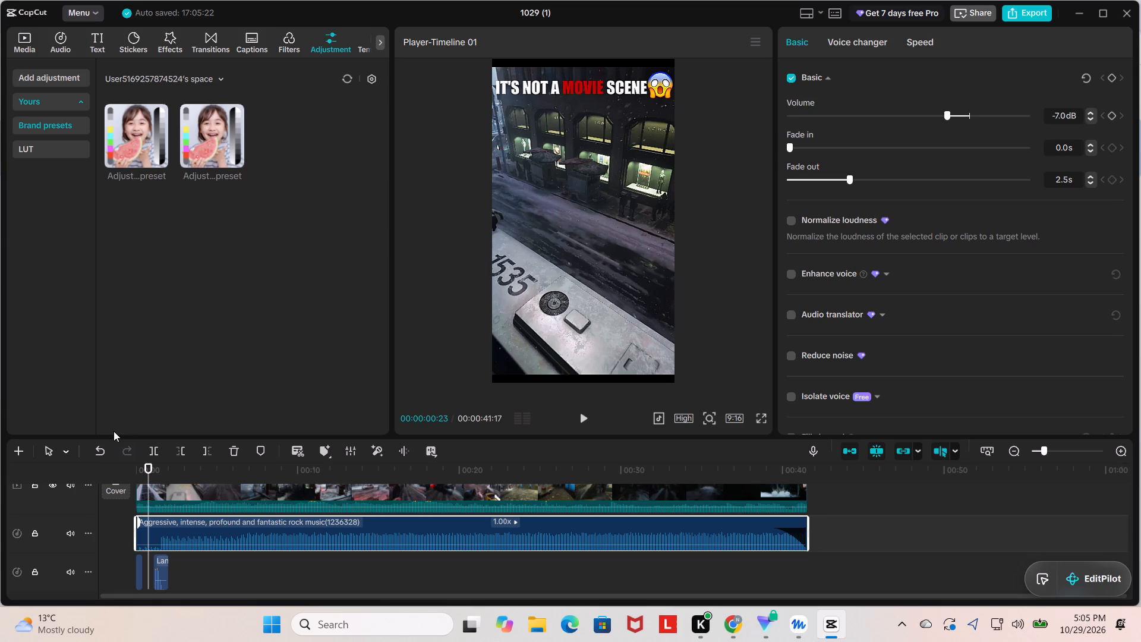
# Turn off the computer's Bluetooth in the Windows quick settings.
pyautogui.click(1028, 610)
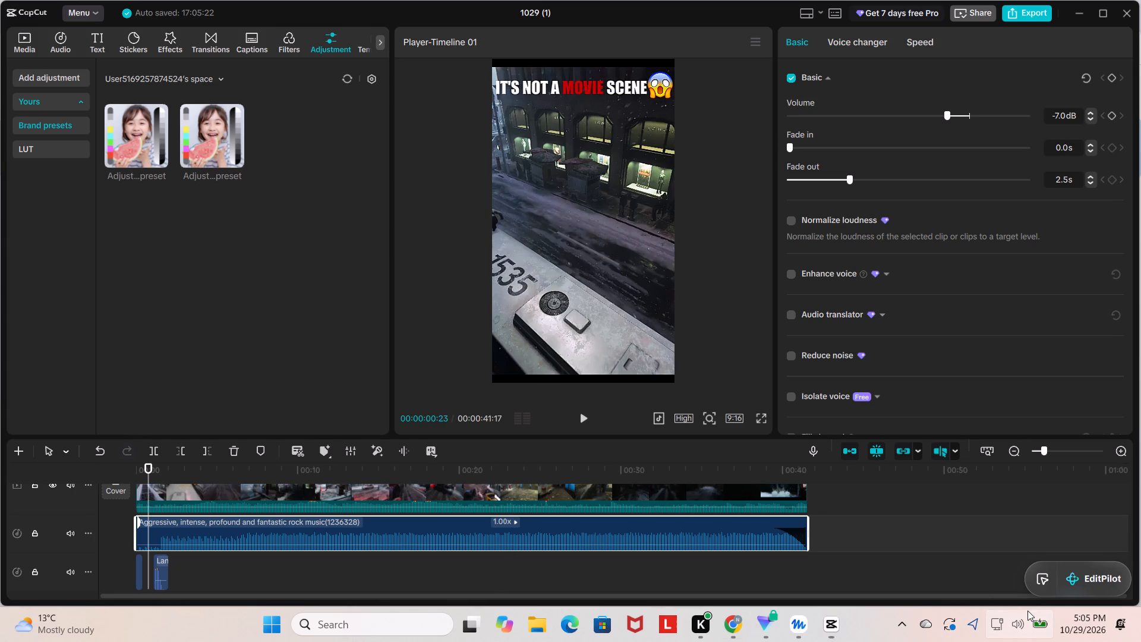
pyautogui.click(1034, 616)
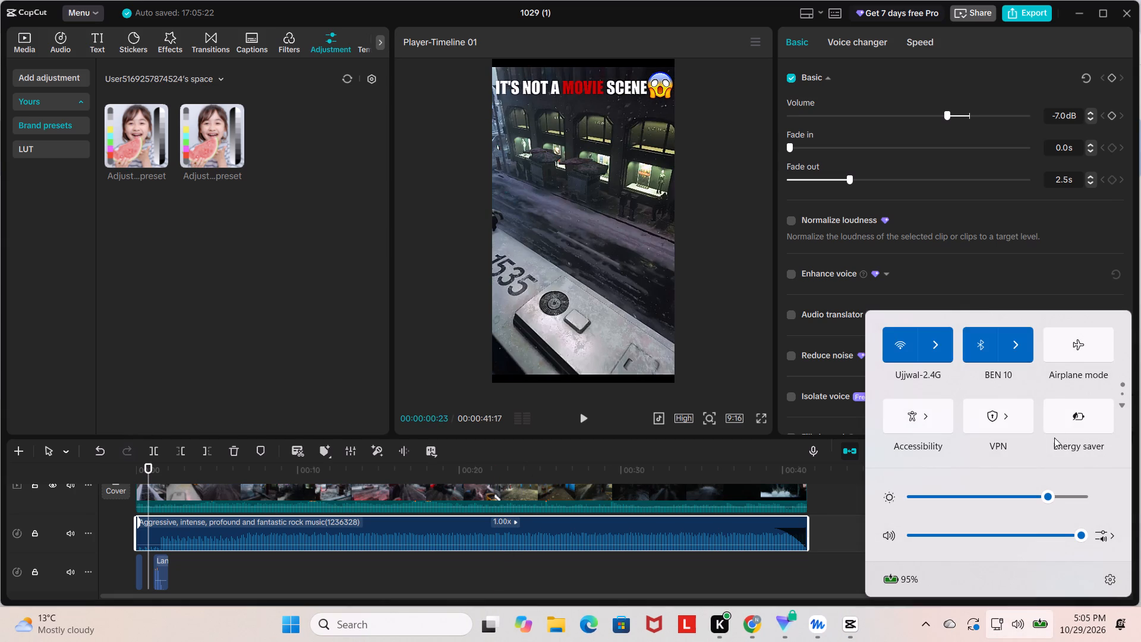
pyautogui.click(985, 357)
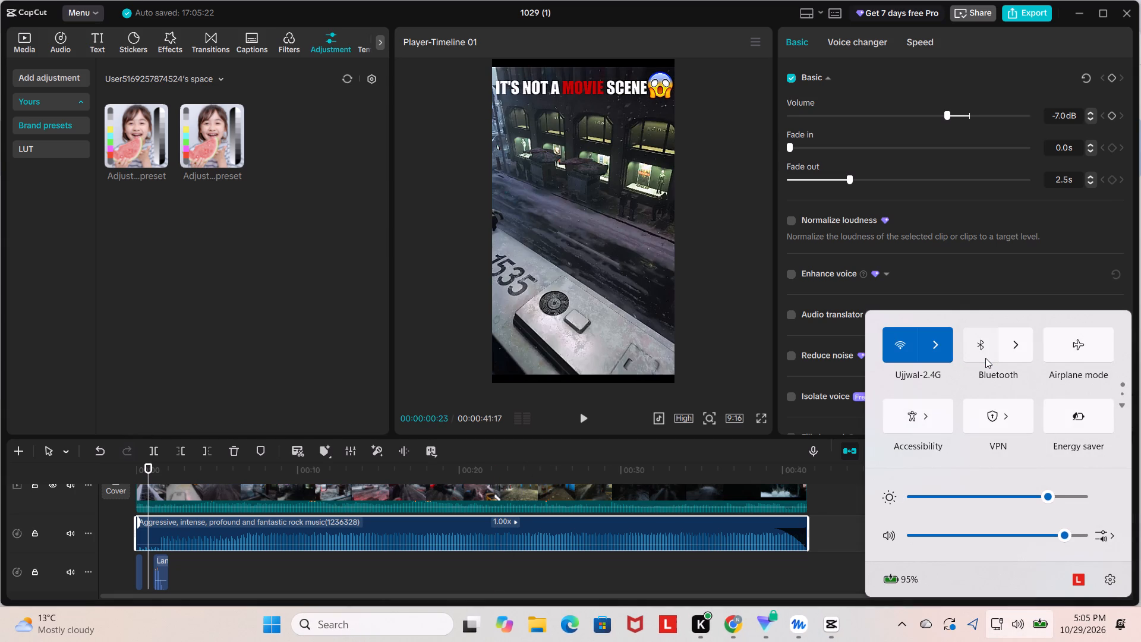
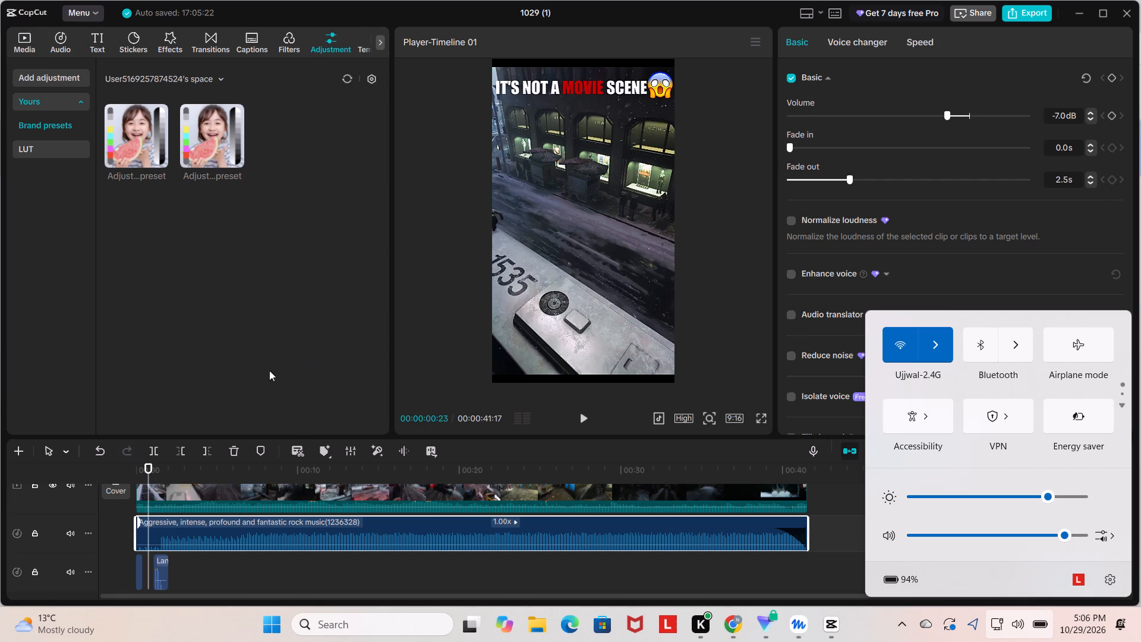
# Move the playhead back to the very start of the timeline.
pyautogui.moveTo(149, 461); pyautogui.dragTo(112, 465)
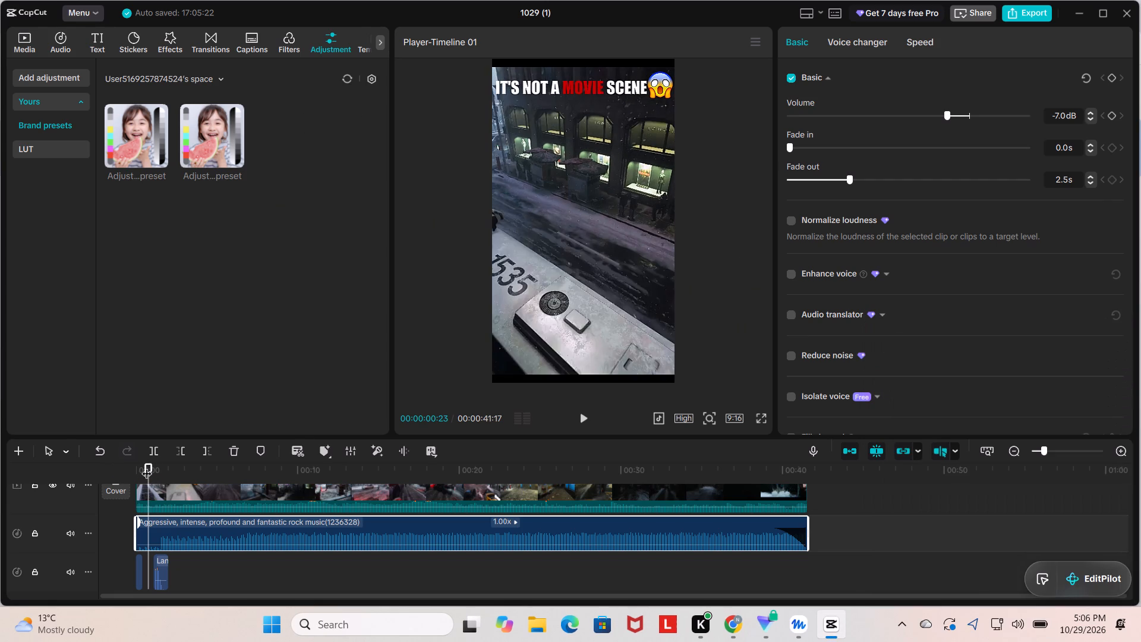
# Play the video from the start to about 7 seconds to check the music volume.
pyautogui.moveTo(147, 466); pyautogui.dragTo(122, 473)
pyautogui.press('space')
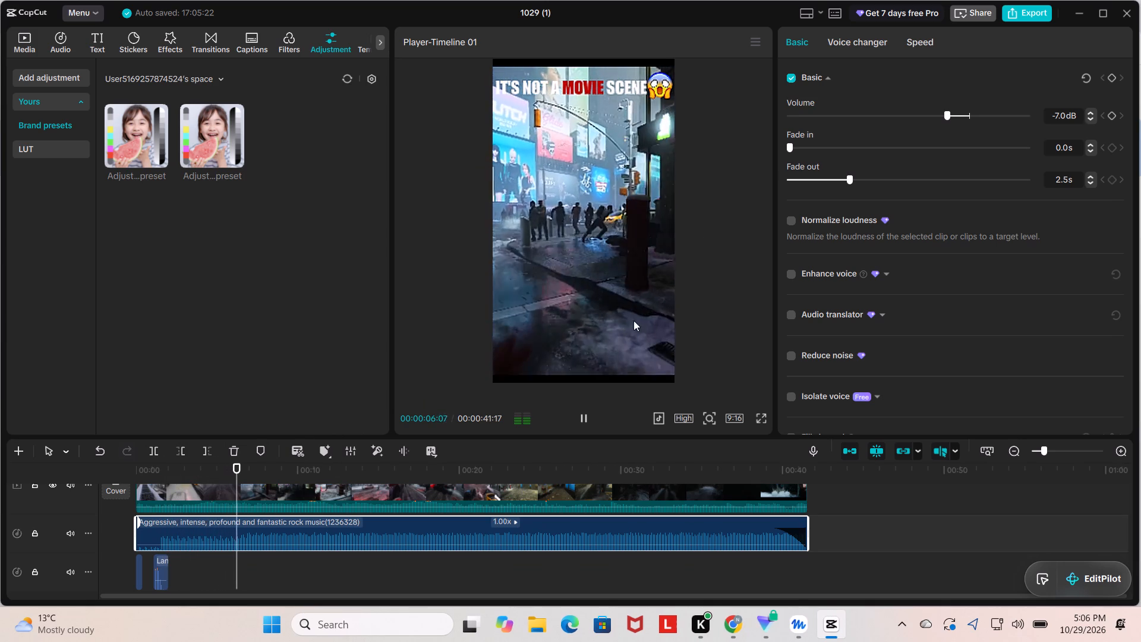
pyautogui.press('space')
# Turn on Bluetooth and connect the BEN 10 audio device.
pyautogui.click(1027, 629)
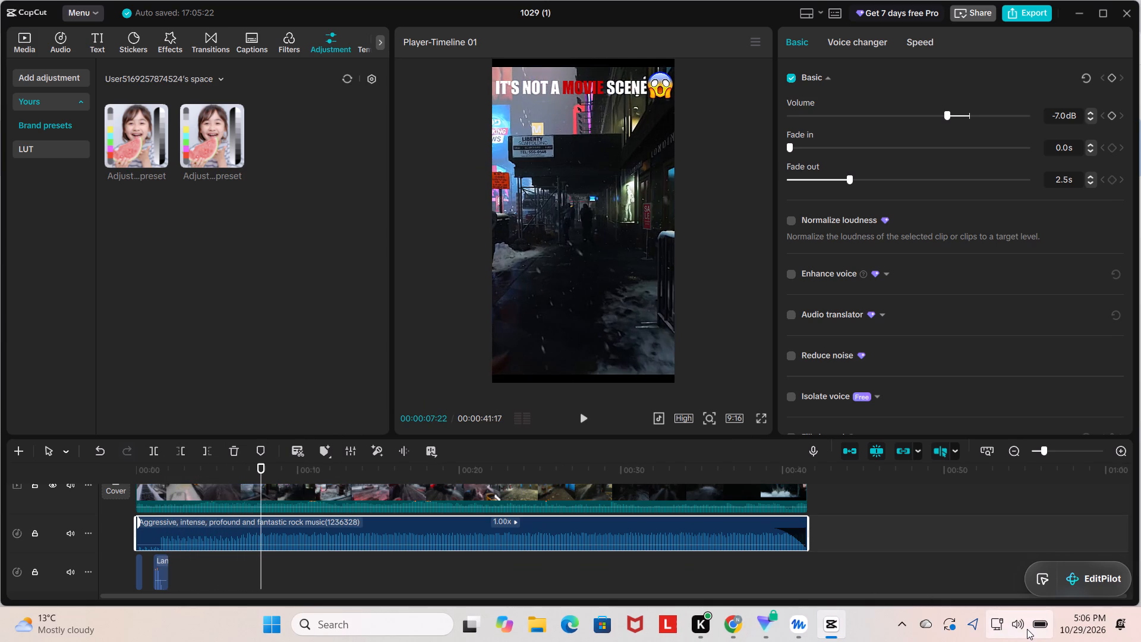
pyautogui.click(1038, 614)
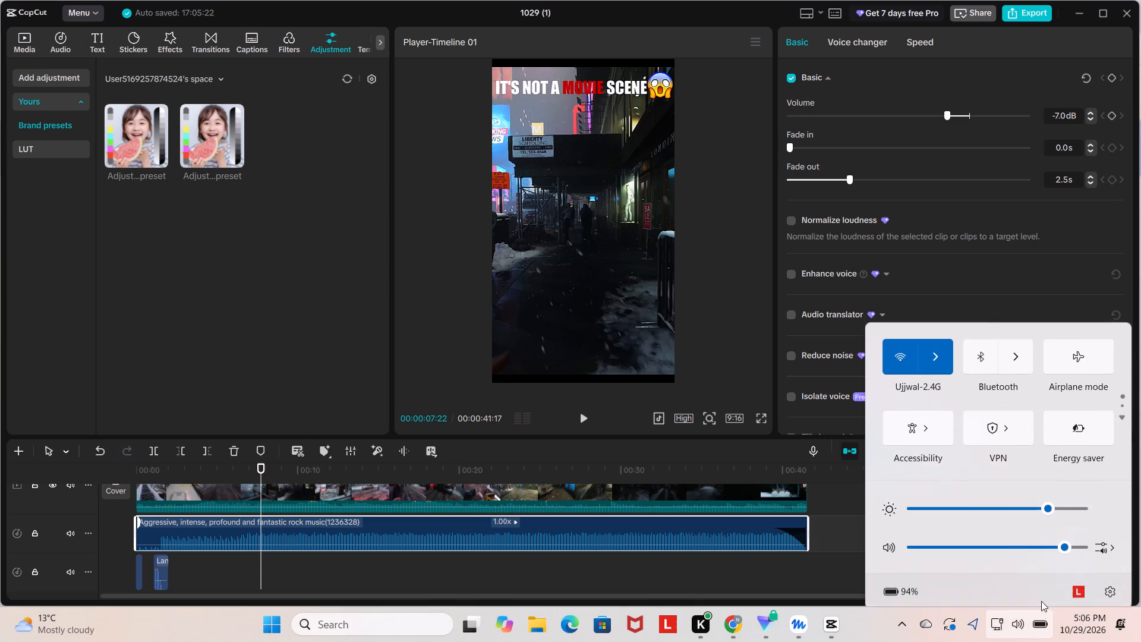
pyautogui.click(982, 355)
pyautogui.click(1008, 349)
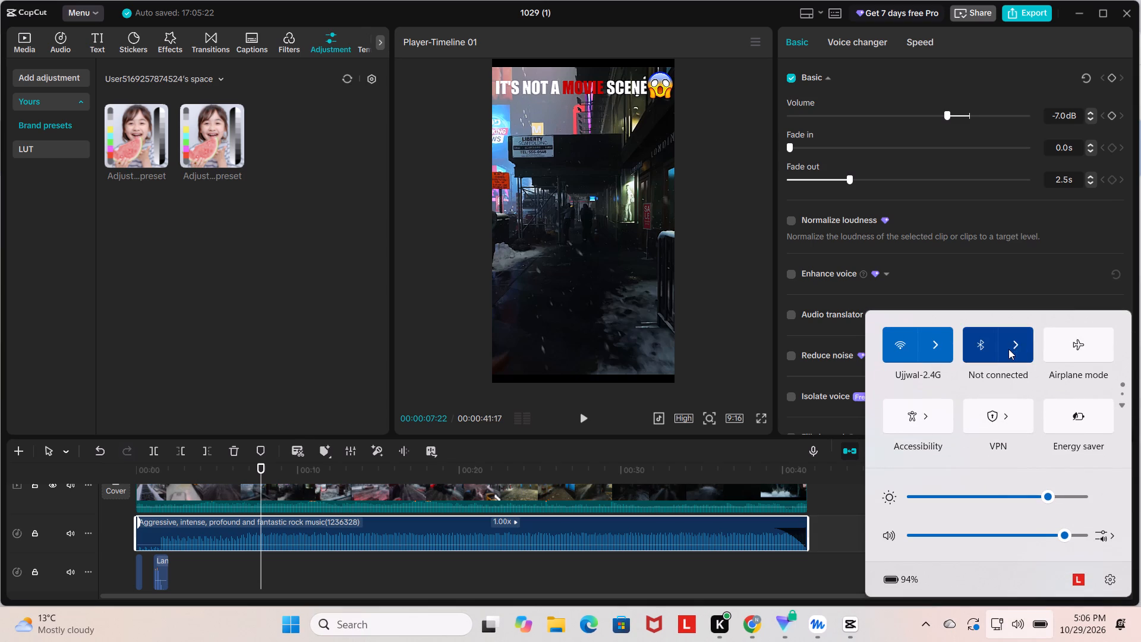
pyautogui.click(940, 468)
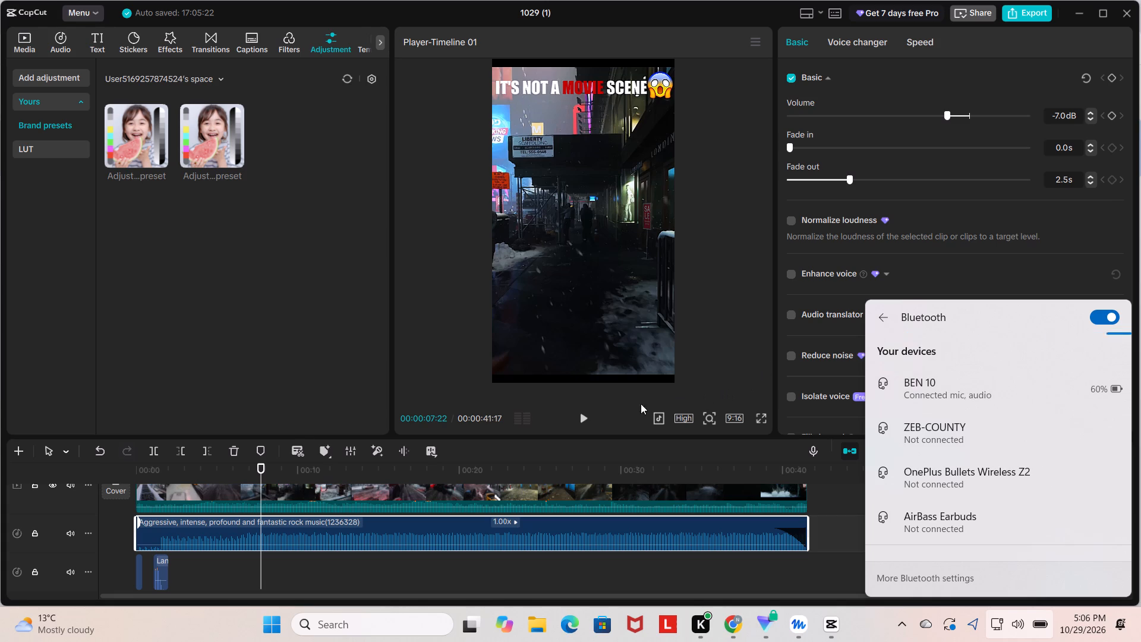
# Play the video with pauses from about 7 seconds to about 35 seconds to check the music volume.
pyautogui.click(589, 423)
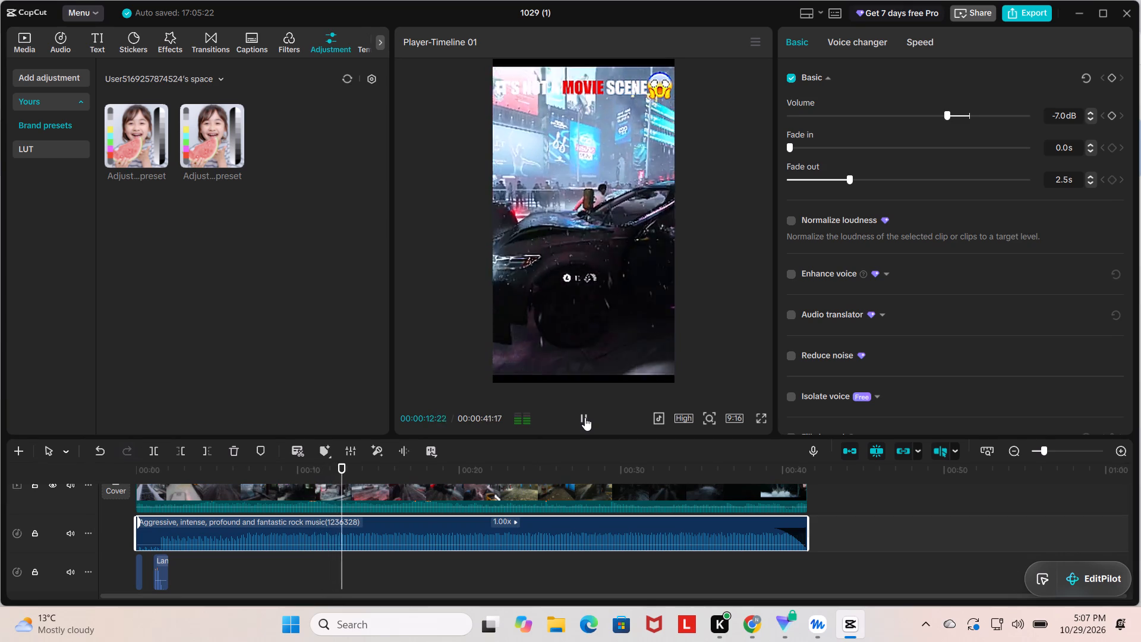
pyautogui.click(585, 417)
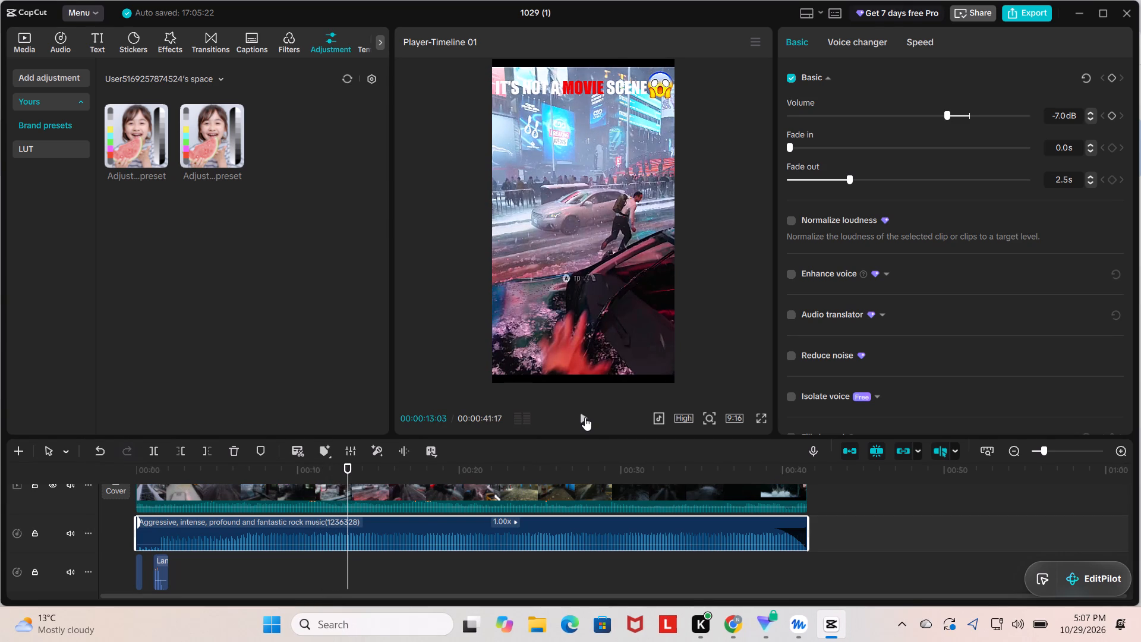
pyautogui.click(585, 417)
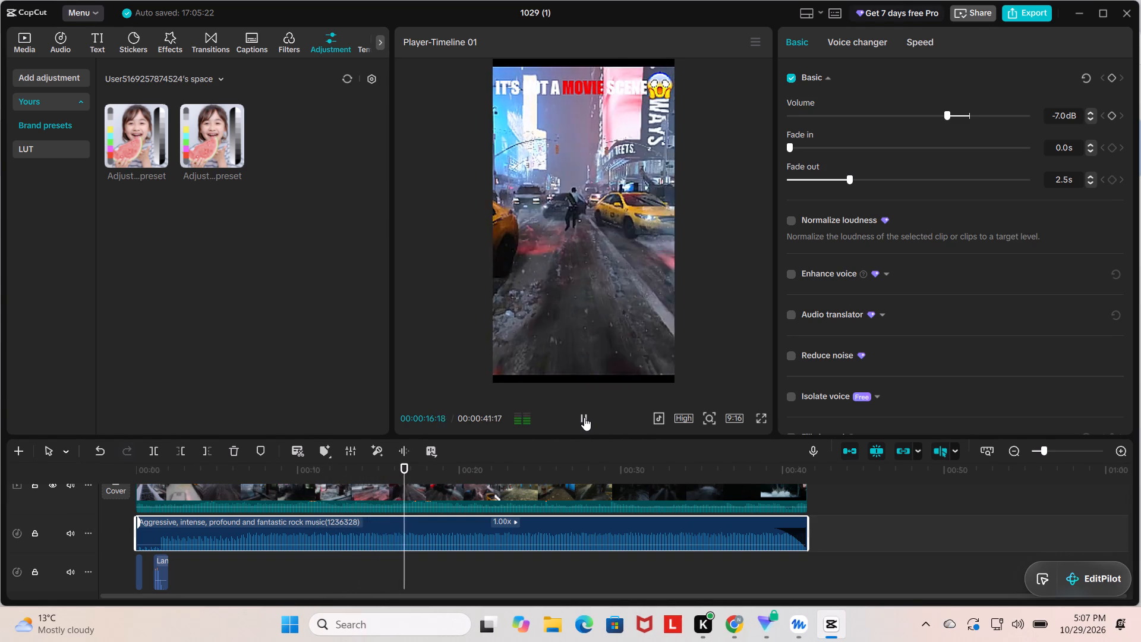
pyautogui.click(585, 417)
pyautogui.click(582, 413)
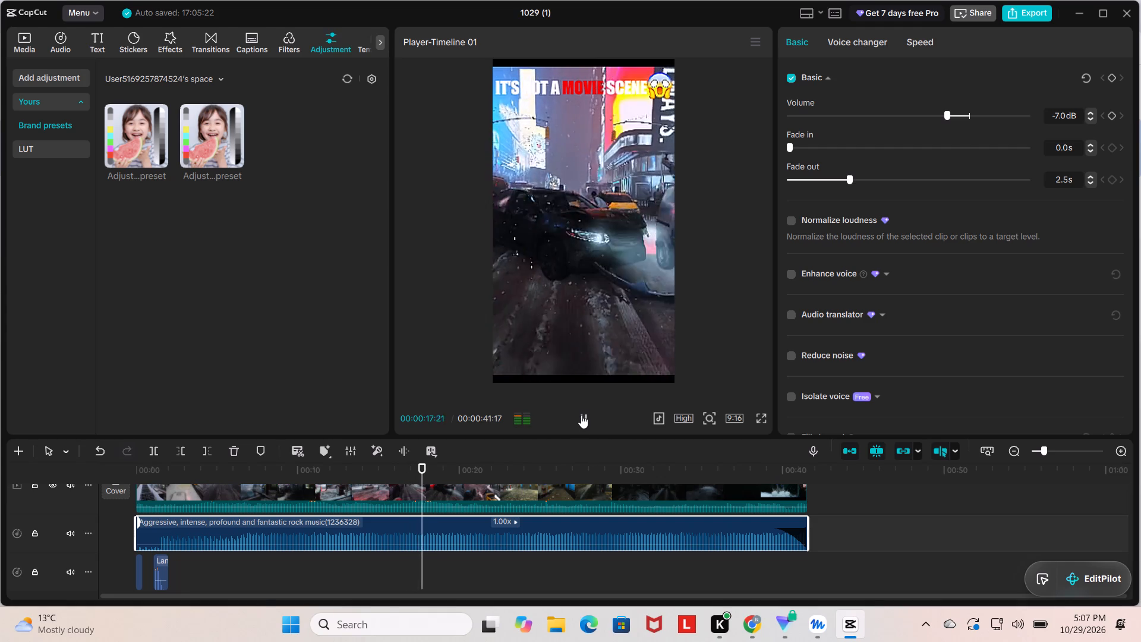
pyautogui.click(581, 416)
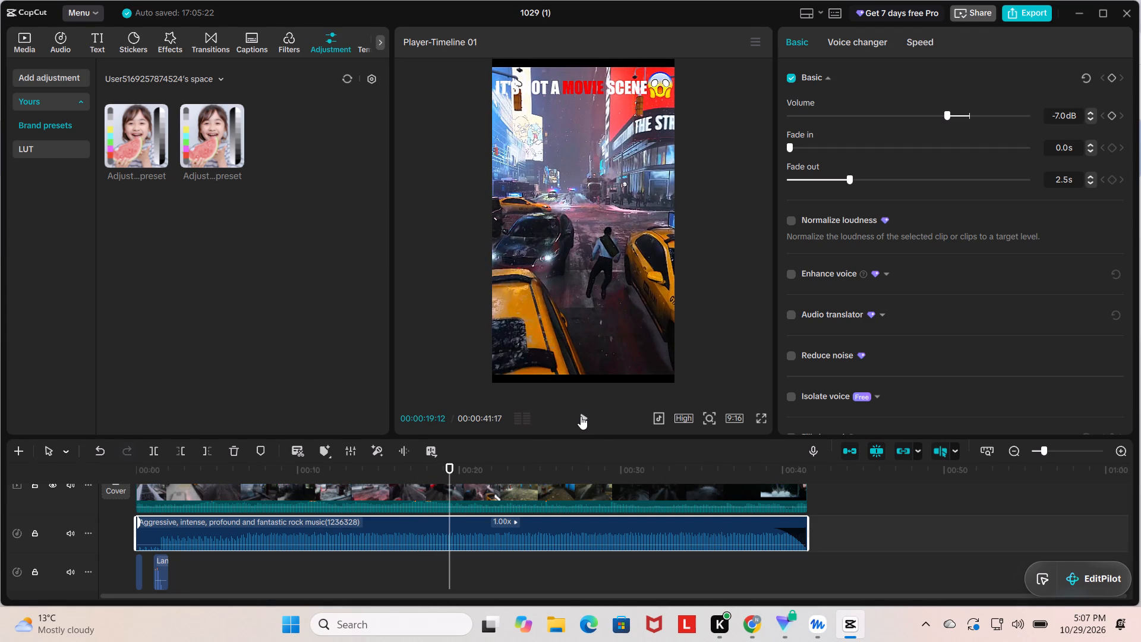
pyautogui.click(581, 416)
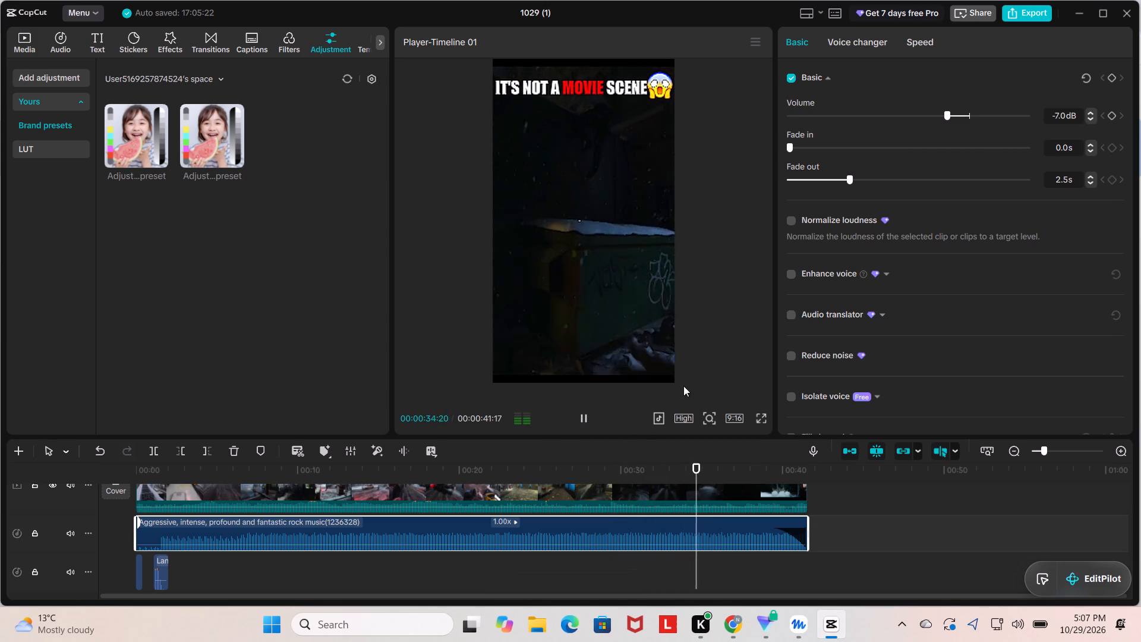
pyautogui.click(584, 422)
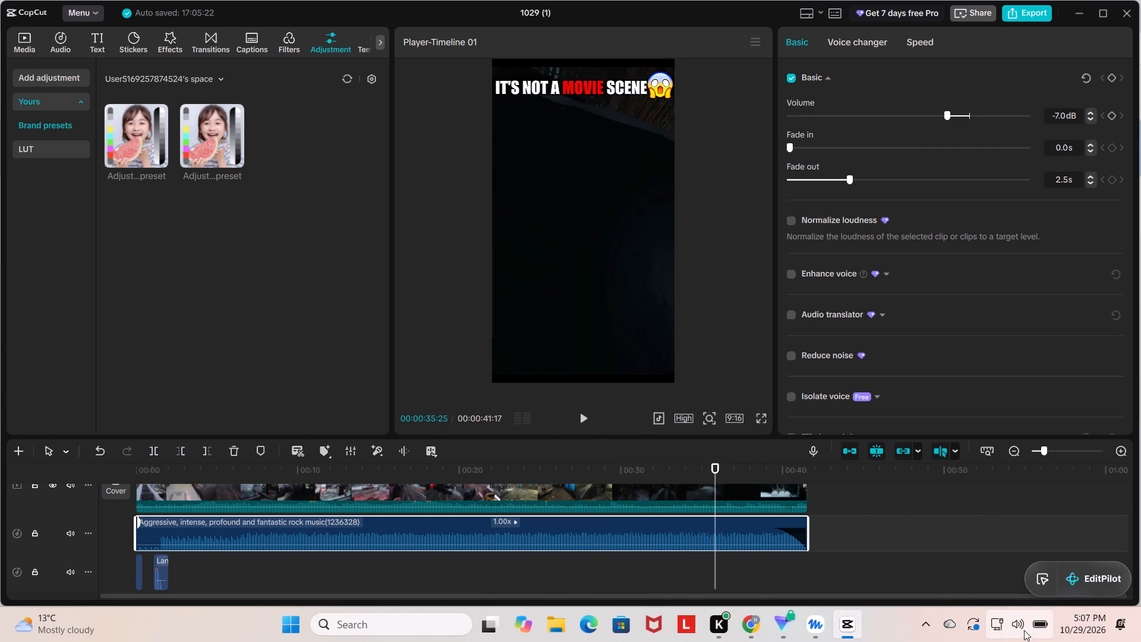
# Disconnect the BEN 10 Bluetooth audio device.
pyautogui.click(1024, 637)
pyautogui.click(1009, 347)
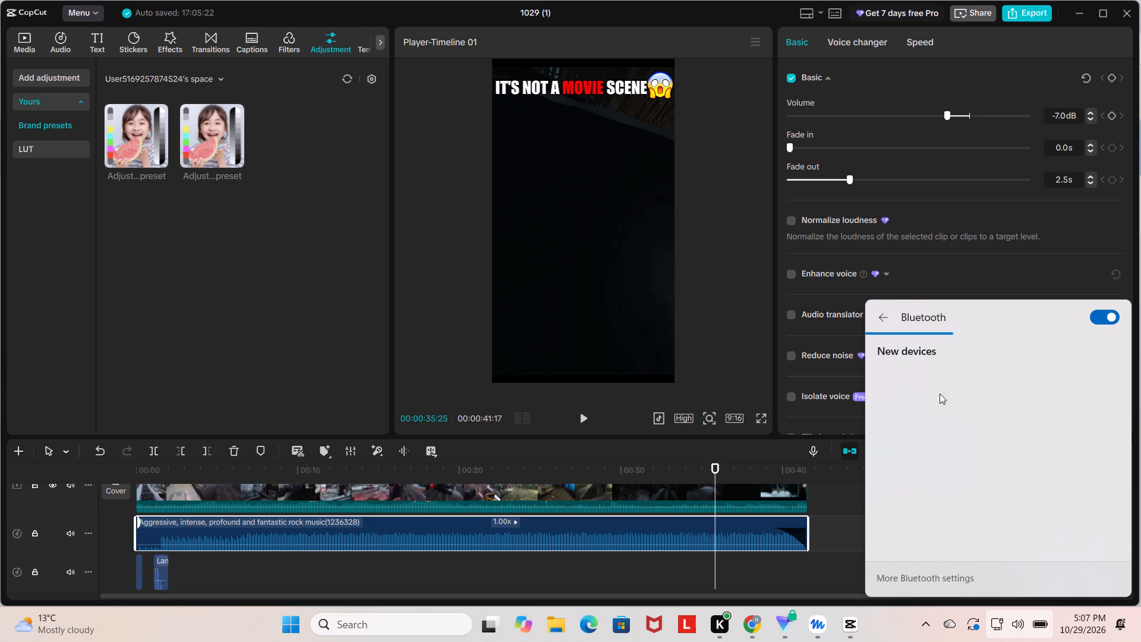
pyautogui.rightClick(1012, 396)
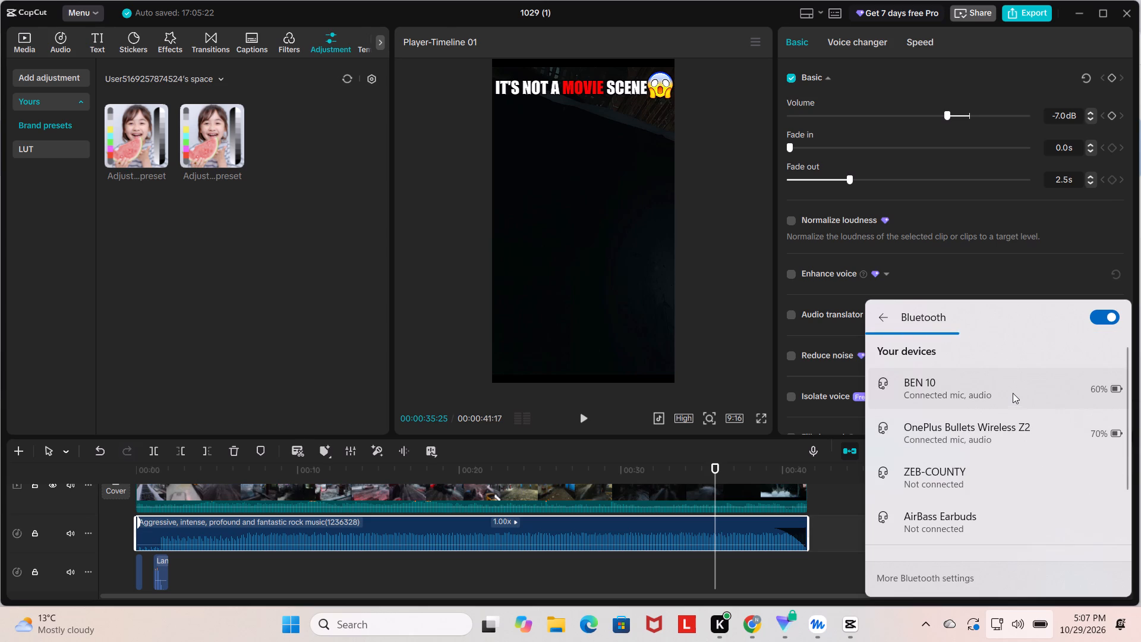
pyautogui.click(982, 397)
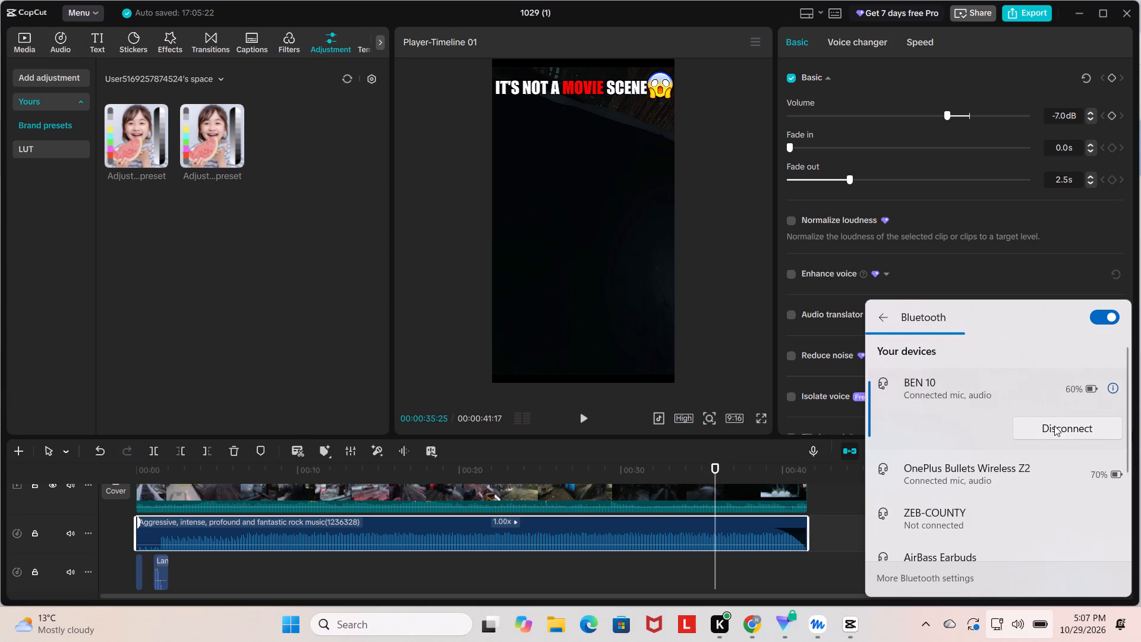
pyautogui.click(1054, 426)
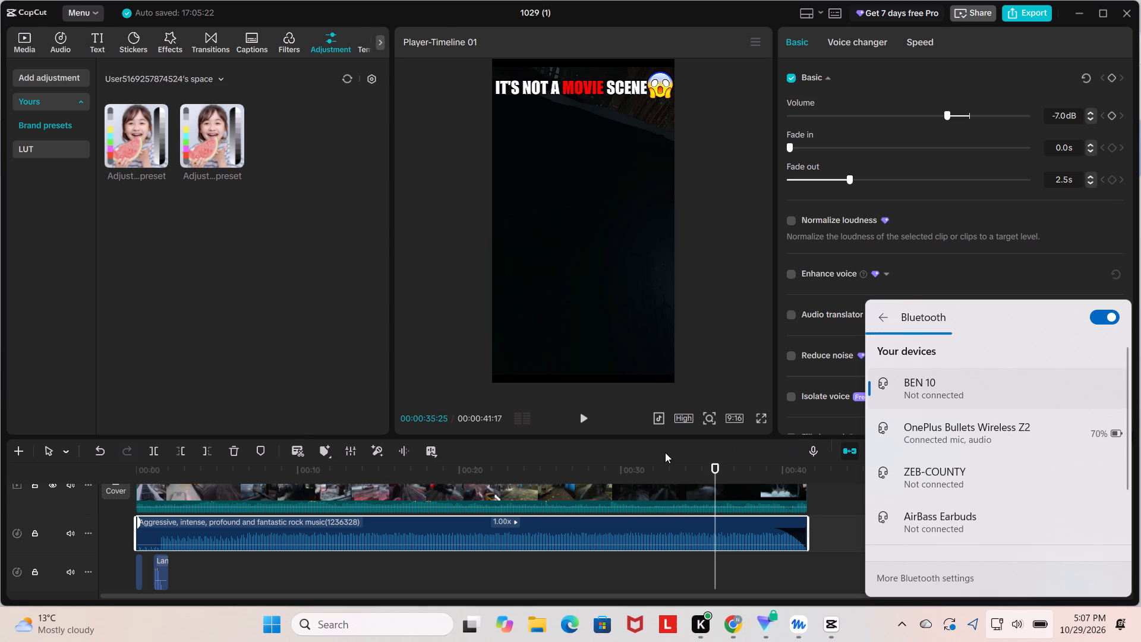
# Play the video from about 35 seconds to the end and replay its first 2 seconds to check the sound.
pyautogui.click(581, 417)
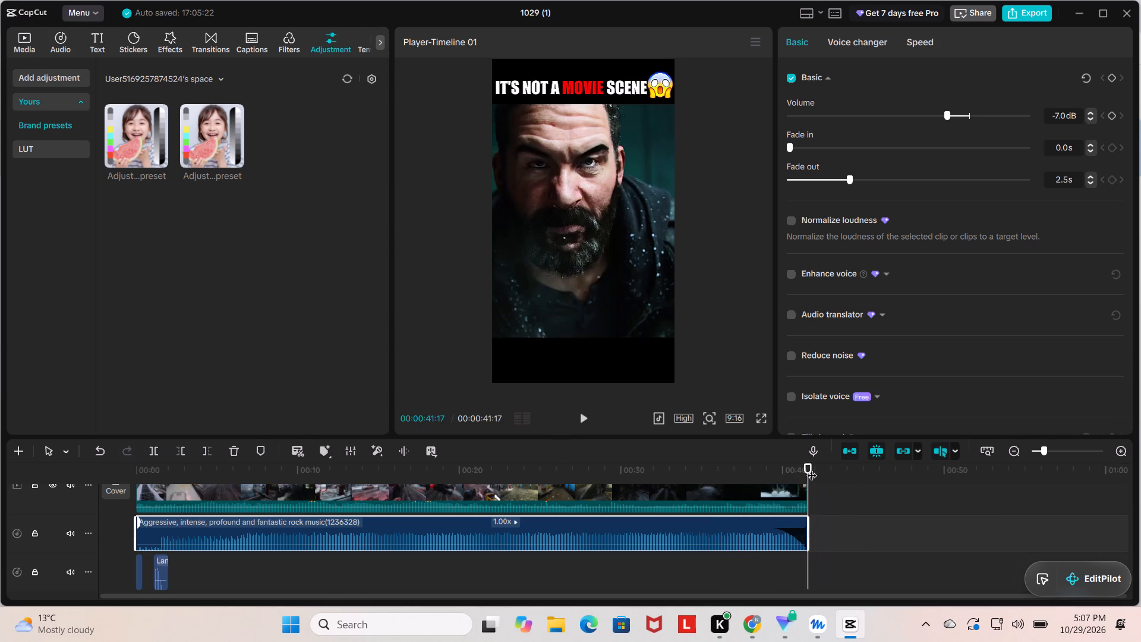
pyautogui.moveTo(812, 468); pyautogui.dragTo(0, 413)
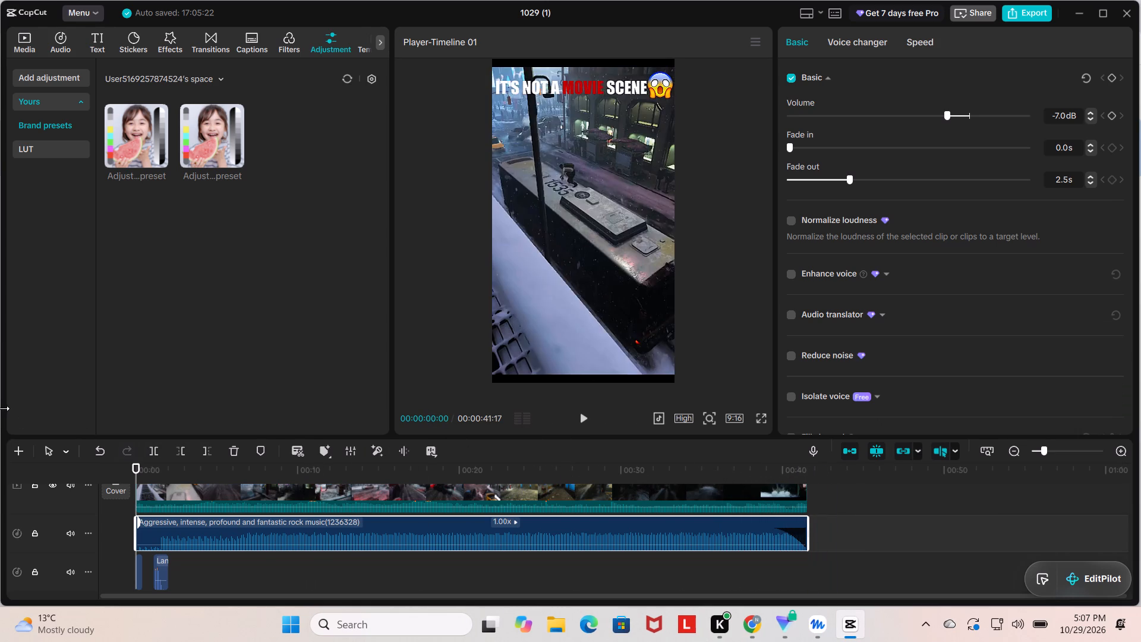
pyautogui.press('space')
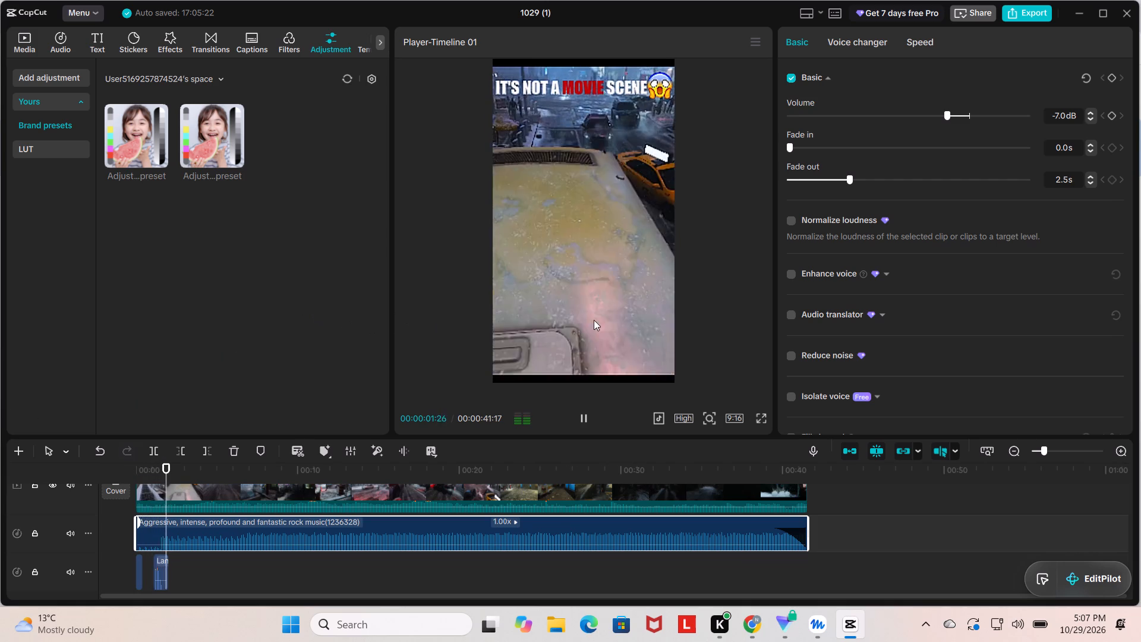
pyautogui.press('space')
# Disconnect the BEN 10 Bluetooth audio device again, leaving the OnePlus Bullets Wireless Z2 connected.
pyautogui.click(1015, 615)
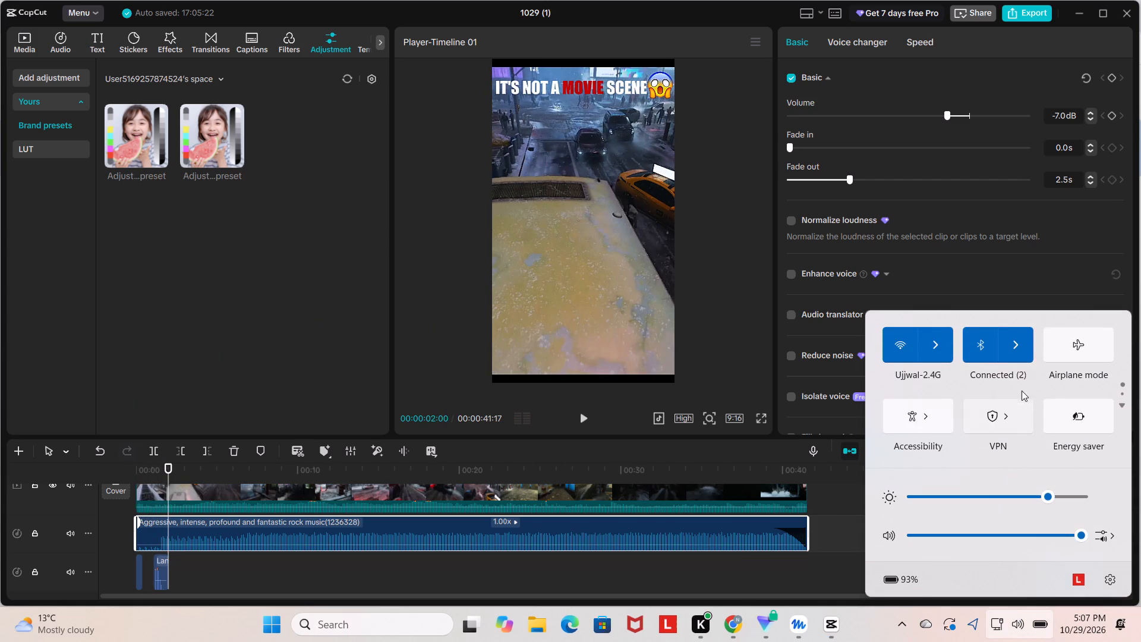
pyautogui.click(1017, 367)
pyautogui.click(1014, 351)
pyautogui.rightClick(947, 386)
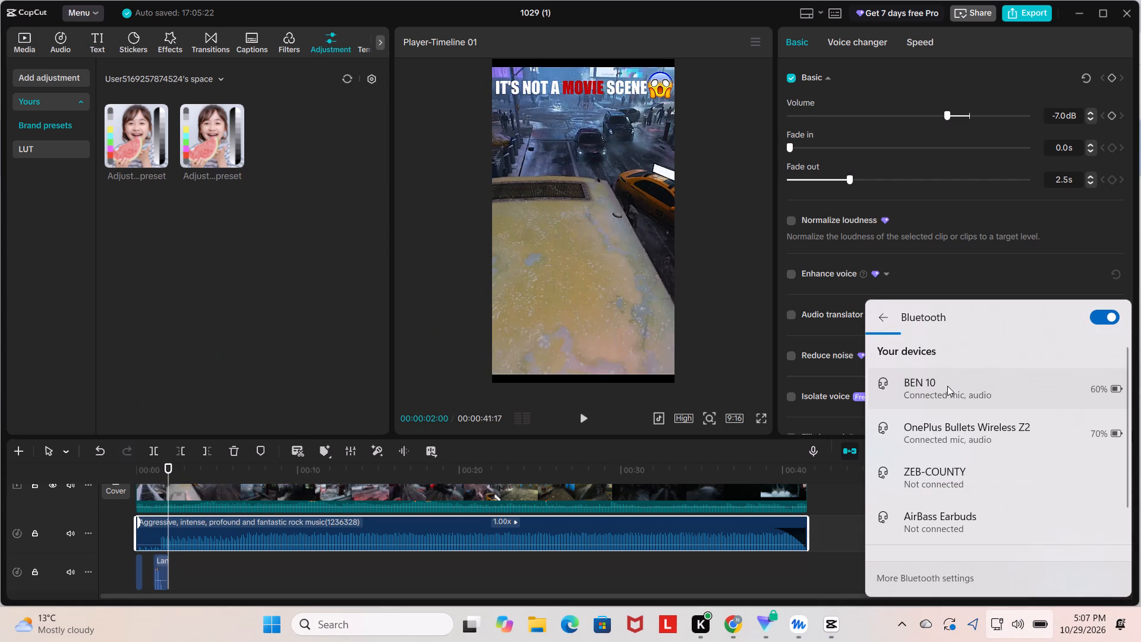
pyautogui.click(1029, 404)
pyautogui.click(1074, 429)
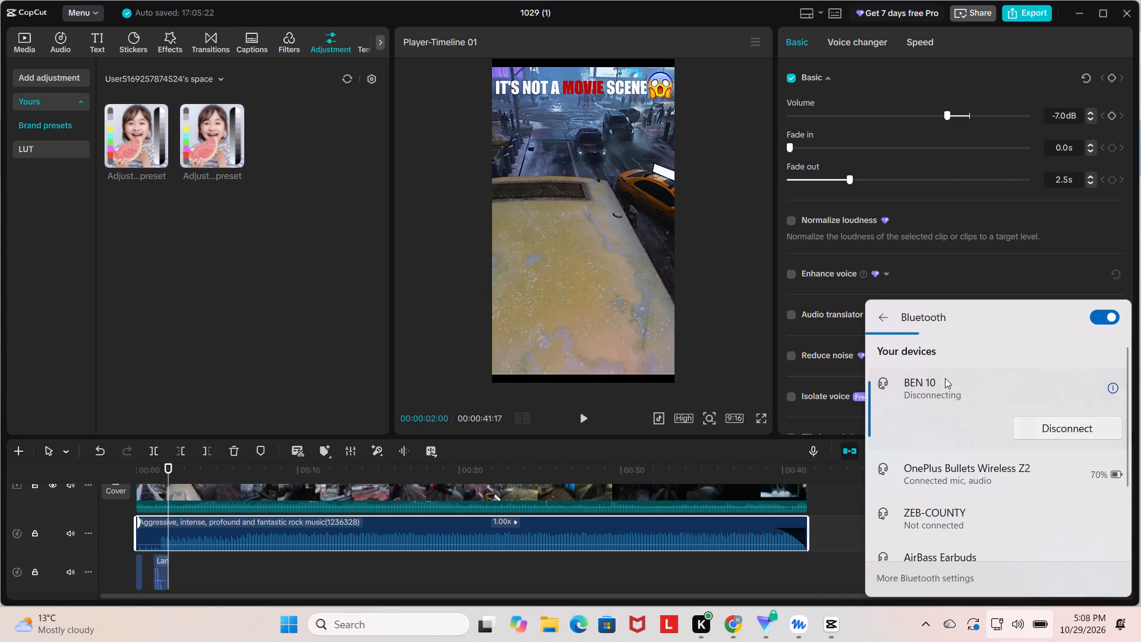
# Play the video from 2 seconds to the end, pausing at about 10 seconds, to check the full mix.
pyautogui.click(585, 418)
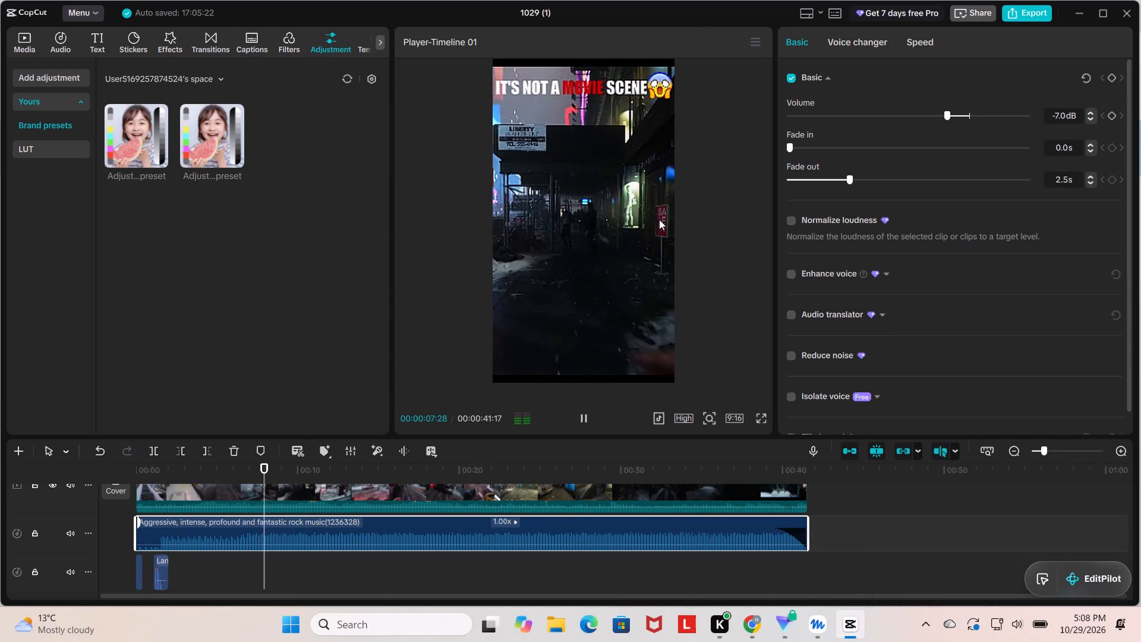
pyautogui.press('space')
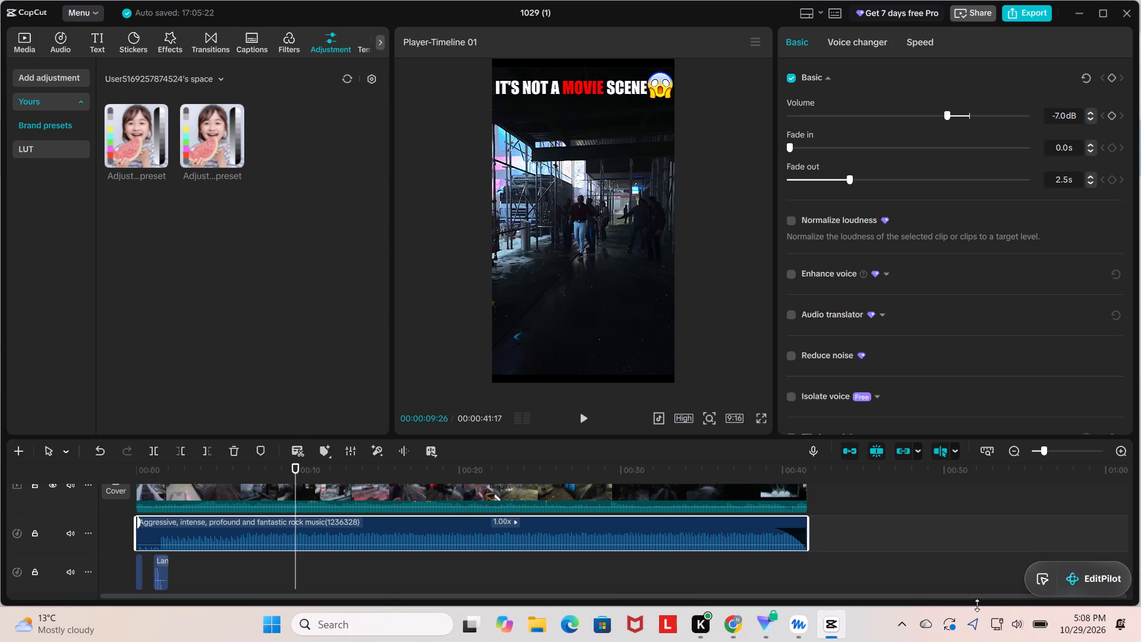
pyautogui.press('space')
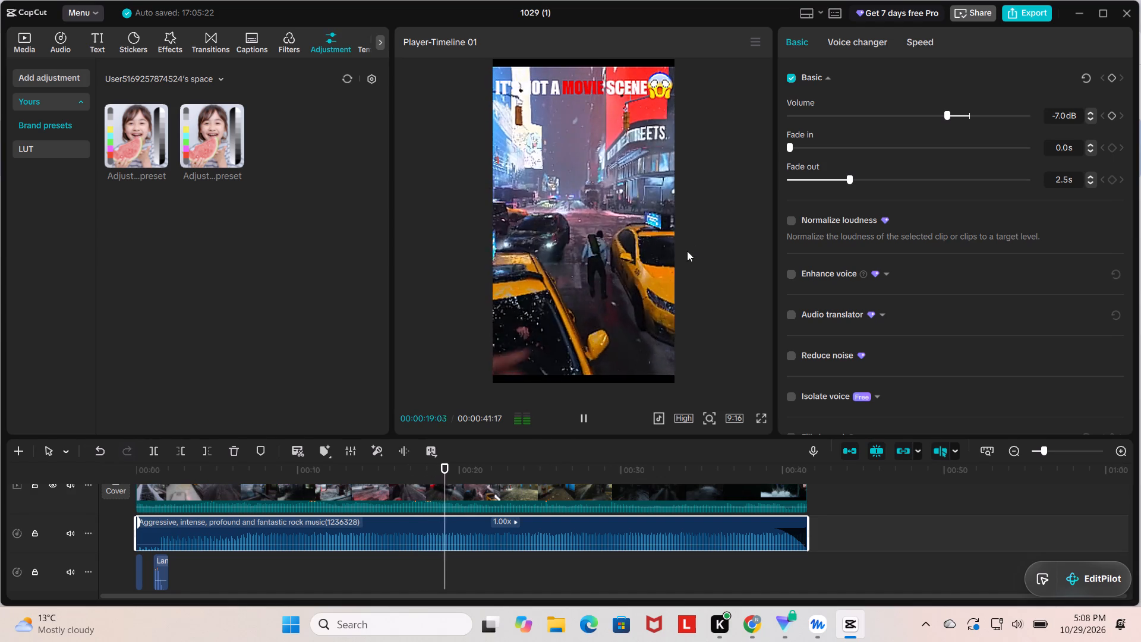
# Move the playhead to about 8 seconds, where the two Adjust1 layers meet above the main clip.
pyautogui.scroll(2, 687, 251)
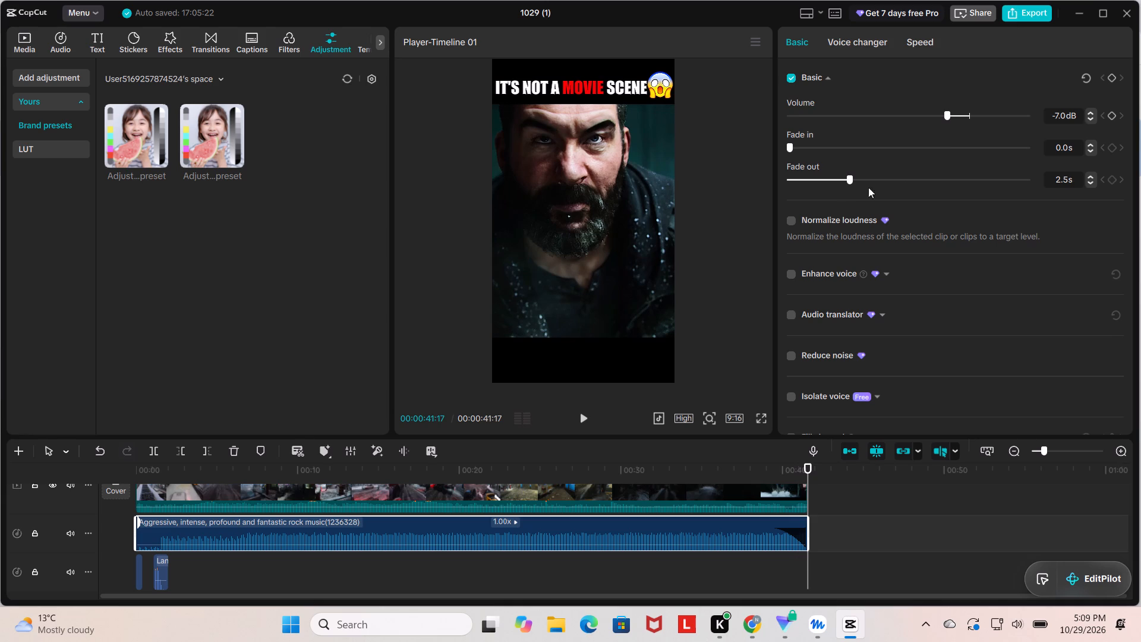
pyautogui.scroll(6, 745, 558)
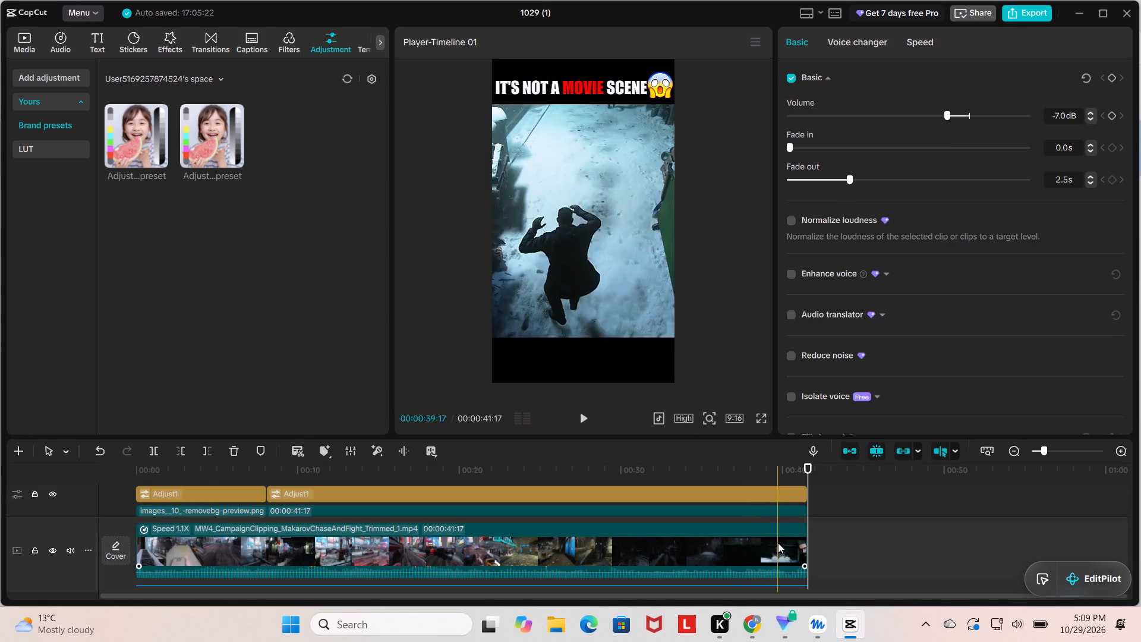
pyautogui.moveTo(809, 477); pyautogui.dragTo(316, 451)
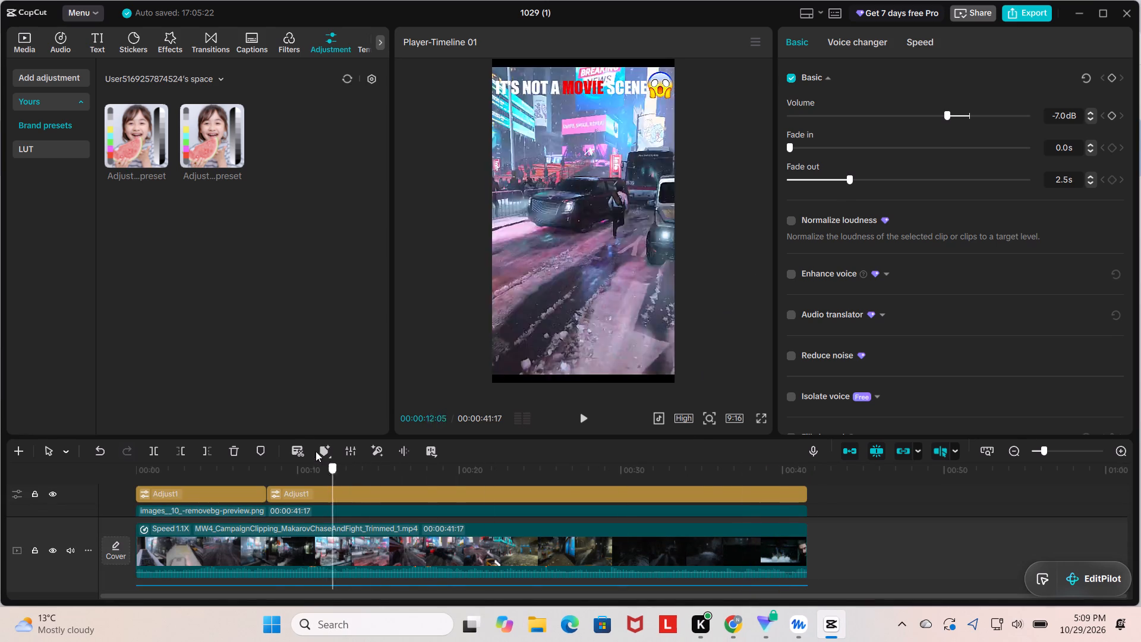
pyautogui.moveTo(316, 451); pyautogui.dragTo(264, 457)
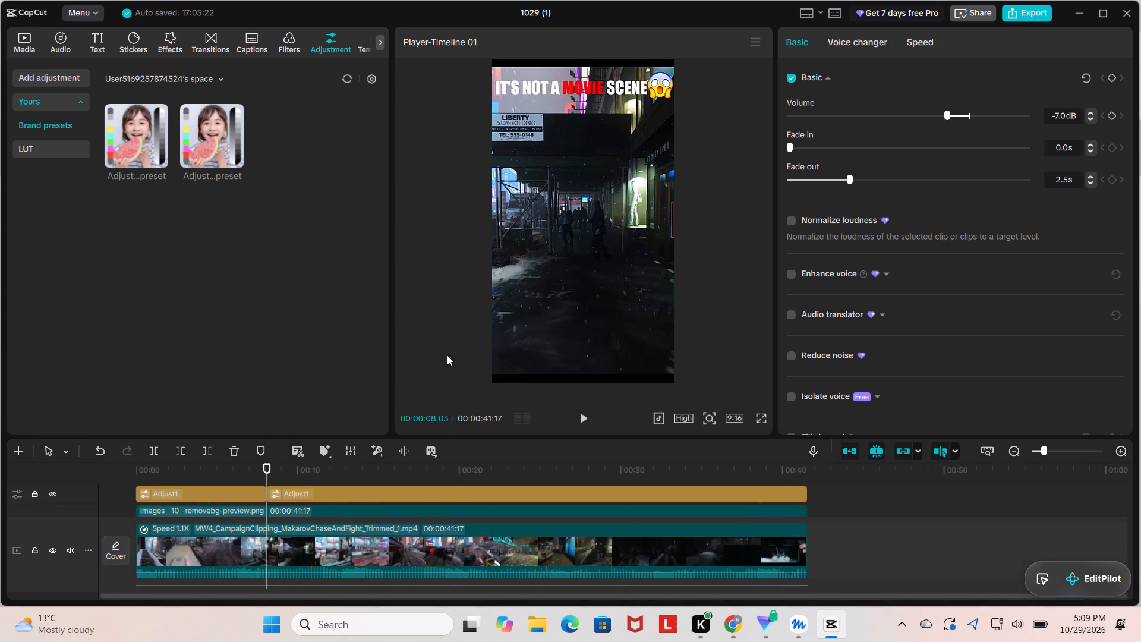
# Open the export settings for the finished video and name the output file 292.
pyautogui.click(1023, 5)
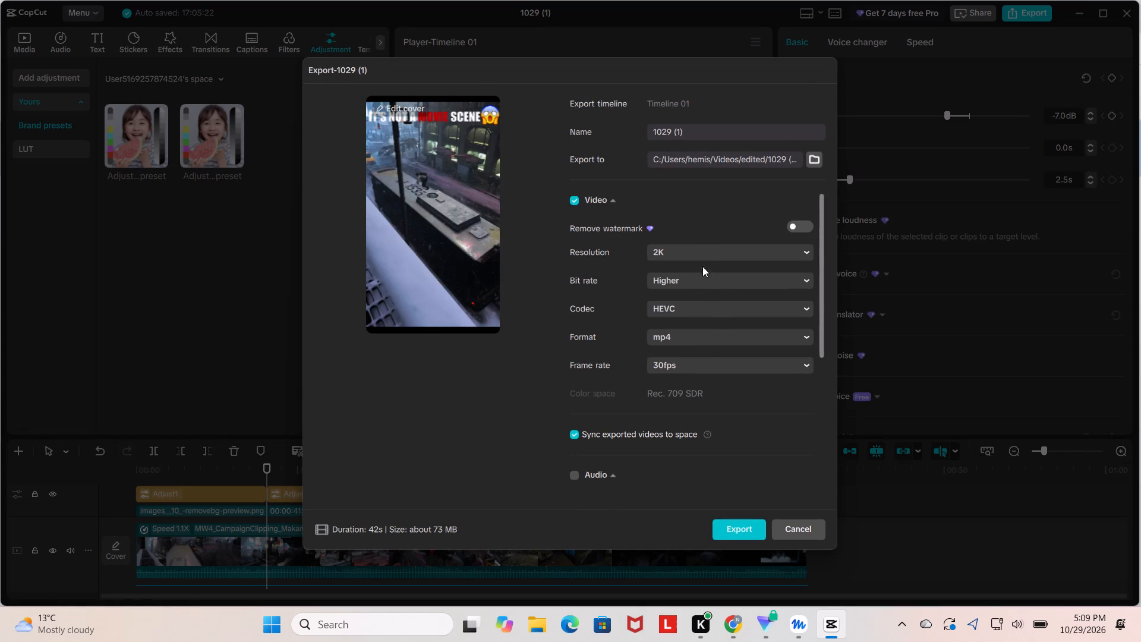
pyautogui.click(729, 123)
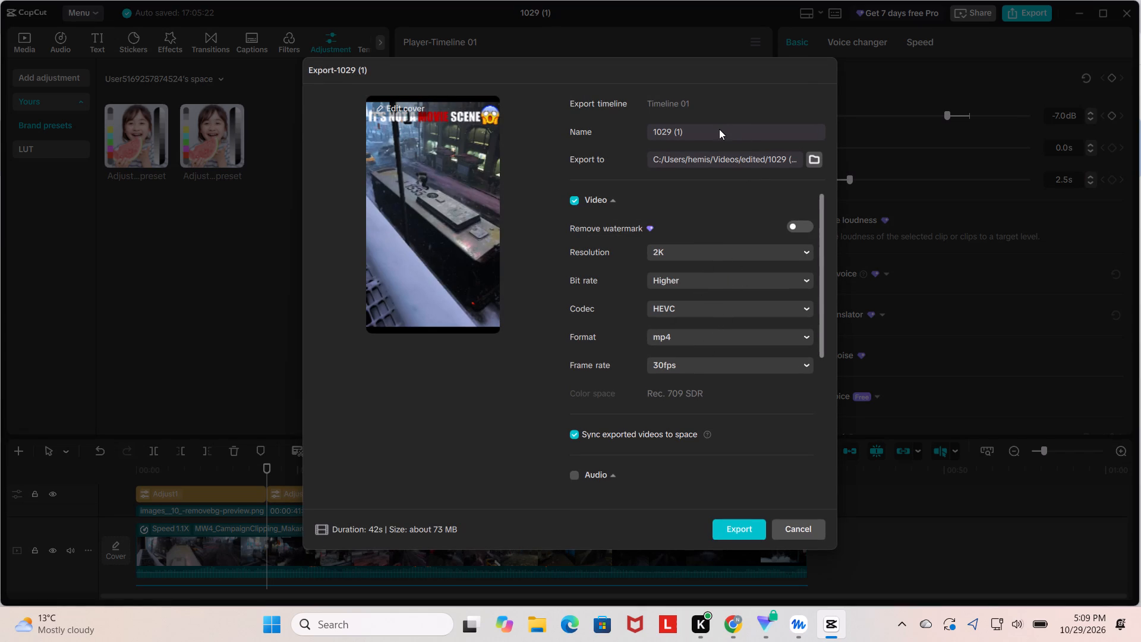
pyautogui.click(715, 129)
pyautogui.press('BackSpace')
pyautogui.press('BackSpace')
pyautogui.press('BackSpace')
pyautogui.press('BackSpace')
pyautogui.press('BackSpace')
pyautogui.press('BackSpace')
pyautogui.press('BackSpace')
pyautogui.press('BackSpace')
pyautogui.press('BackSpace')
pyautogui.press('BackSpace')
pyautogui.press('BackSpace')
pyautogui.press('BackSpace')
pyautogui.press('BackSpace')
pyautogui.press('BackSpace')
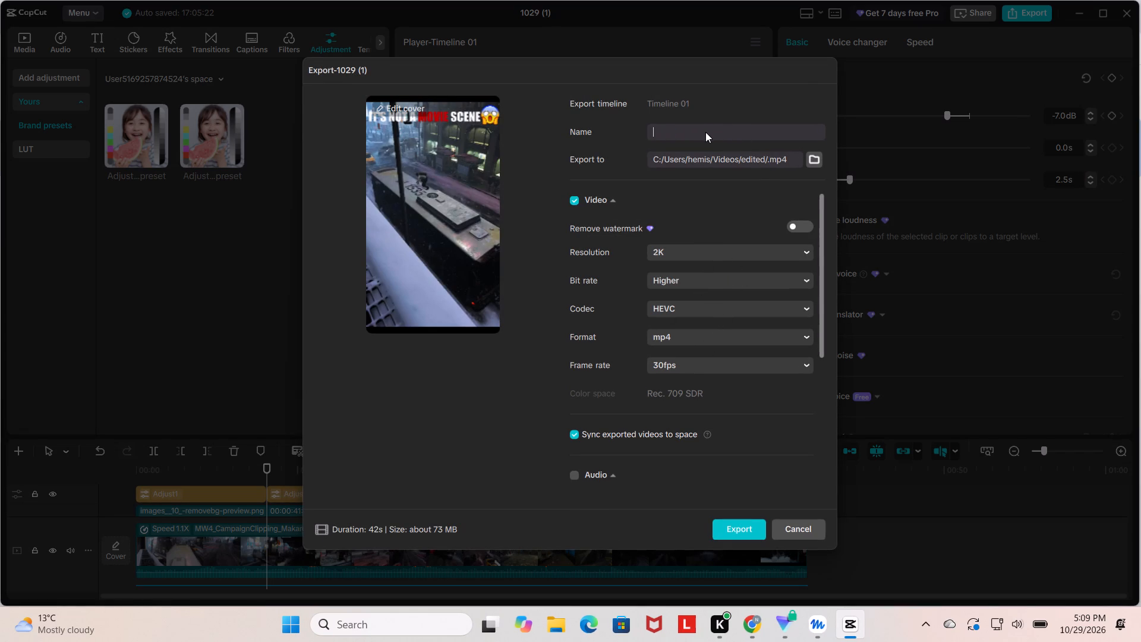
pyautogui.write('23')
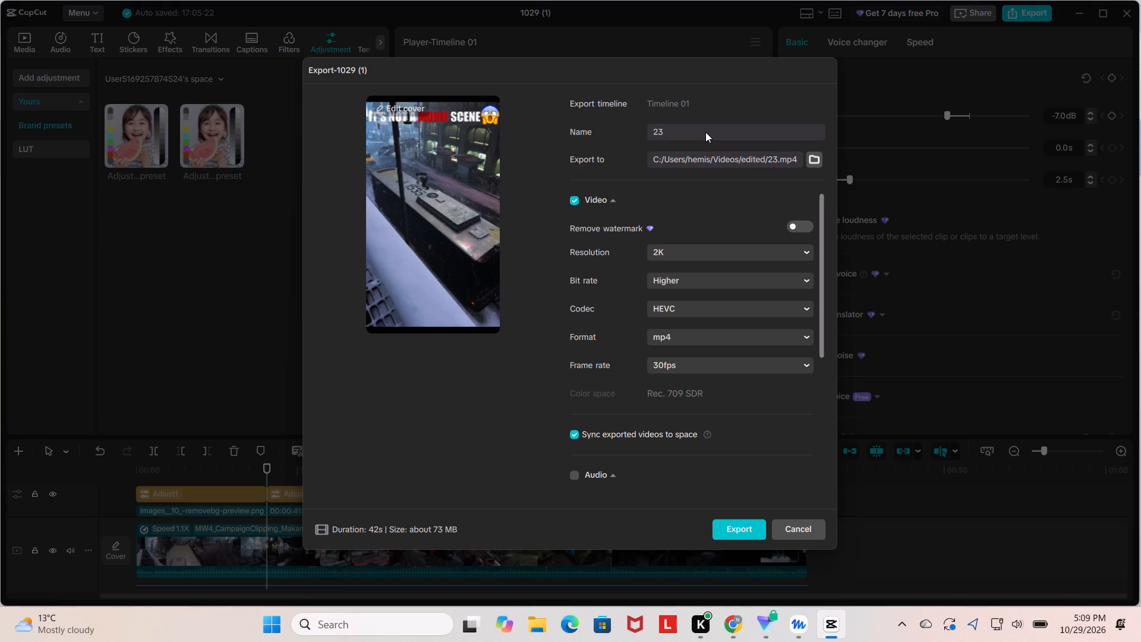
pyautogui.press('BackSpace')
pyautogui.write('92')
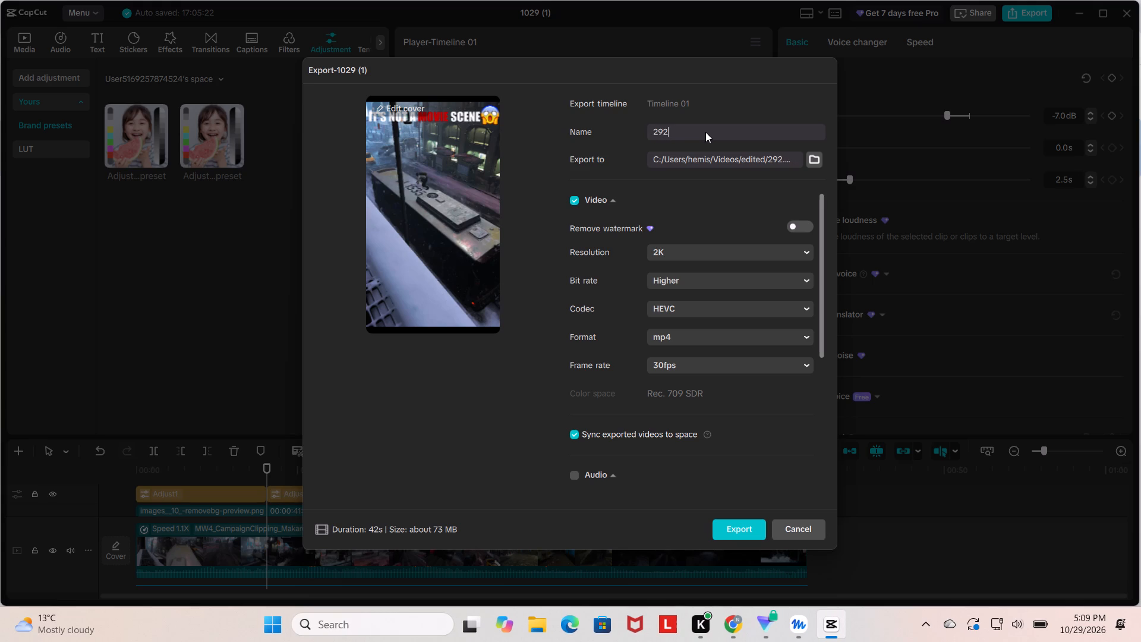
# Check the remaining export options and export the video as a 2K HEVC mp4 at 30fps with the Higher bit rate.
pyautogui.scroll(-2, 694, 311)
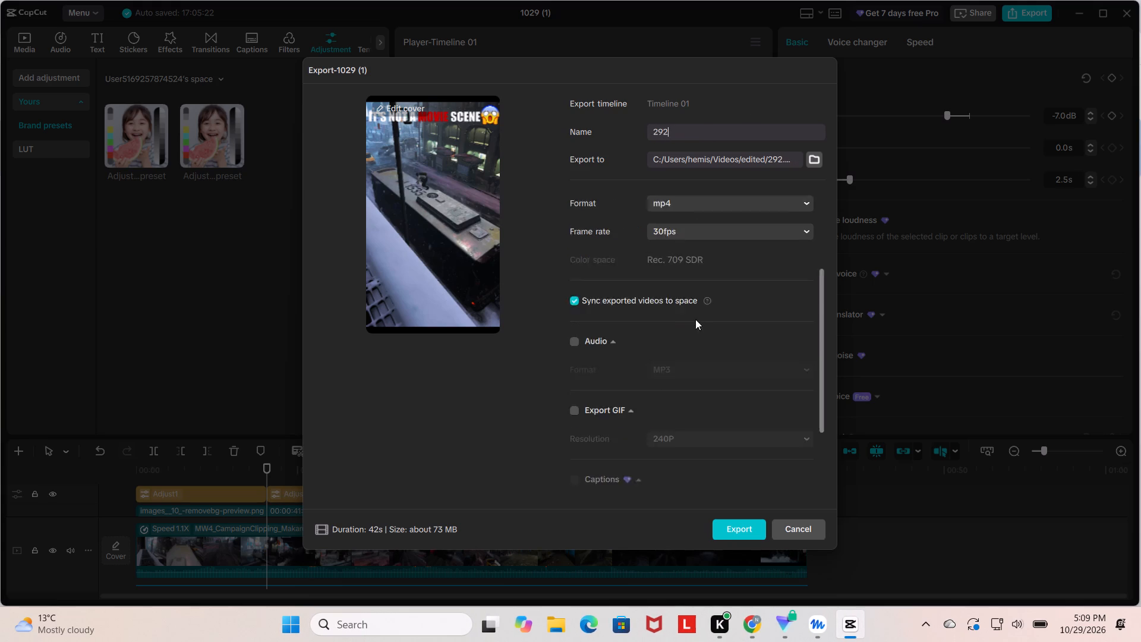
pyautogui.scroll(-3, 695, 319)
pyautogui.scroll(-3, 695, 379)
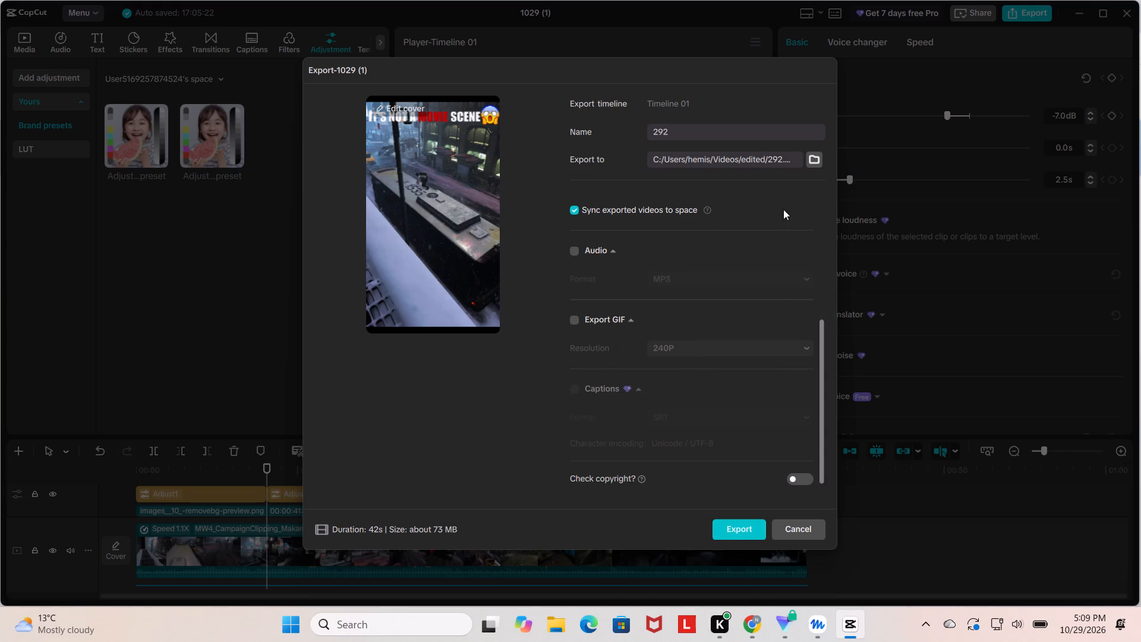
pyautogui.click(749, 526)
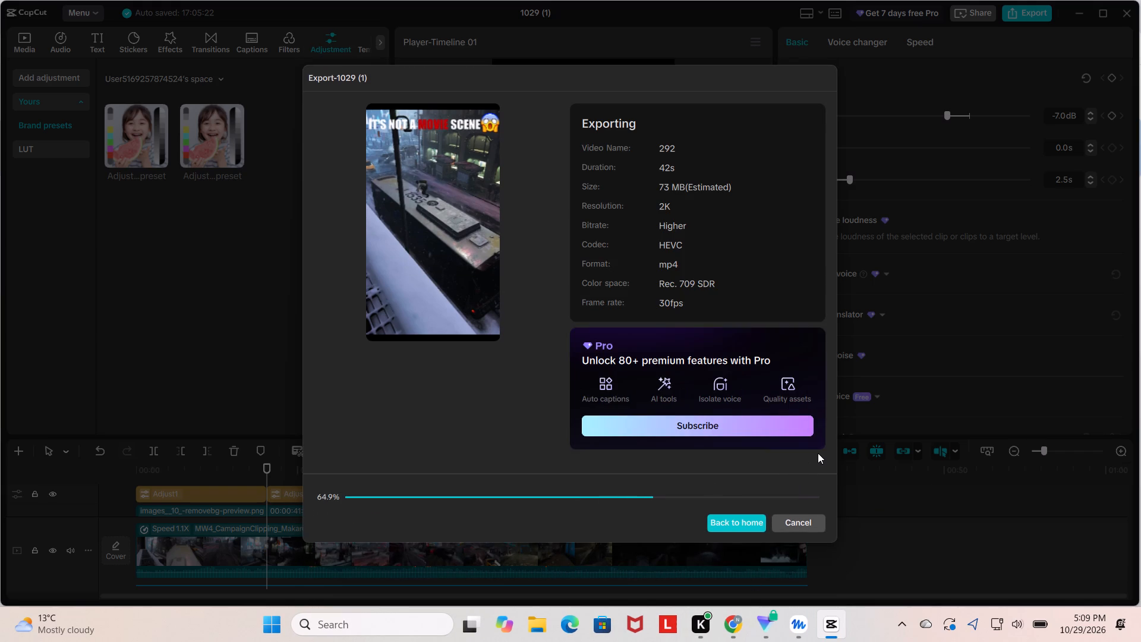
# Switch to the Chrome browser while the video exports.
pyautogui.click(700, 632)
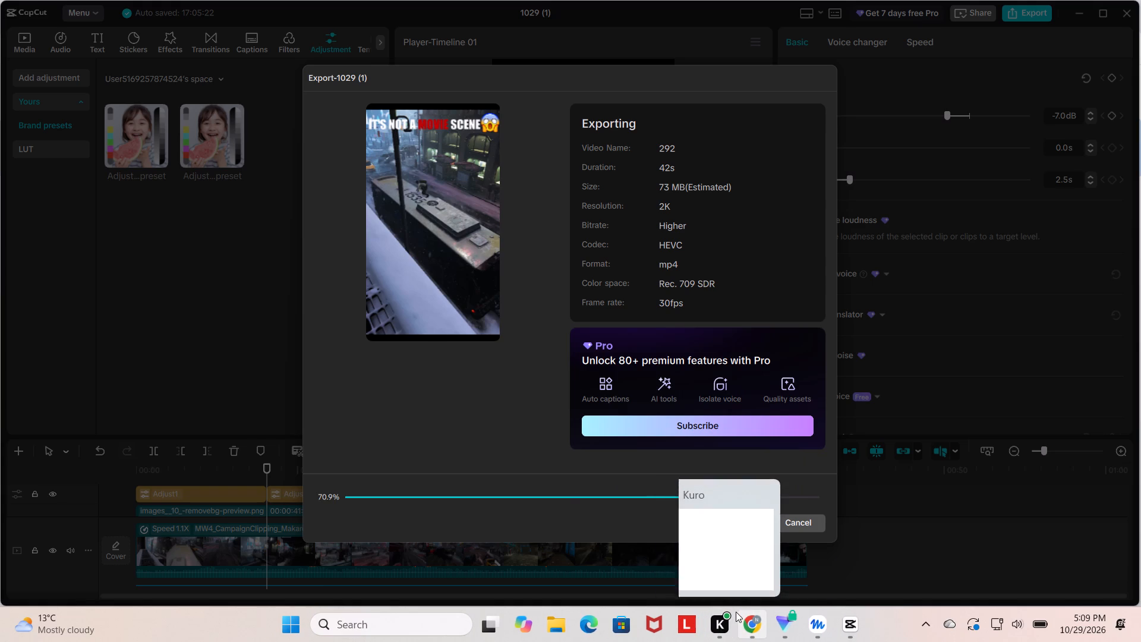
pyautogui.click(736, 612)
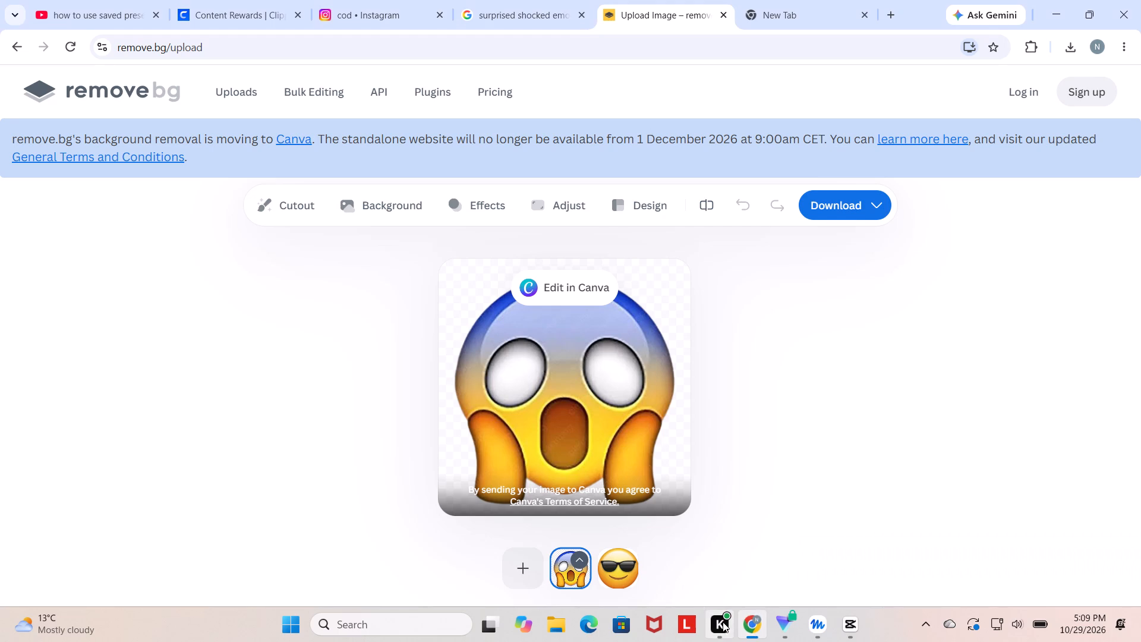